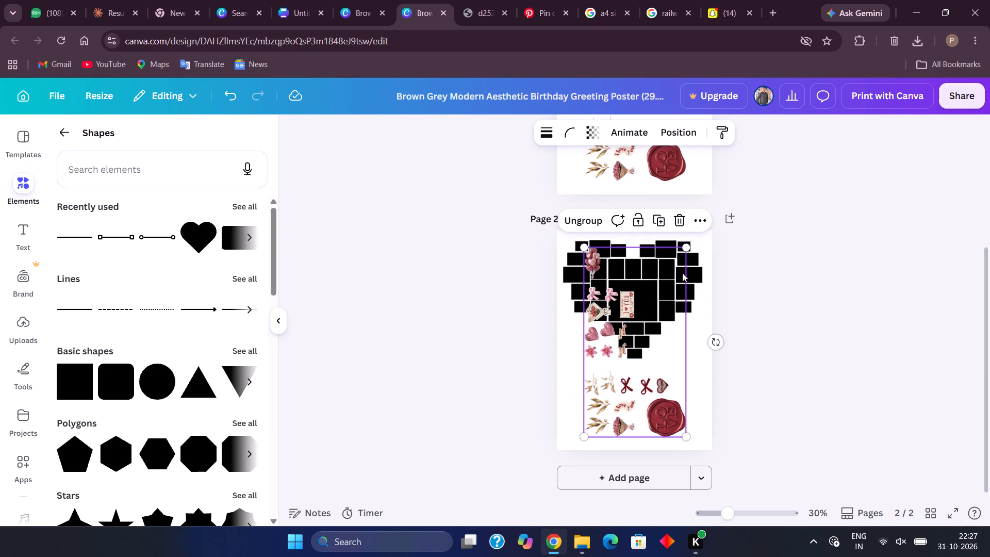
left_click(704, 279)
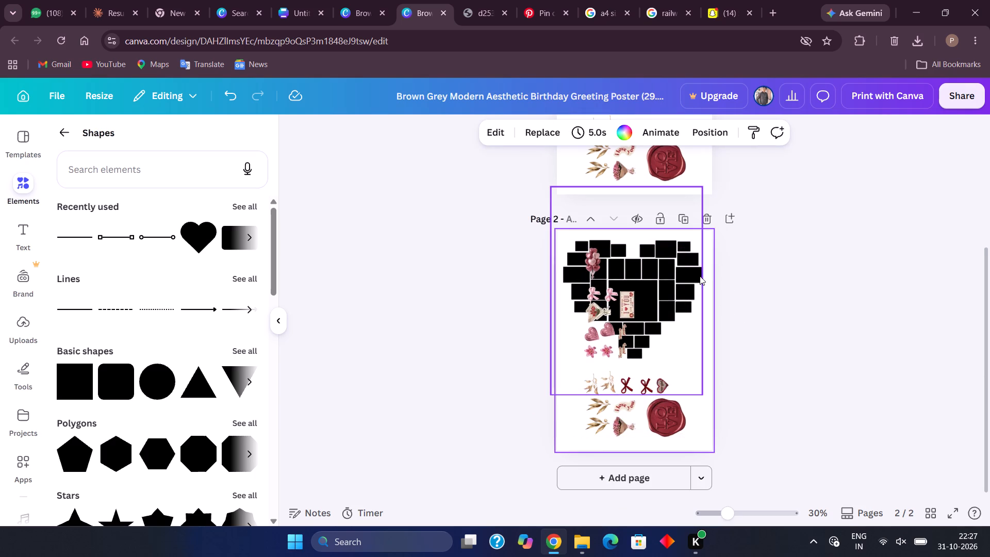
left_click(688, 279)
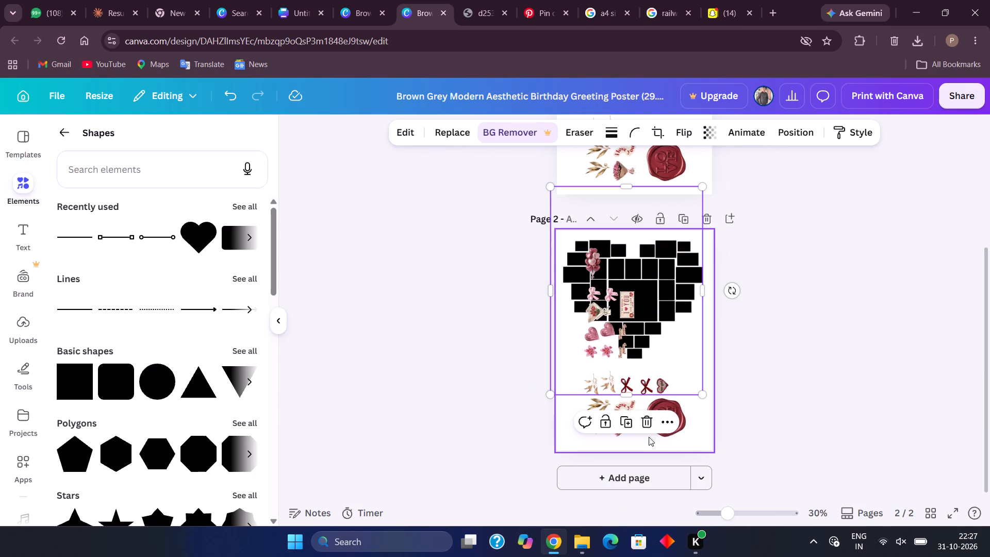
left_click(647, 427)
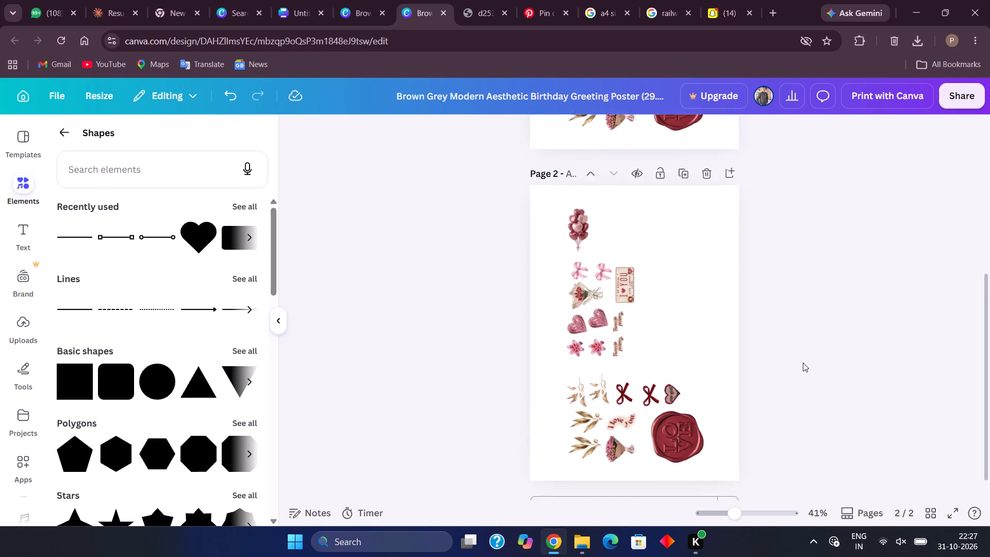
Move the sticker group on page 2 closer to the page's left edge and slightly lower.
left_click_drag(667, 433, 639, 441)
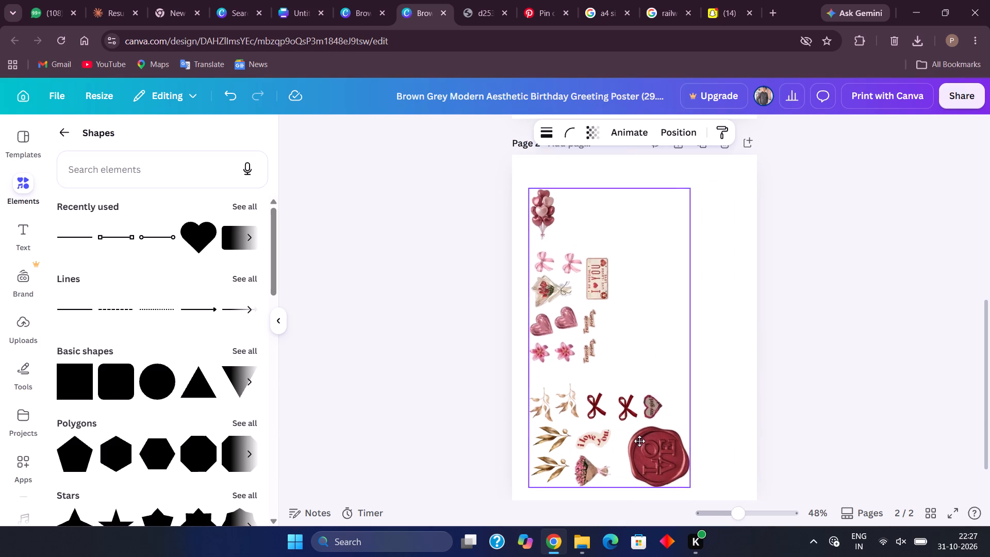
left_click_drag(639, 441, 632, 446)
left_click(789, 431)
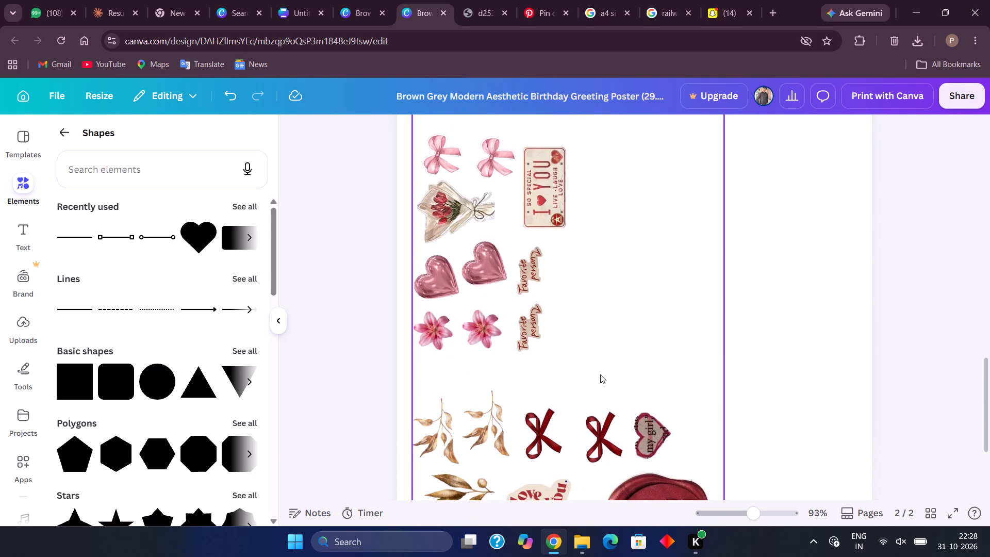
Delete the sticker group from page 1, leaving only the black heart collage.
scroll(600, 374, "up", 2)
scroll(600, 374, "down", 2)
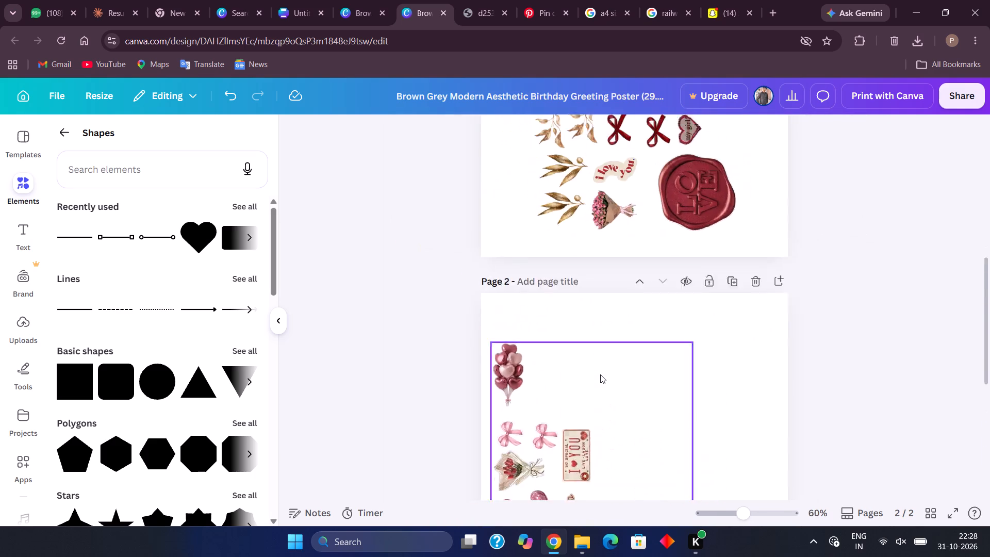
left_click(636, 276)
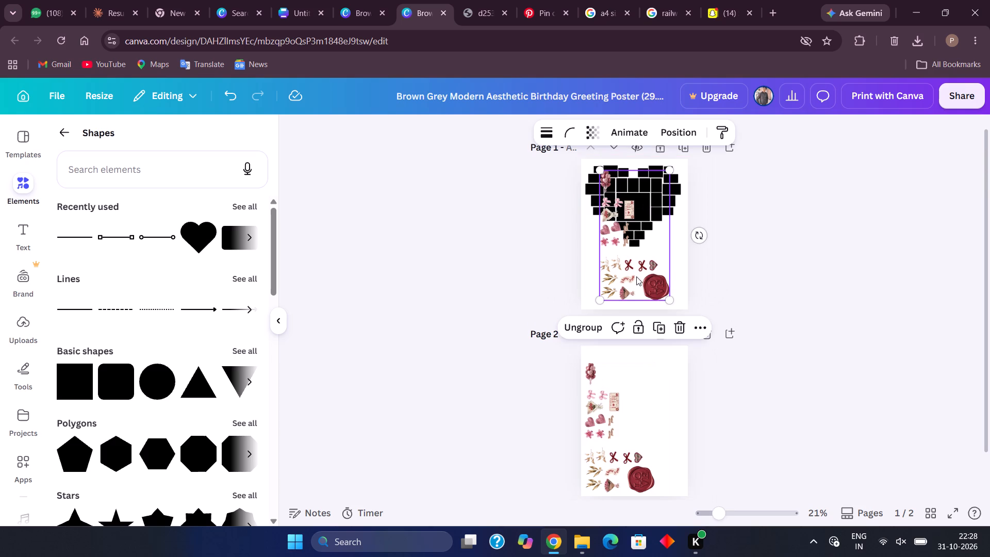
left_click(682, 326)
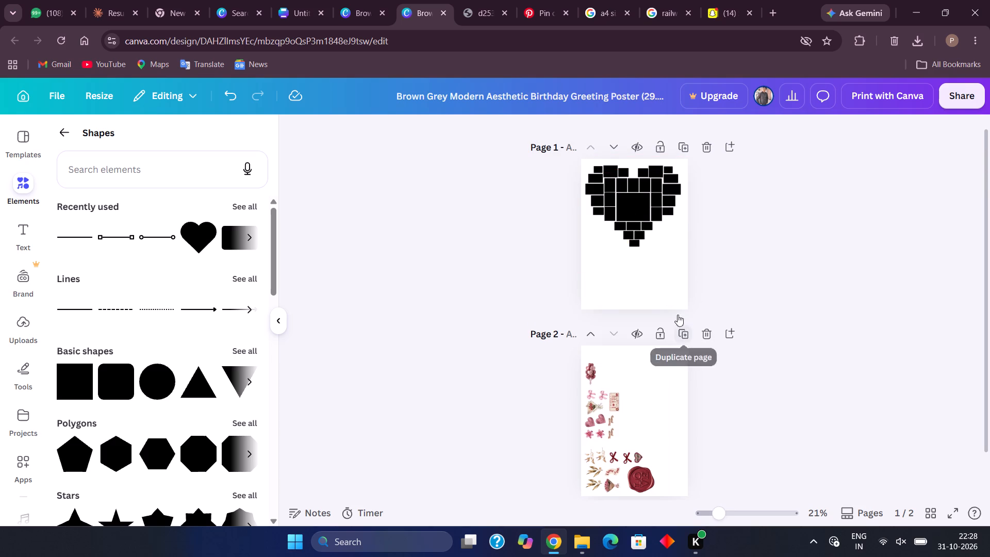
Move the black heart collage down to about the middle of page 1 and centre it horizontally.
left_click_drag(633, 203, 634, 243)
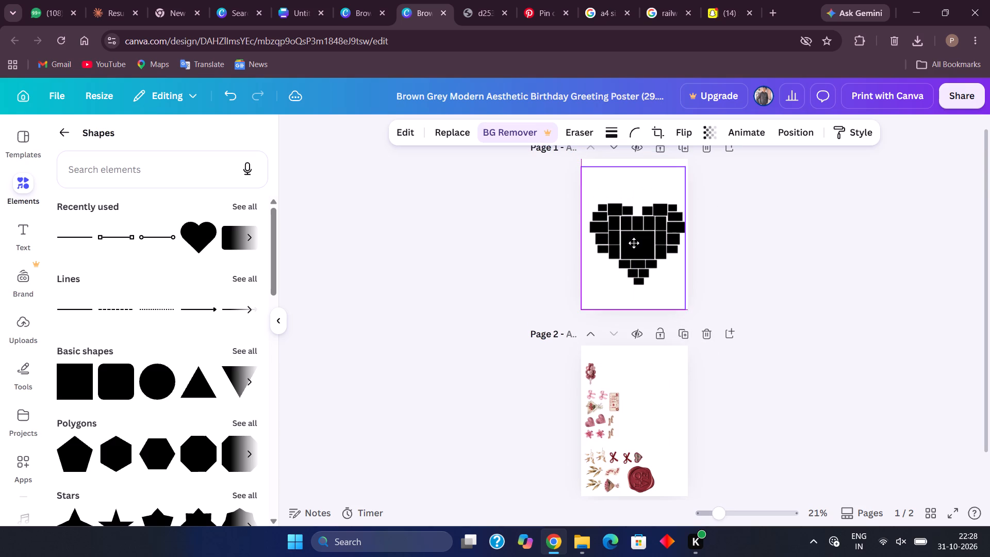
left_click_drag(634, 243, 637, 245)
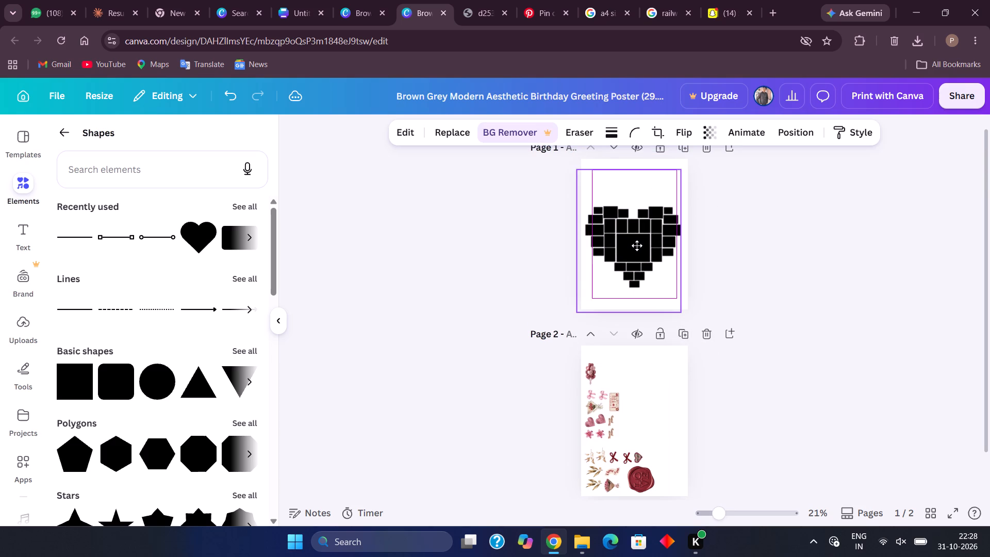
left_click_drag(637, 245, 635, 245)
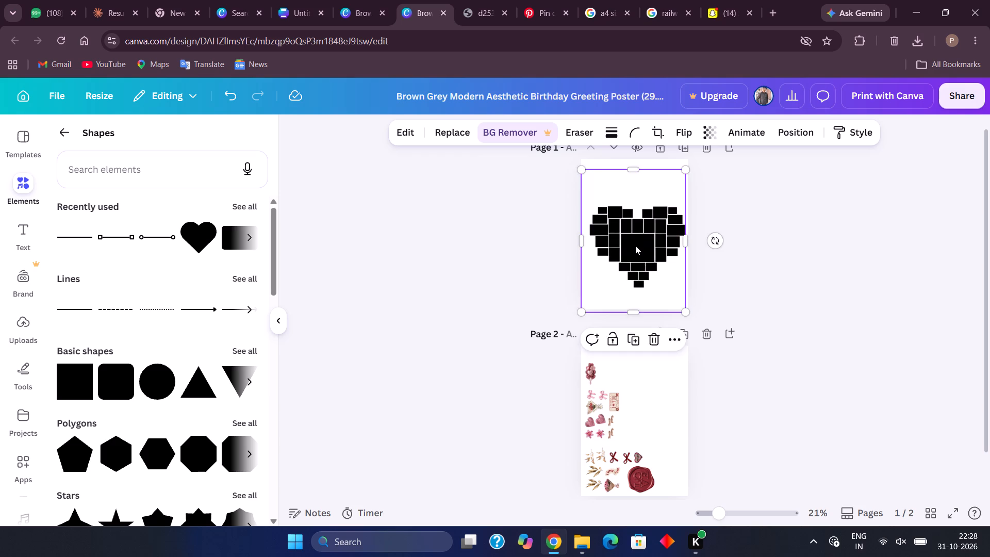
key("Left")
key("Left")
key("Left")
key("Left")
key("Left")
key("Left")
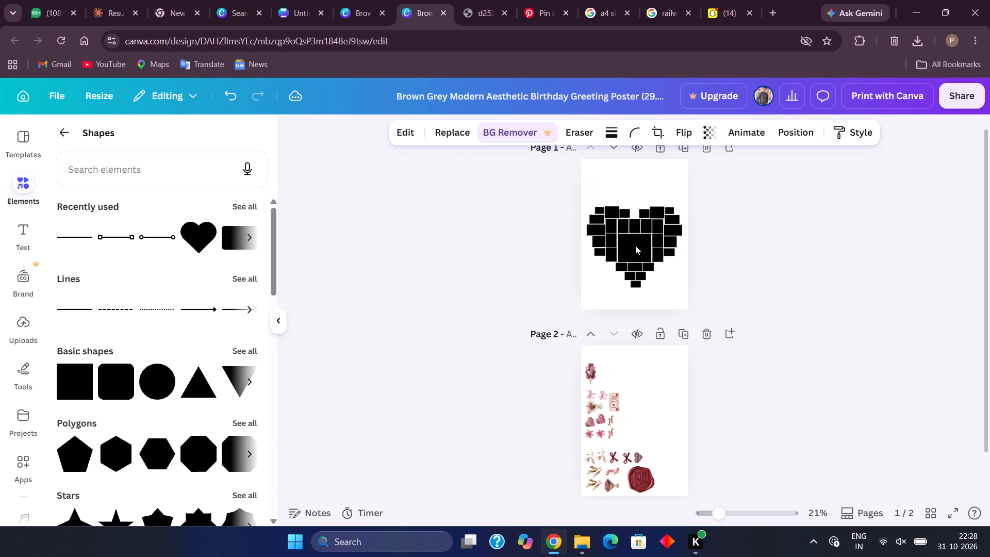
Nudge the heart collage further down page 1 until its lowest tile sits just above the bottom edge, keeping it horizontally centred.
key("Down")
key("Down")
key("Down")
key("Down")
key("Down")
key("Down")
key("Down")
key("Down")
key("Down")
key("Down")
key("Down")
key("Down")
key("Down")
key("Down")
key("Down")
key("Down")
key("Down")
key("Down")
key("Down")
key("Down")
key("Down")
key("Down")
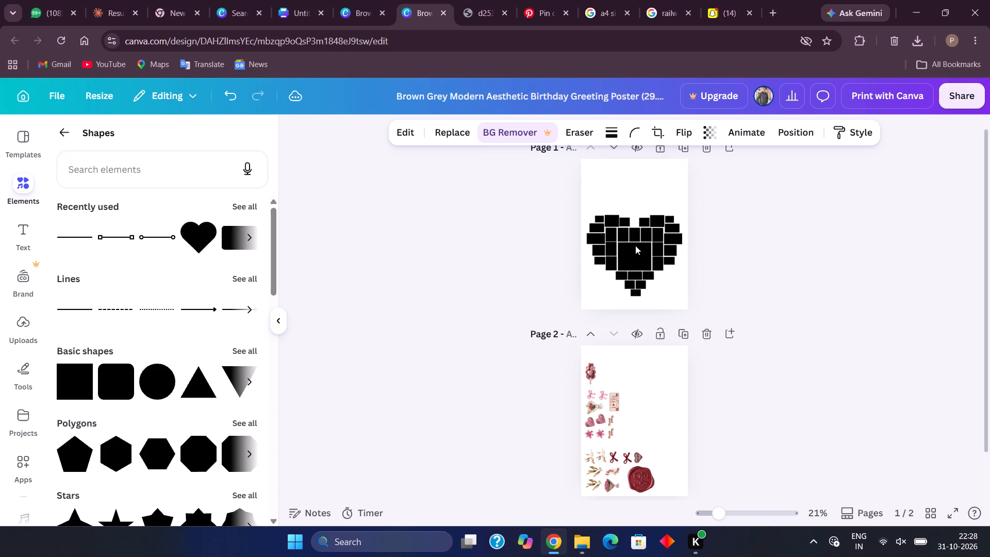
key("Down")
key("Down")
key("Down")
key("Down")
key("Down")
key("Down")
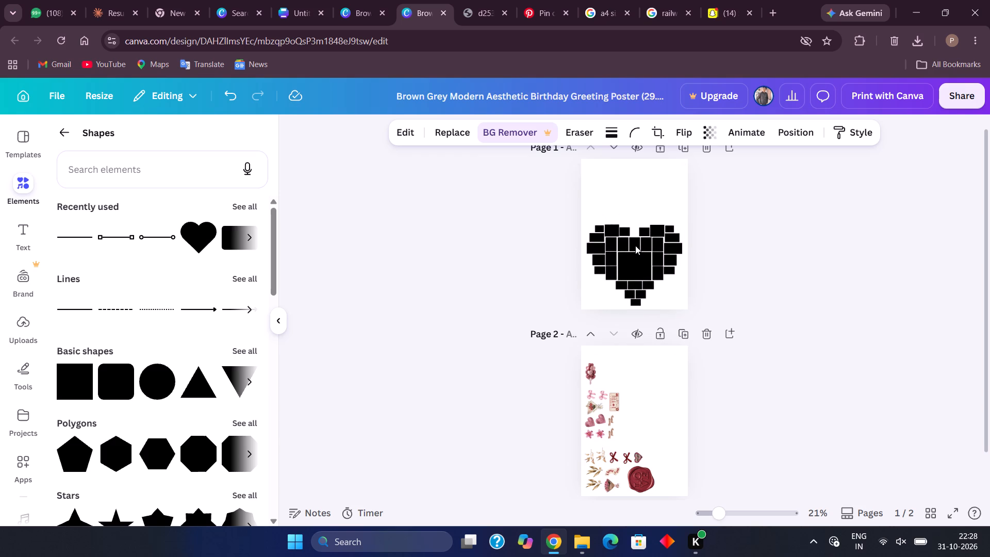
key("Down")
key("Up")
key("Right")
key("Left")
key("Right")
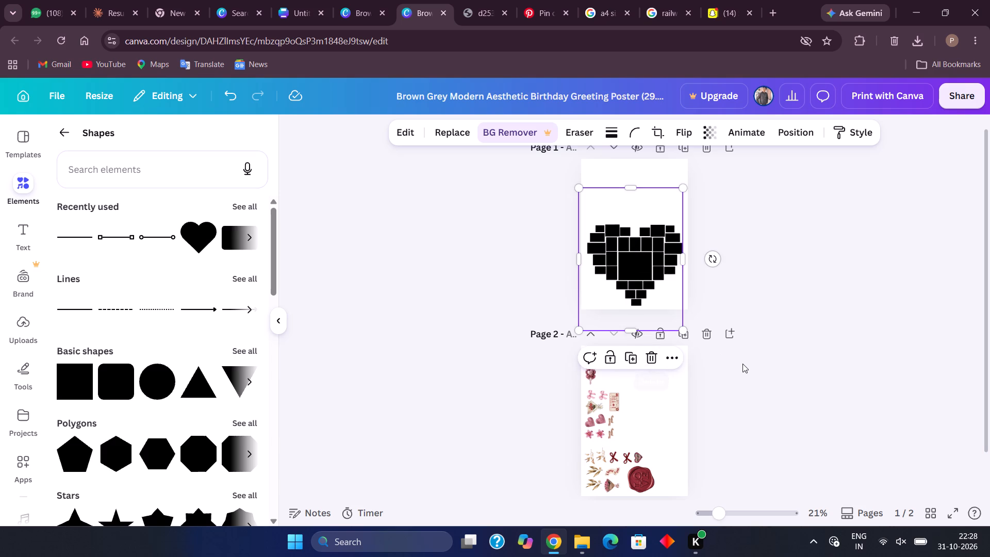
left_click(742, 364)
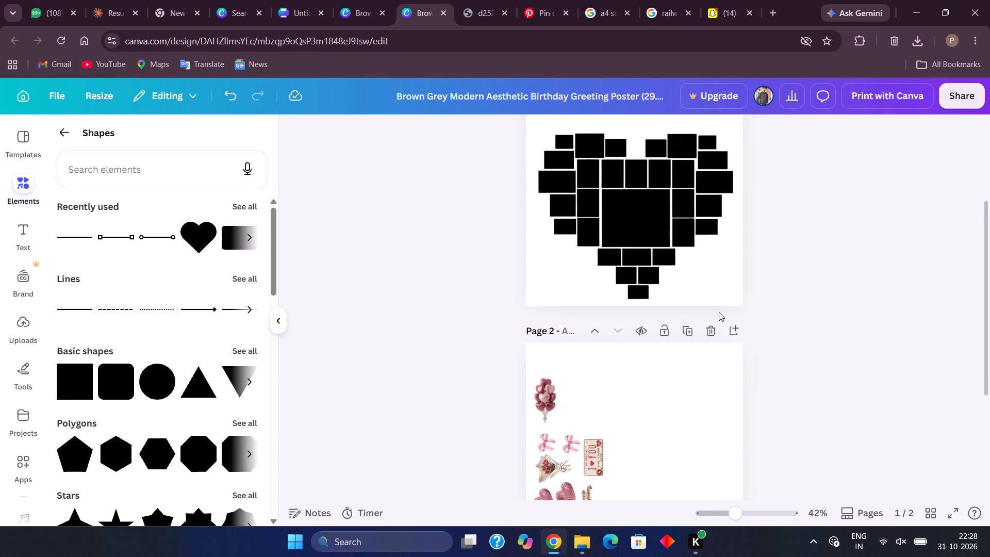
Switch to the four-page birthday poster design and delete the black heart collage from page 2.
left_click(364, 0)
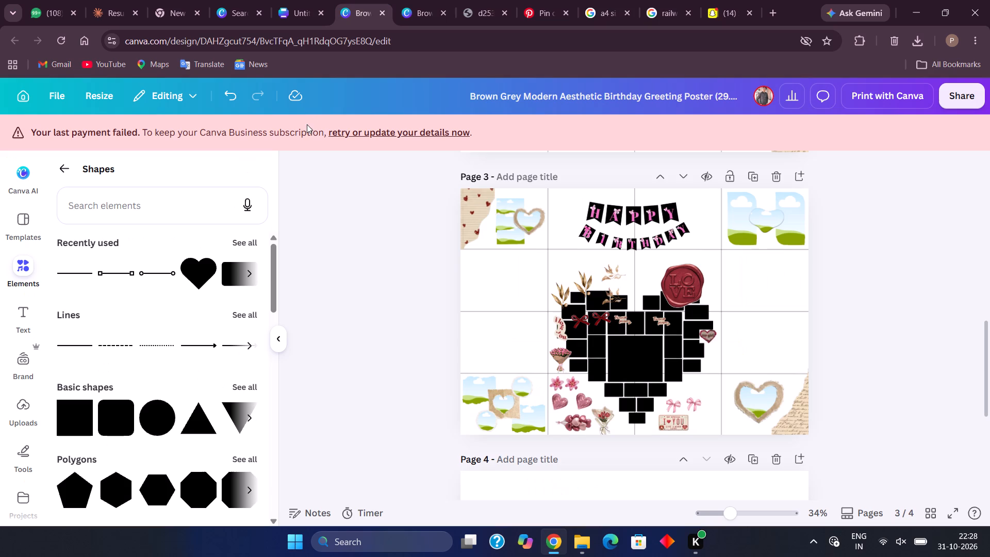
scroll(516, 382, "down", 8)
scroll(516, 382, "up", 7)
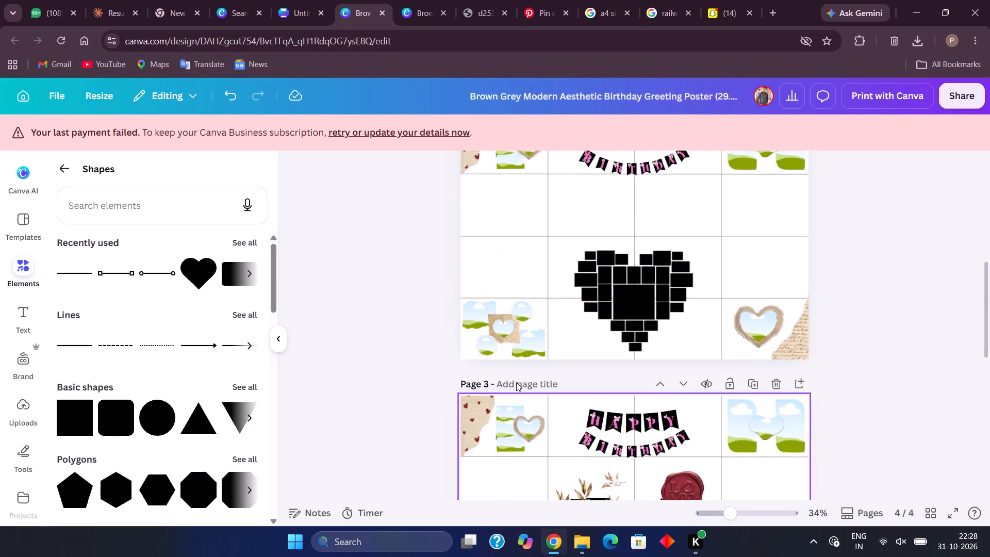
scroll(516, 382, "up", 3)
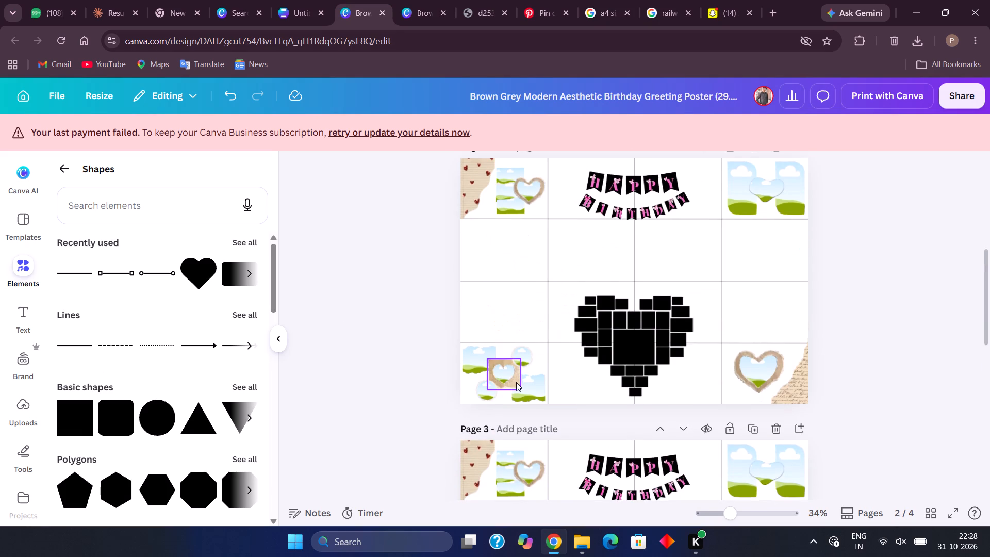
scroll(516, 382, "up", 3)
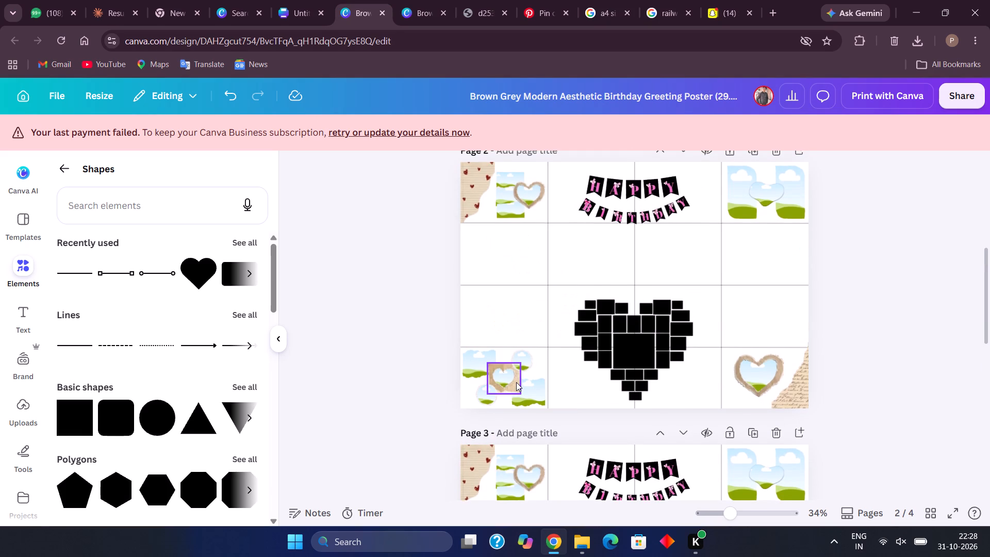
scroll(516, 382, "up", 1)
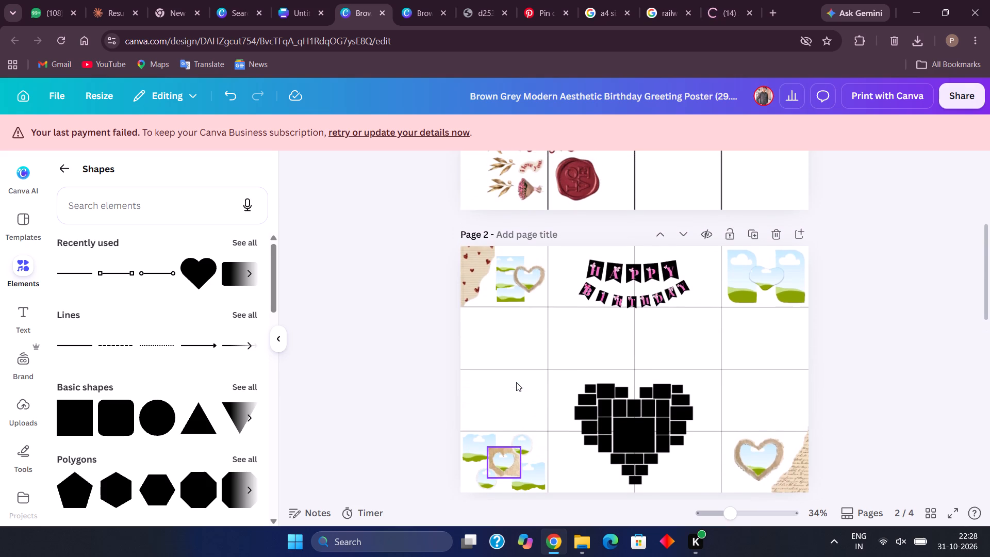
scroll(516, 382, "up", 3)
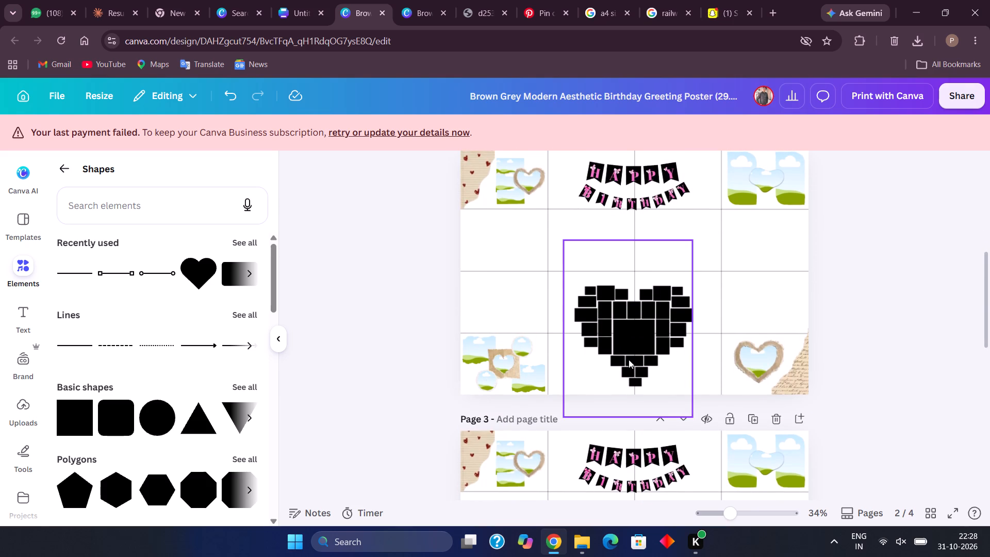
left_click(629, 359)
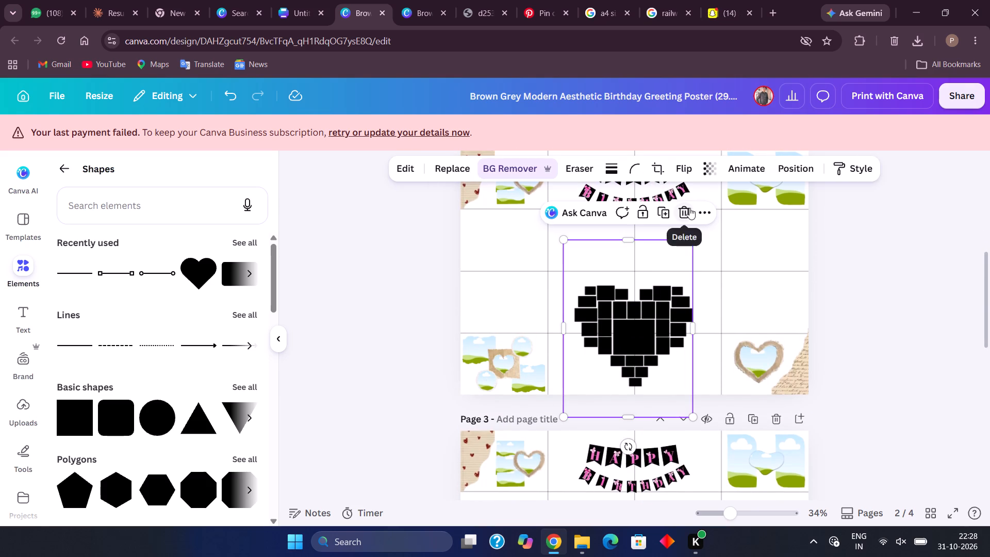
left_click(689, 208)
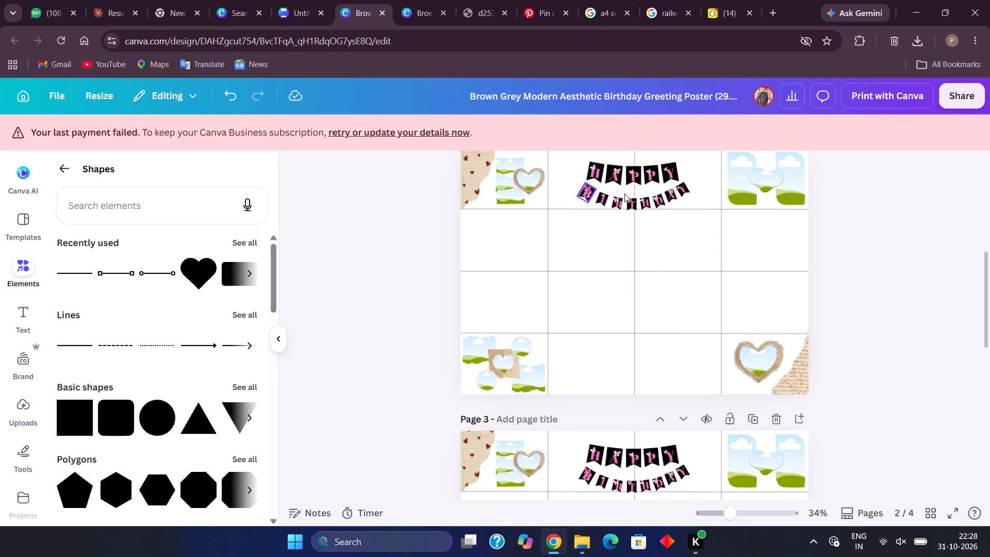
Select all the Happy Birthday banner flags on page 2, both the HAPPY and BIRTHDAY rows, and group them together.
scroll(659, 199, "up", 1)
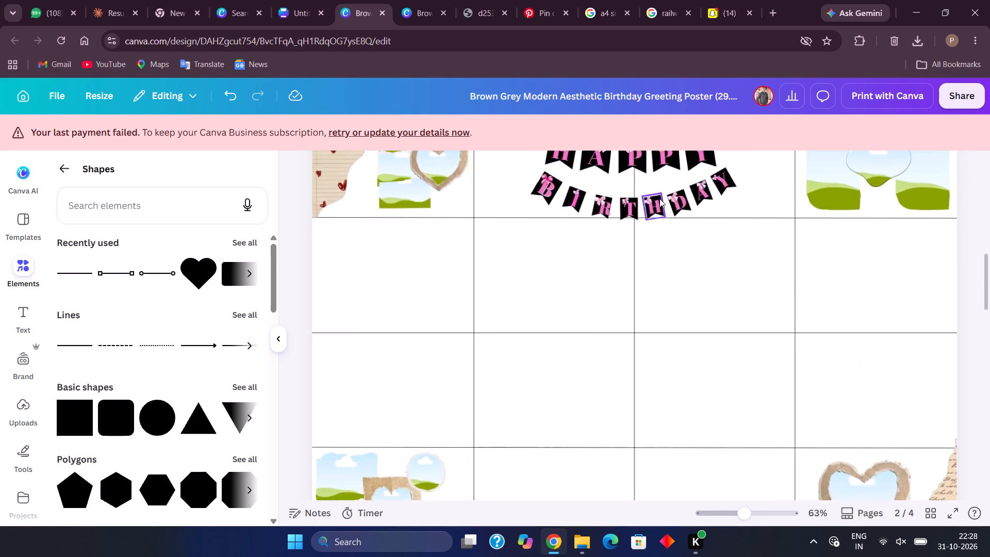
scroll(659, 199, "up", 1)
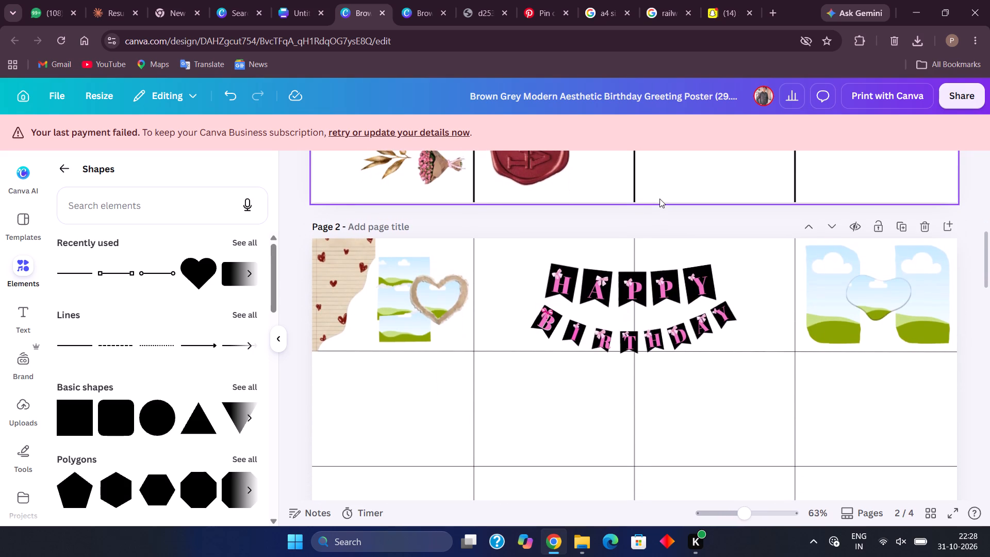
left_click(550, 282, "shift")
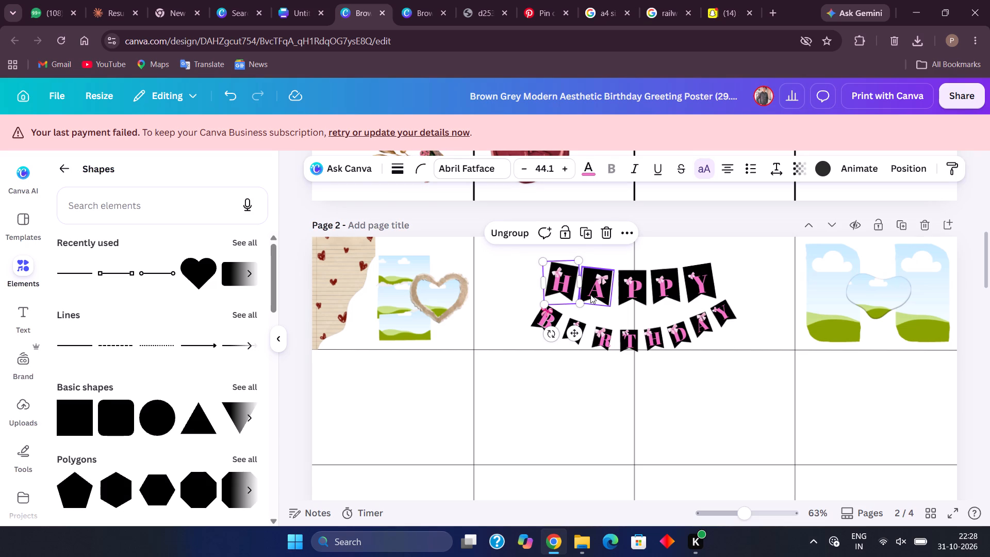
left_click(590, 294, "shift")
left_click(628, 298, "shift")
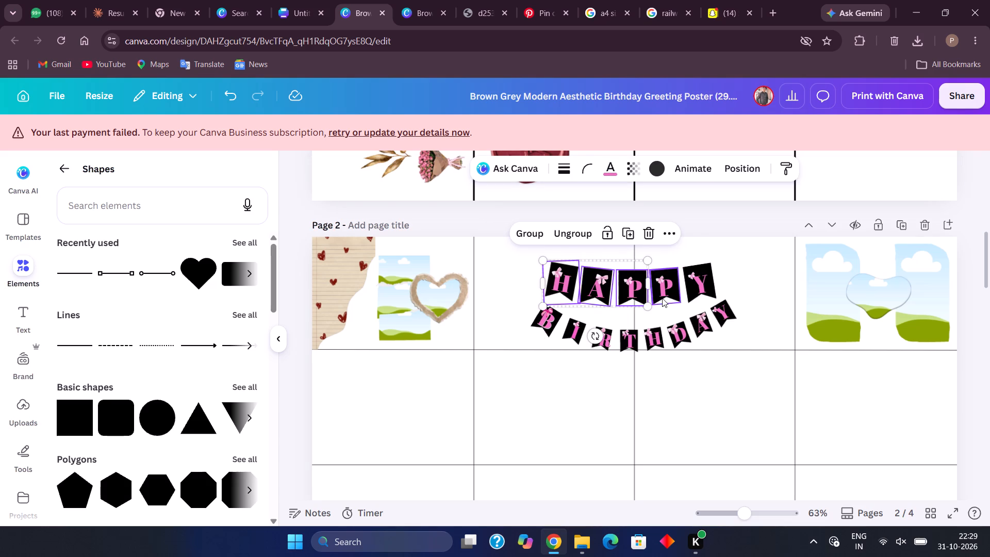
left_click(662, 298, "shift")
left_click(694, 291, "shift")
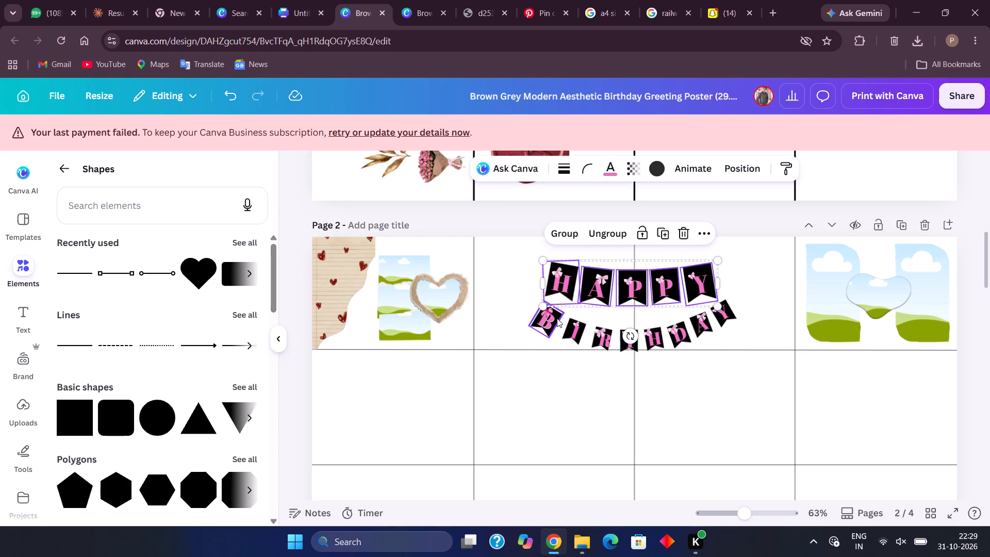
left_click(555, 319, "shift")
left_click(569, 332, "shift")
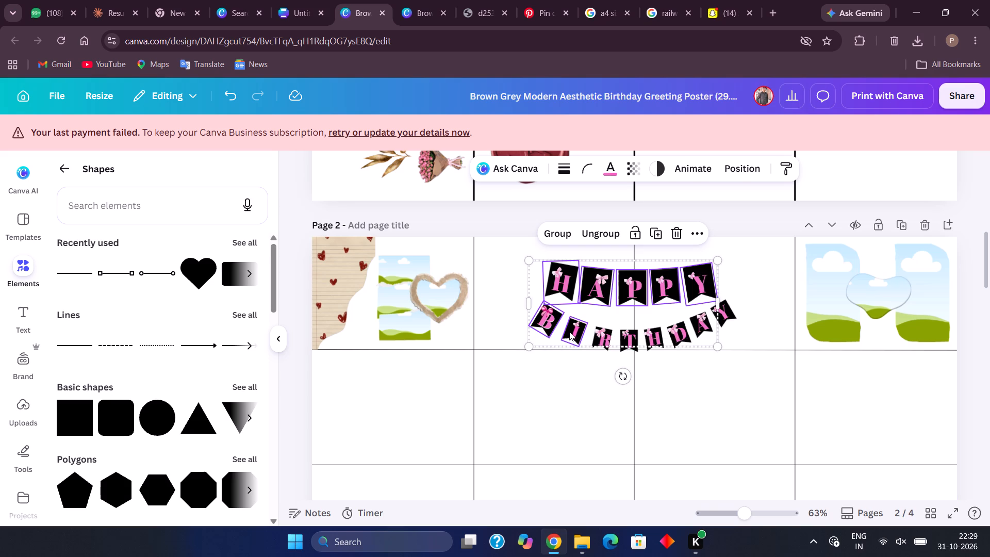
left_click(597, 338, "shift")
left_click(623, 342, "shift")
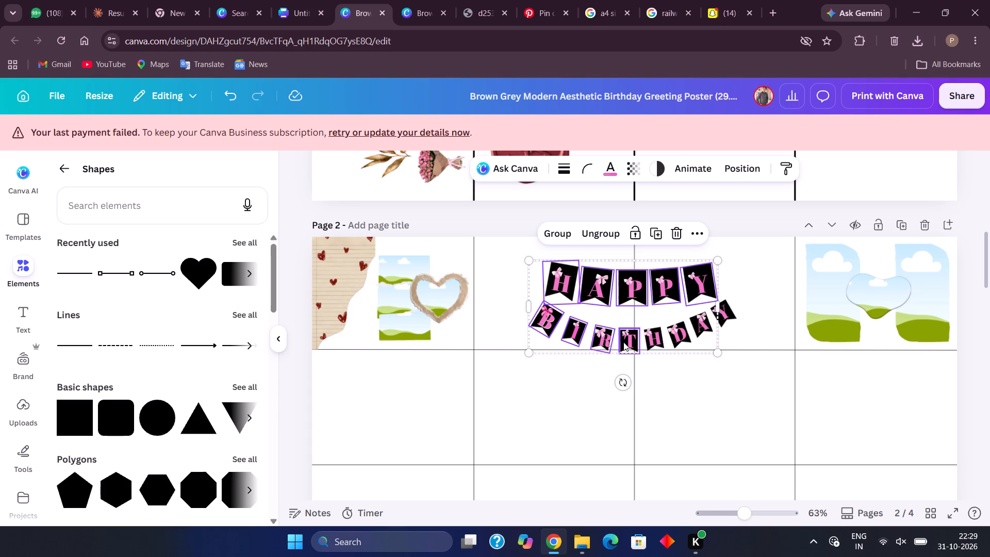
left_click(662, 344, "shift")
left_click(676, 340, "shift")
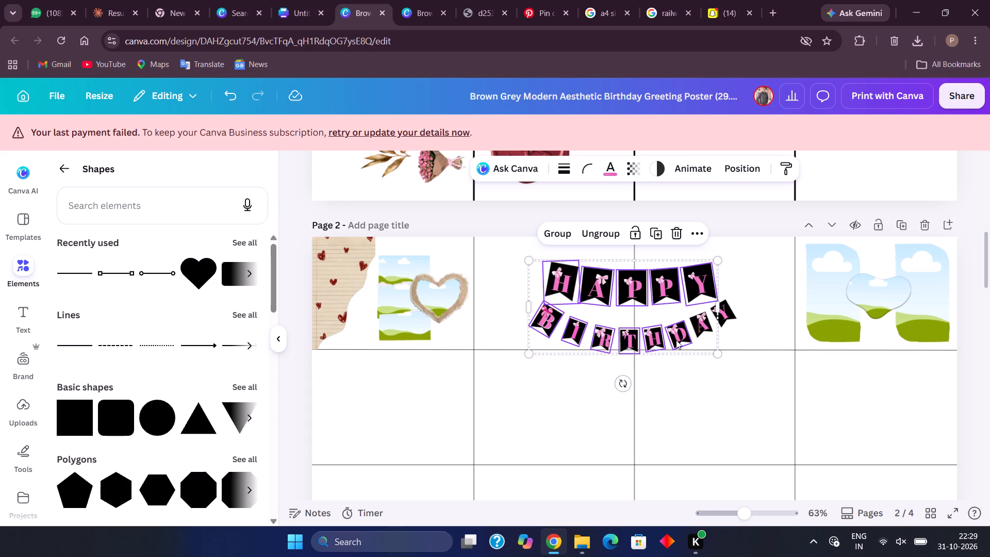
left_click(700, 330, "shift")
left_click(729, 317, "shift")
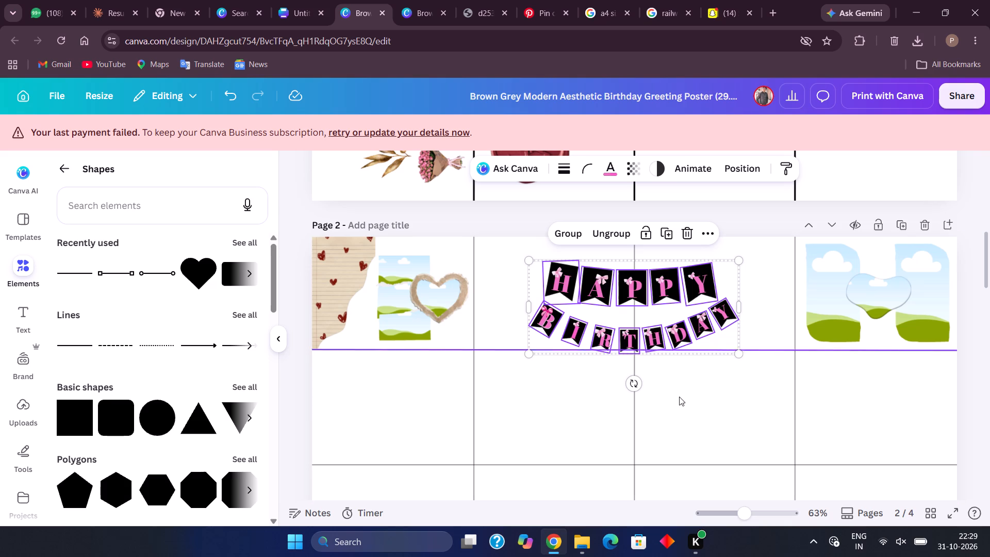
left_click(581, 233)
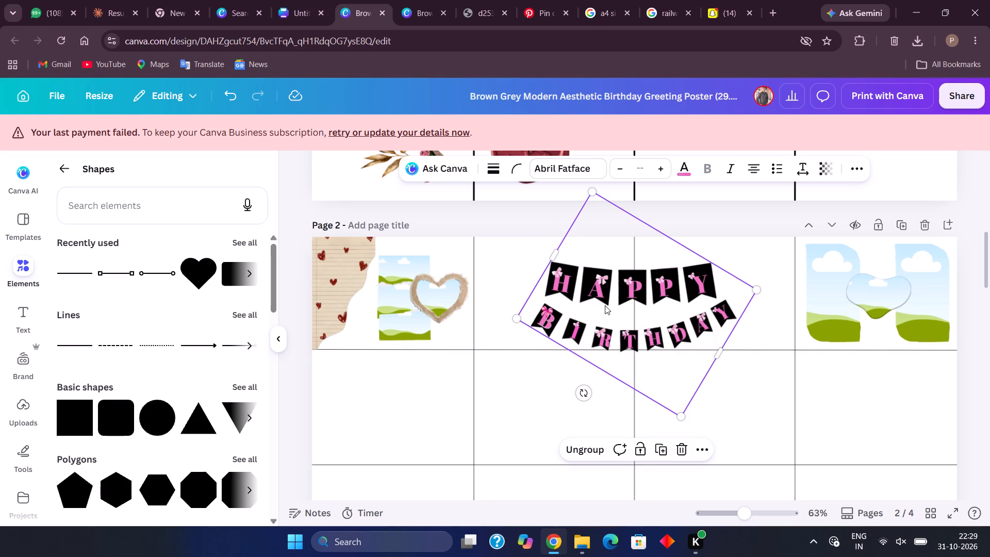
Open the additional options for the grouped Happy Birthday banner on page 2.
left_click(701, 448)
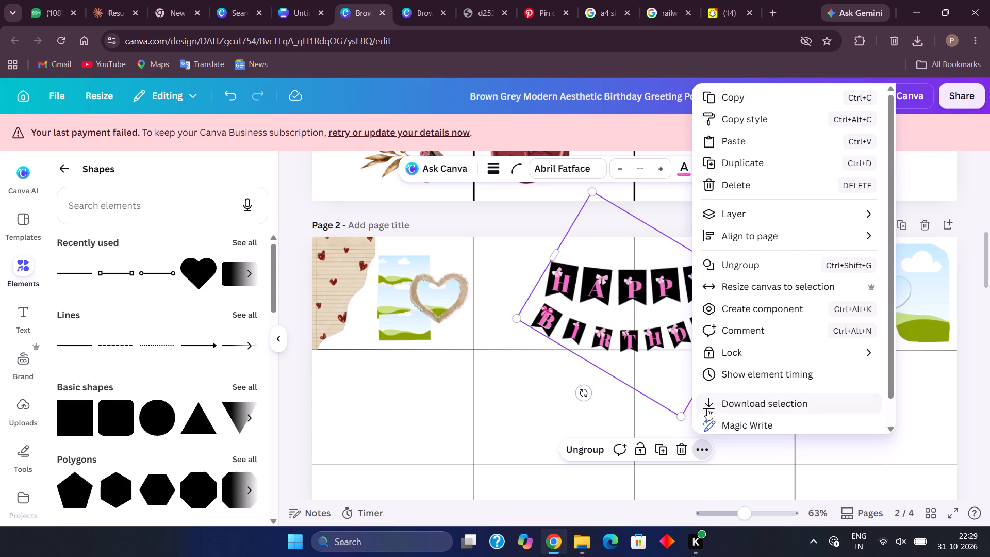
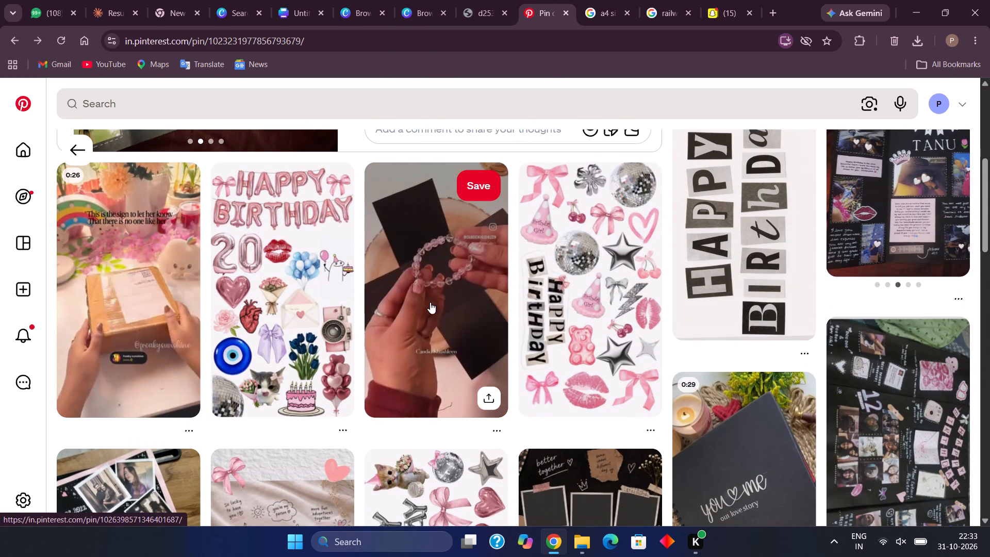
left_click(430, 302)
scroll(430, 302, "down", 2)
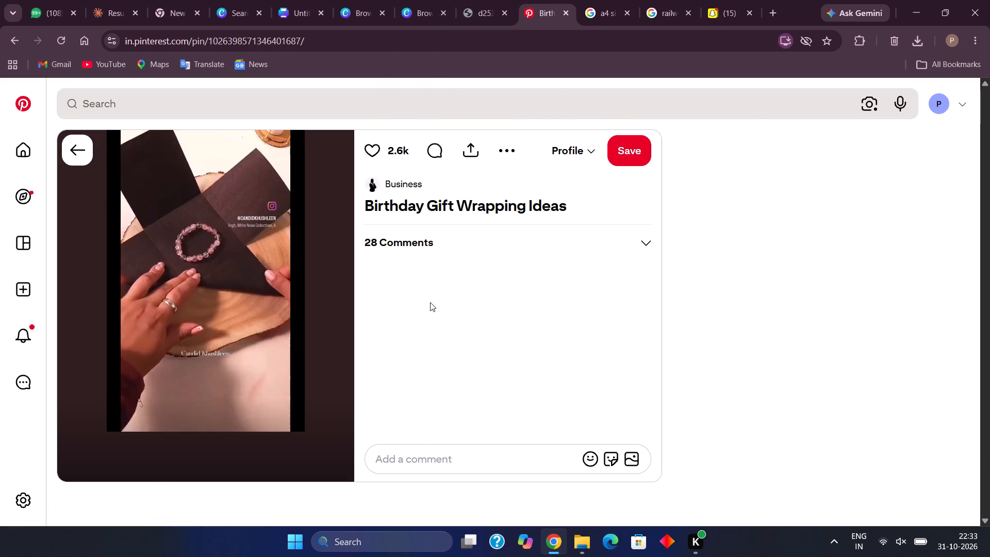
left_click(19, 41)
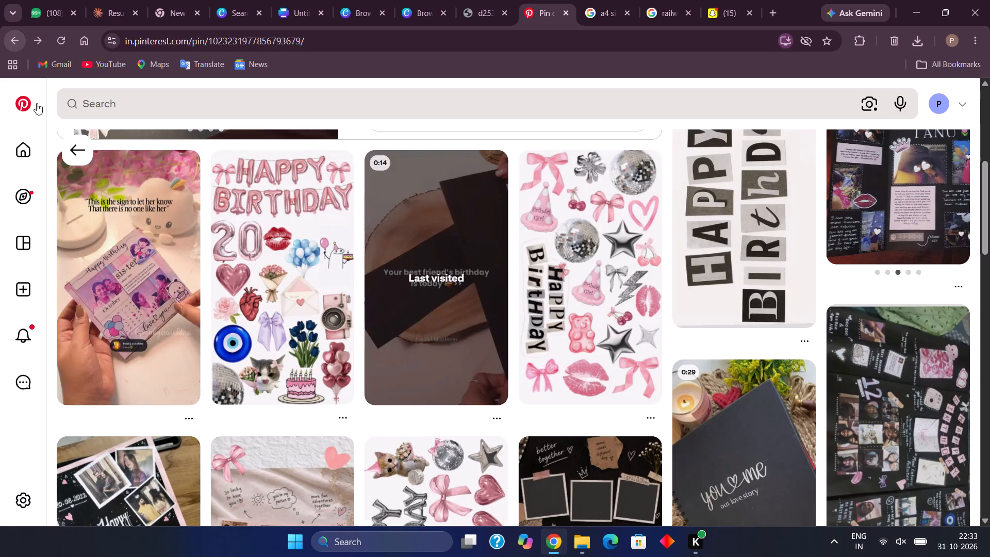
Find the silver balloon sticker pin "just do it gurlll" among the related birthday pins and download its image.
scroll(386, 310, "down", 3)
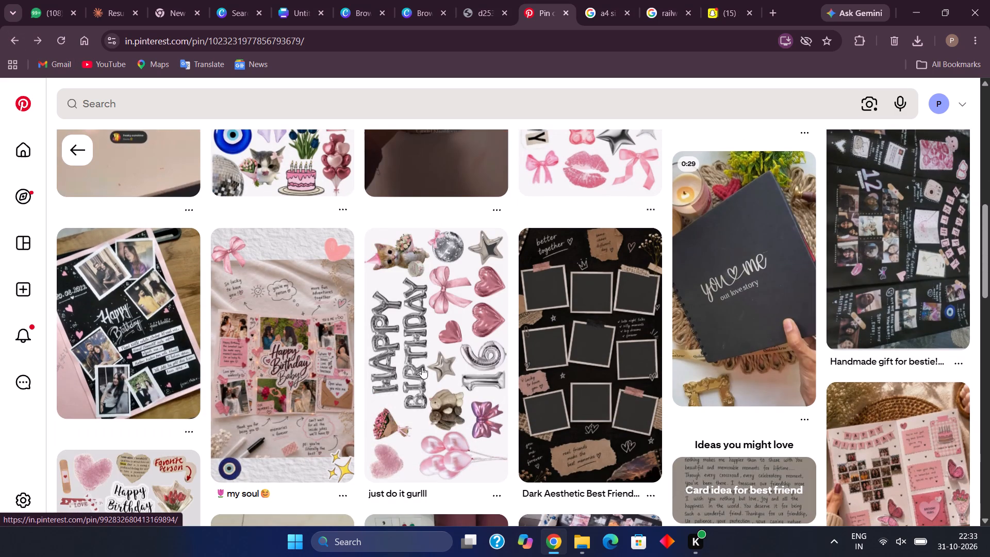
left_click(407, 293)
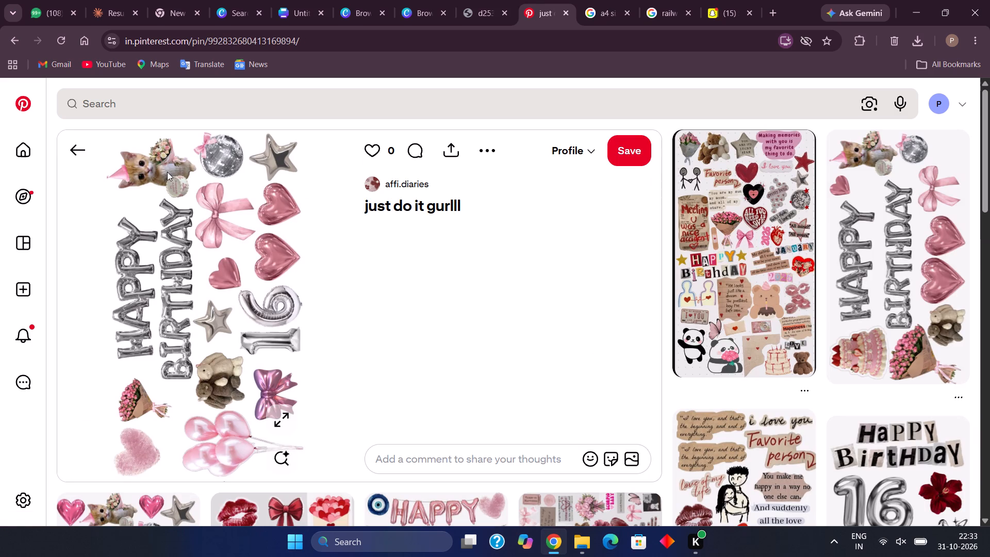
left_click(167, 172)
left_click(167, 172)
scroll(167, 172, "down", 2)
scroll(167, 172, "up", 5)
scroll(167, 172, "down", 1)
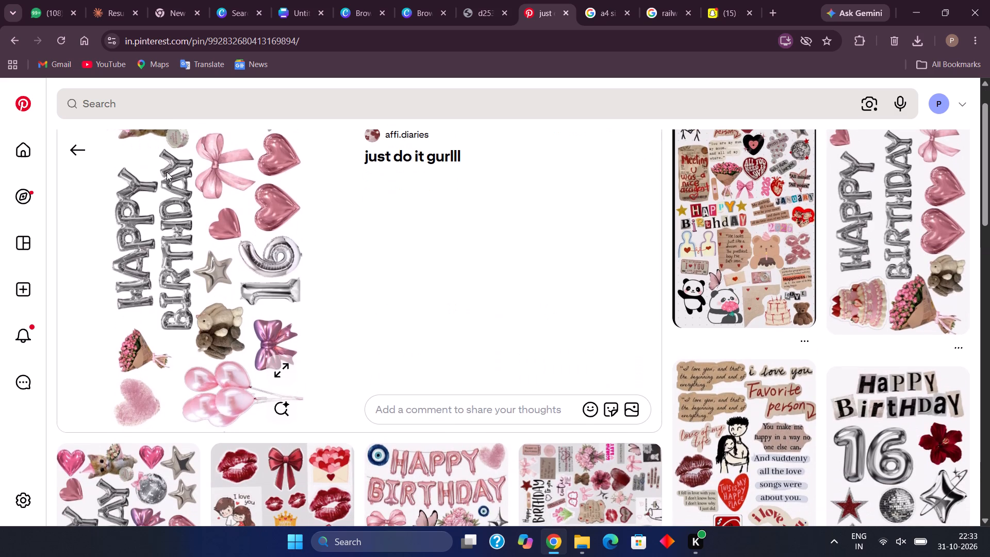
scroll(167, 172, "down", 1)
scroll(167, 172, "up", 1)
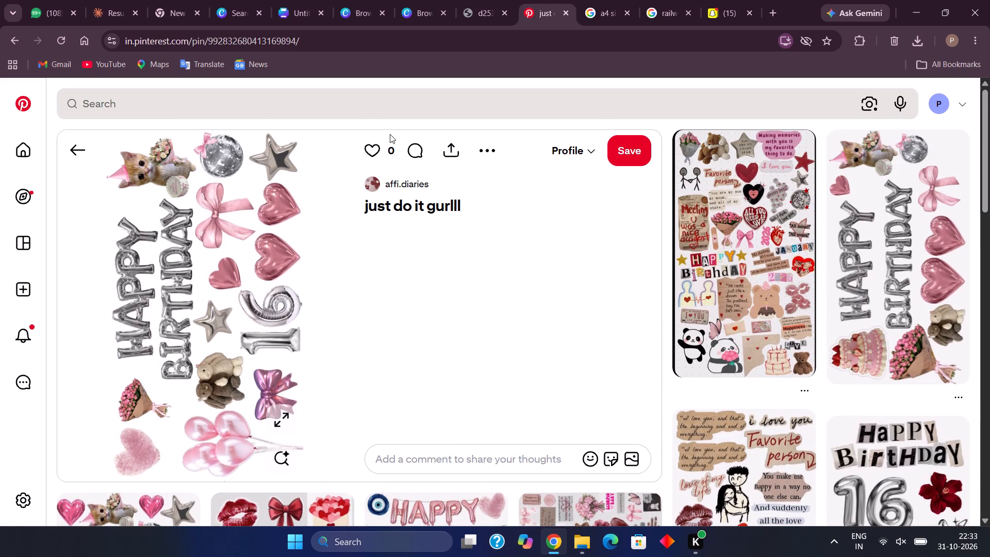
left_click(487, 157)
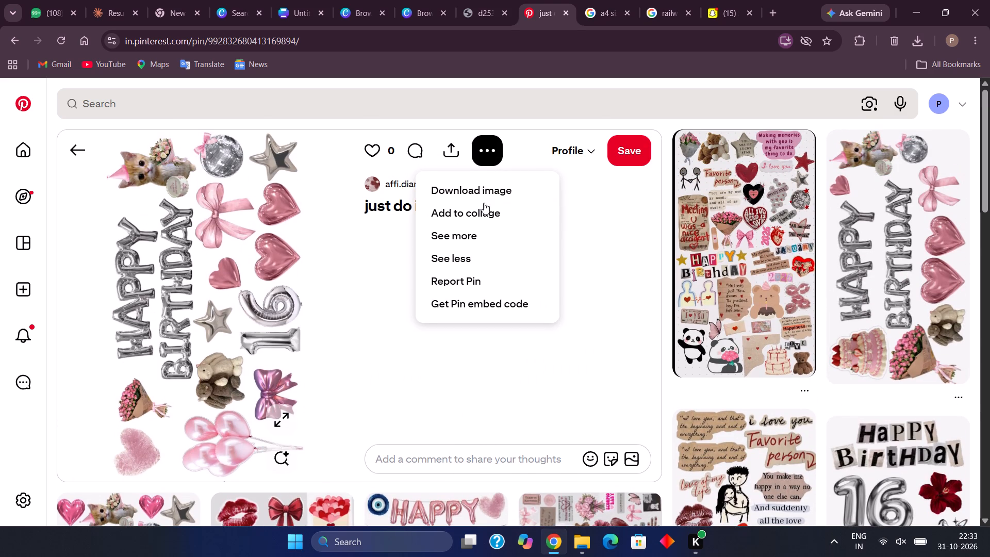
left_click(482, 195)
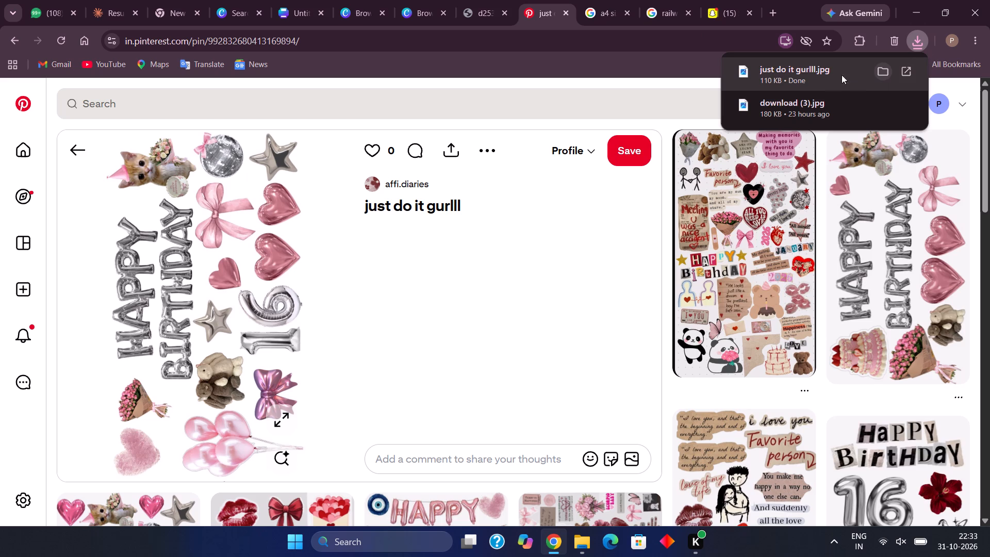
Place the downloaded just do it gurlll.jpg on page 2 of the Brown Grey Modern Aesthetic Birthday Greeting Poster in Canva.
left_click_drag(827, 76, 569, 76)
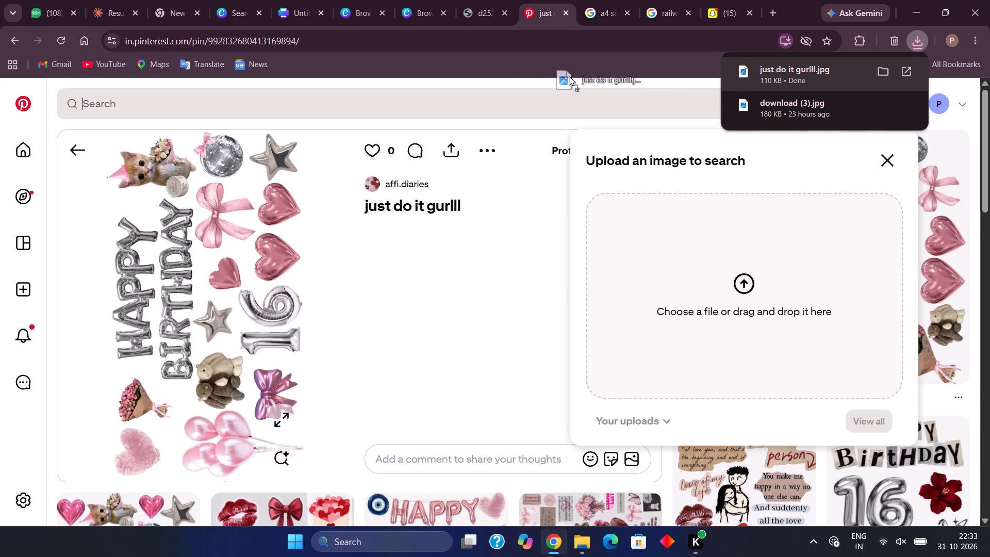
left_click_drag(569, 76, 329, 20)
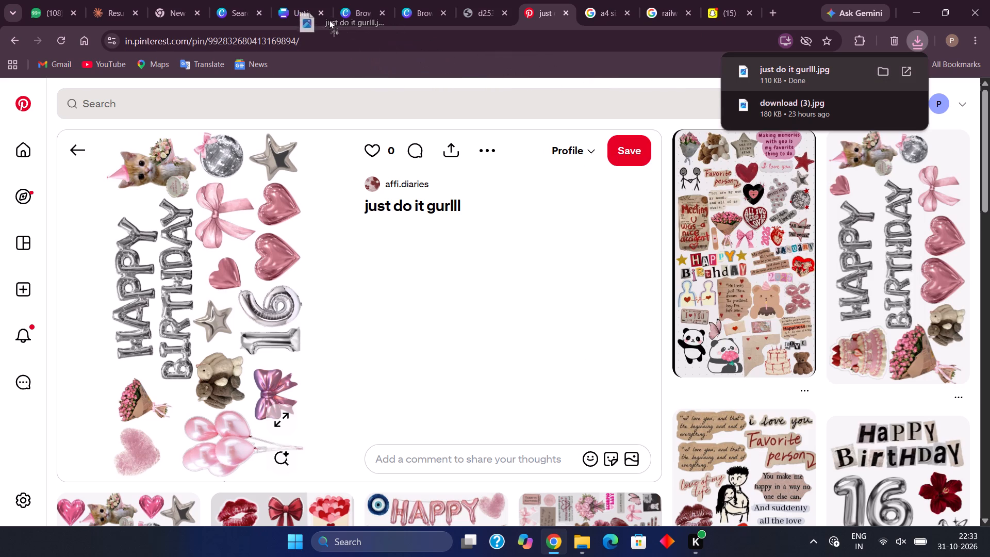
left_click_drag(329, 20, 359, 0)
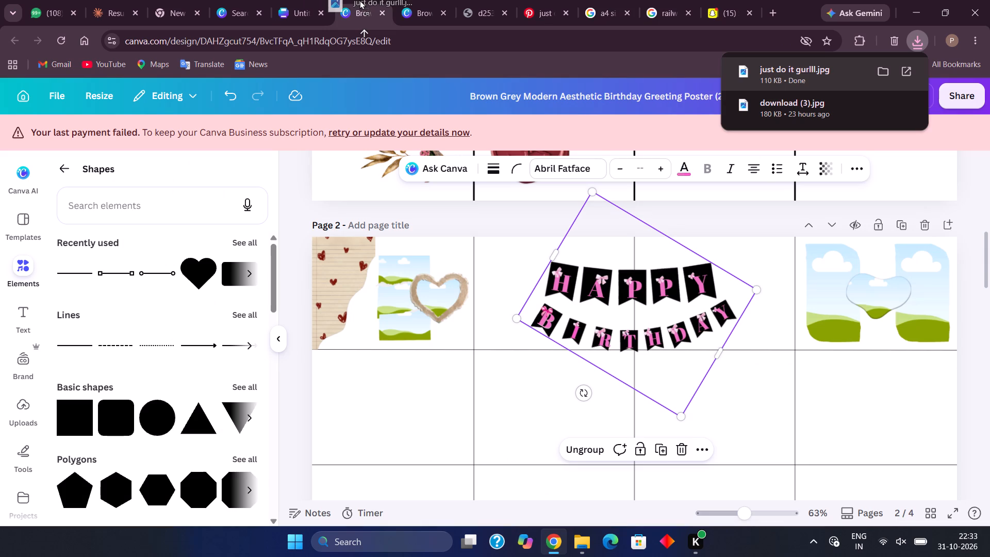
left_click_drag(359, 0, 481, 338)
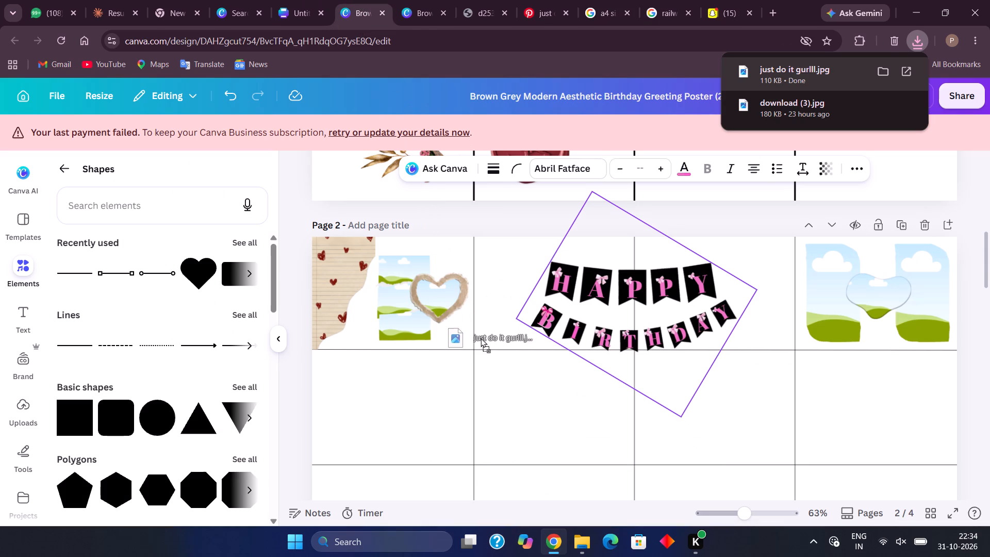
left_click_drag(481, 338, 490, 360)
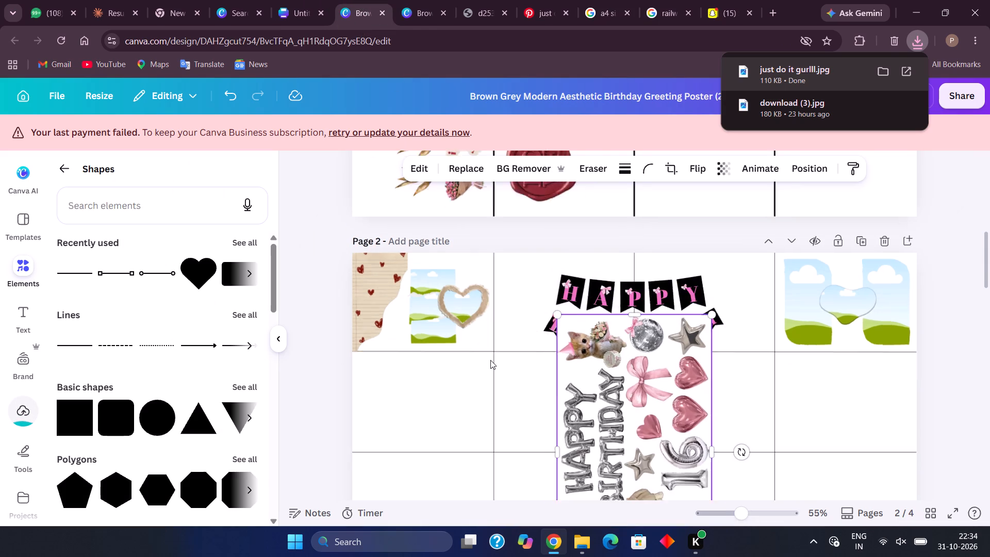
Remove the background from the placed sticker sheet image.
left_click(523, 169)
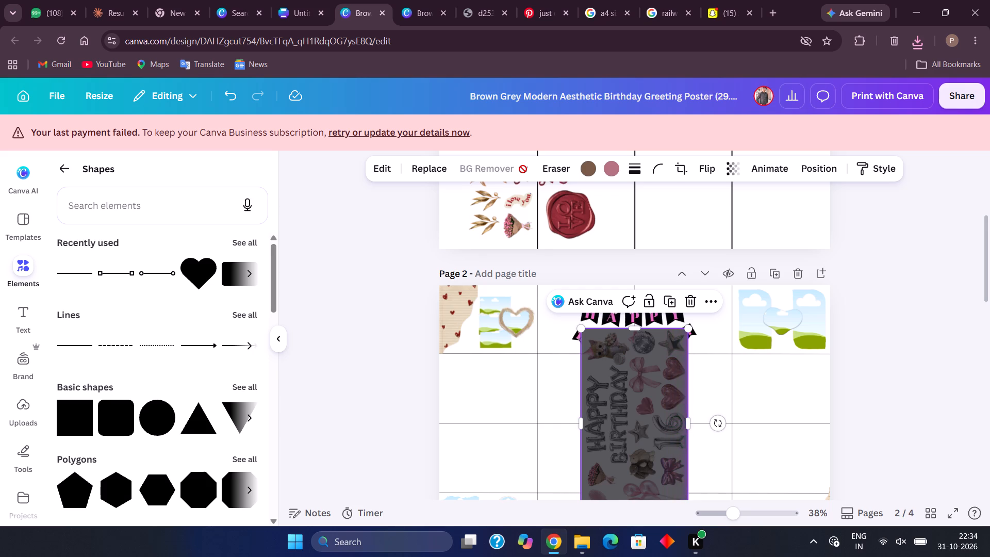
Move the sticker sheet image down into the empty grid cells below the Happy Birthday bunting on page 2.
scroll(767, 310, "down", 1)
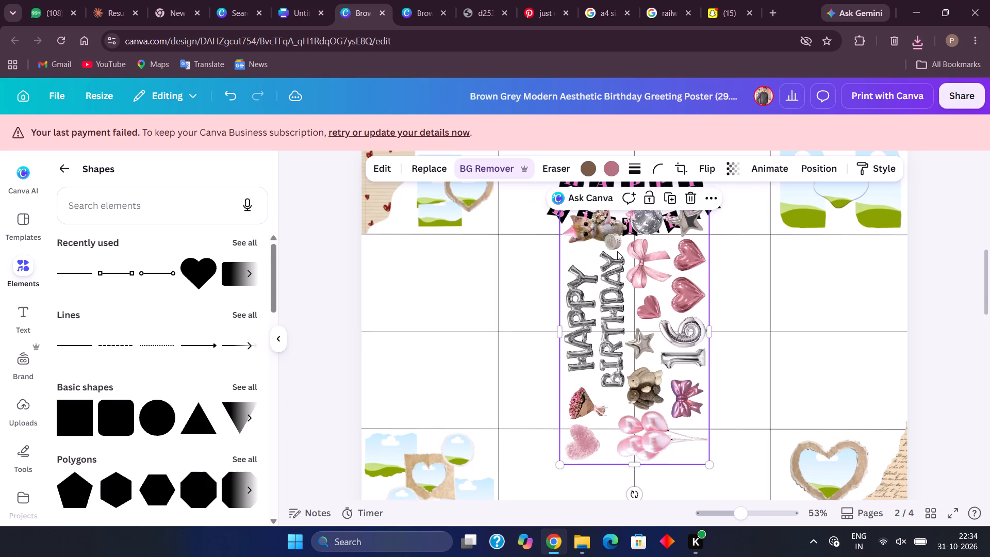
left_click_drag(609, 253, 601, 283)
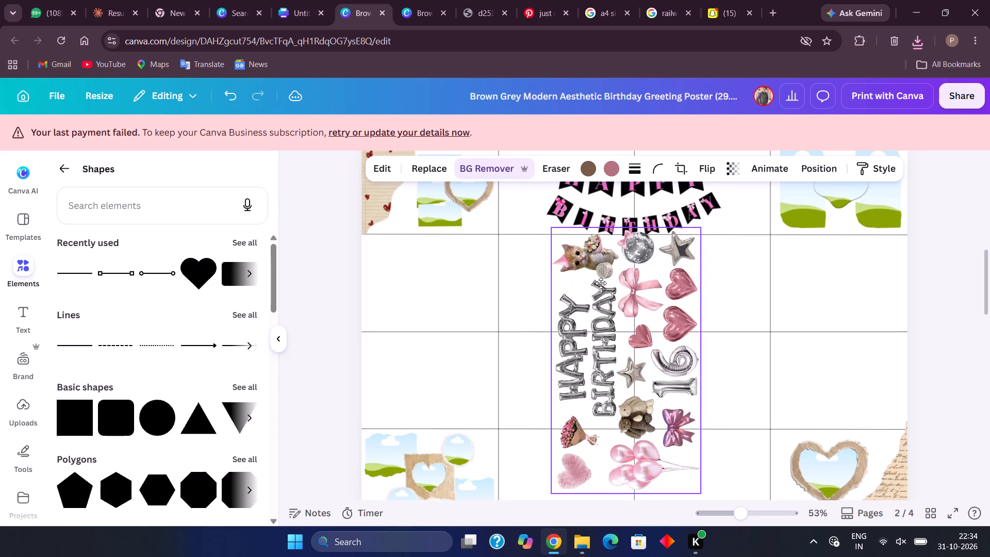
left_click_drag(601, 283, 601, 286)
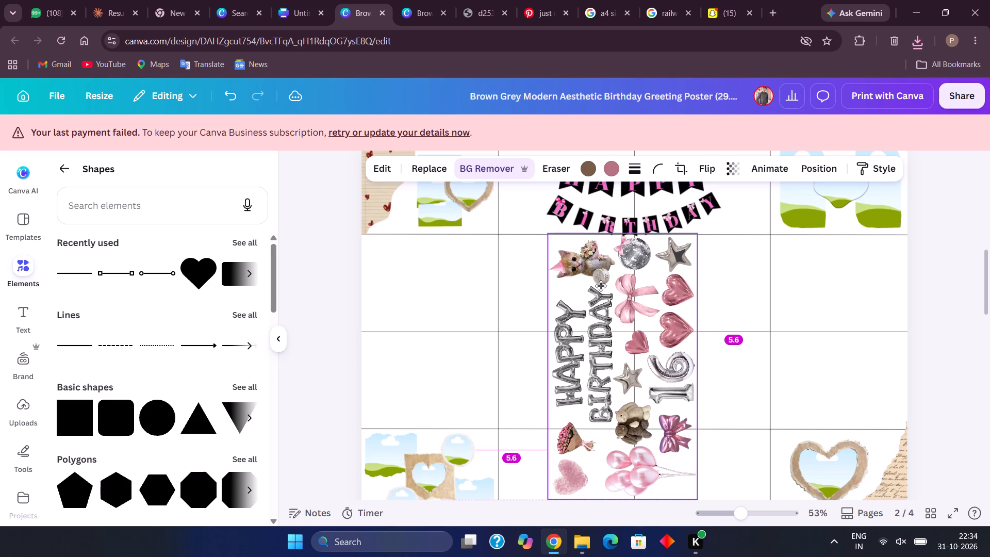
left_click_drag(601, 286, 601, 293)
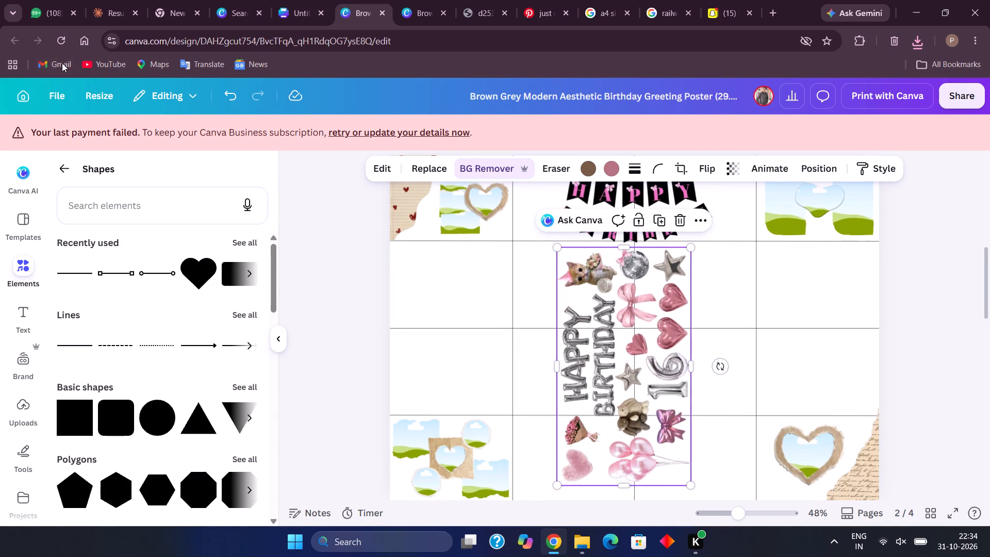
Split the sticker sheet image into separate editable layers.
left_click(382, 174)
left_click(127, 306)
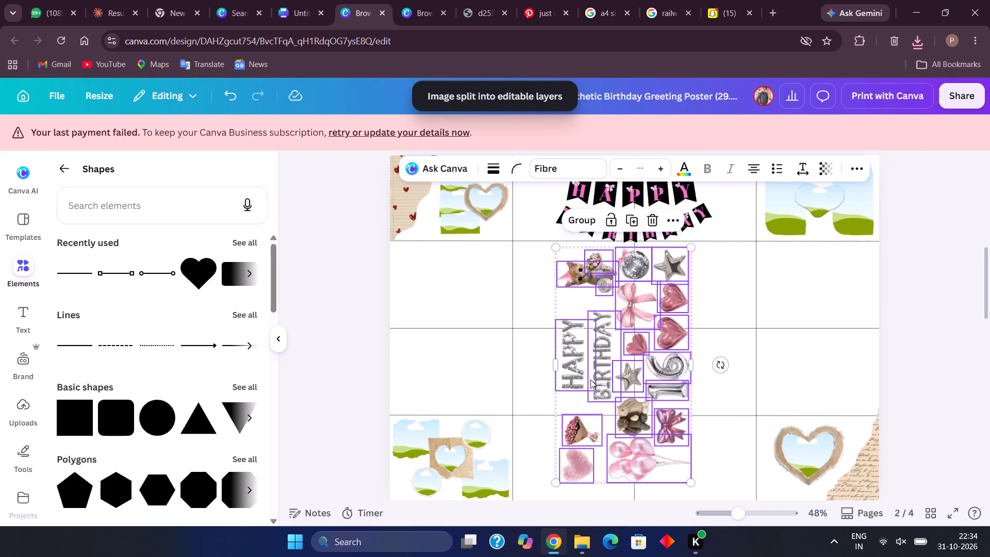
Nudge the whole sticker set, and pull the upper silver star and the disco ball out to its right, the ball farthest.
scroll(590, 380, "up", 1)
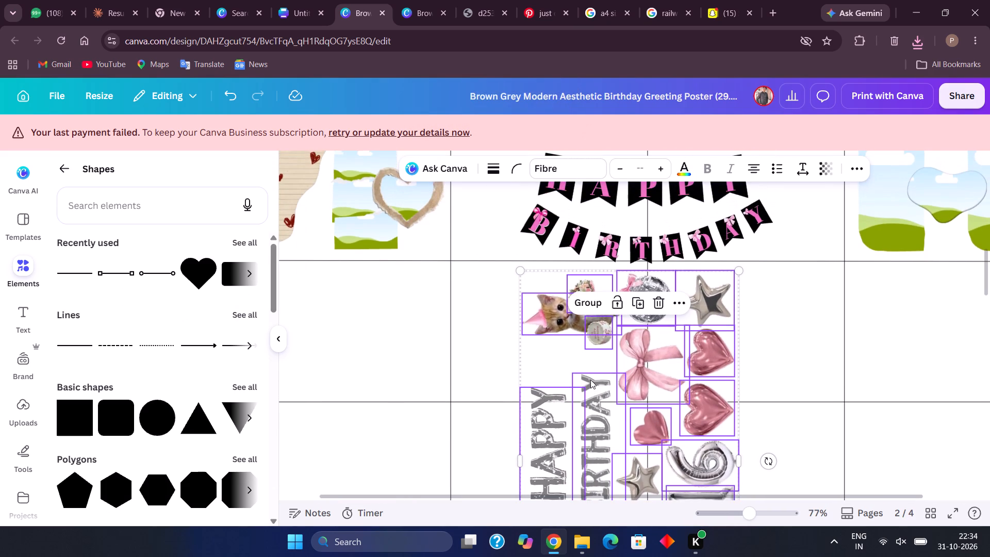
left_click_drag(723, 304, 732, 307)
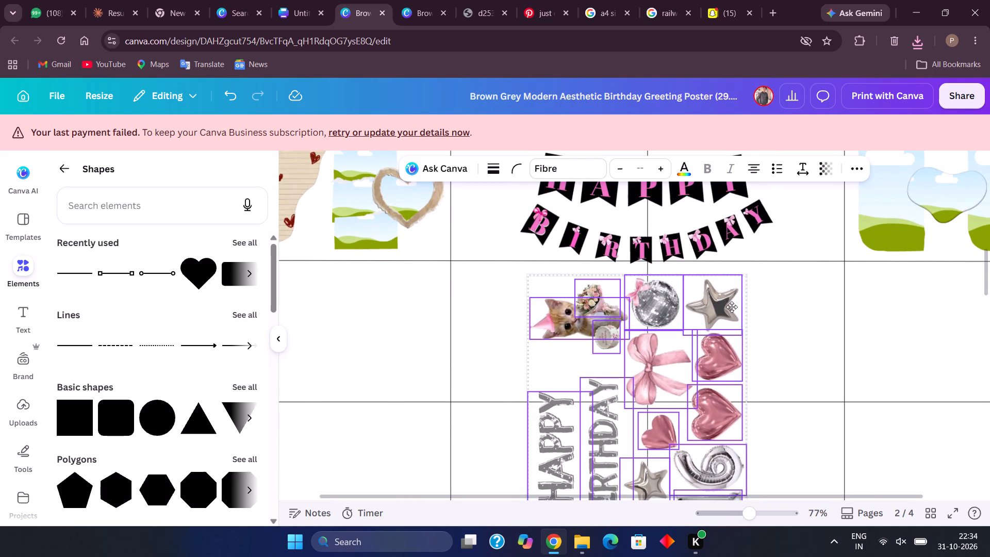
left_click_drag(732, 307, 731, 305)
left_click(717, 306)
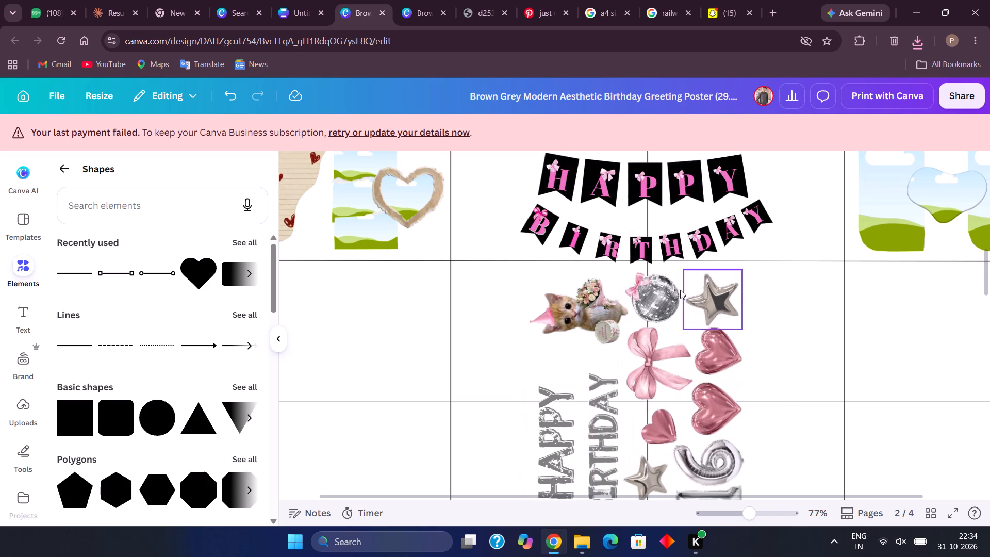
left_click(707, 309)
left_click_drag(707, 309, 771, 307)
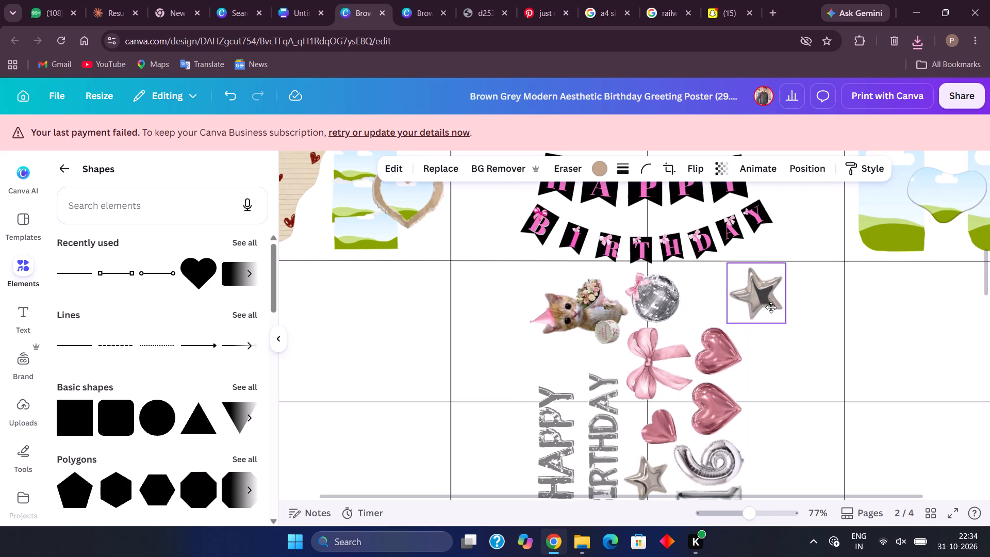
left_click_drag(771, 307, 775, 308)
left_click_drag(664, 314, 707, 310)
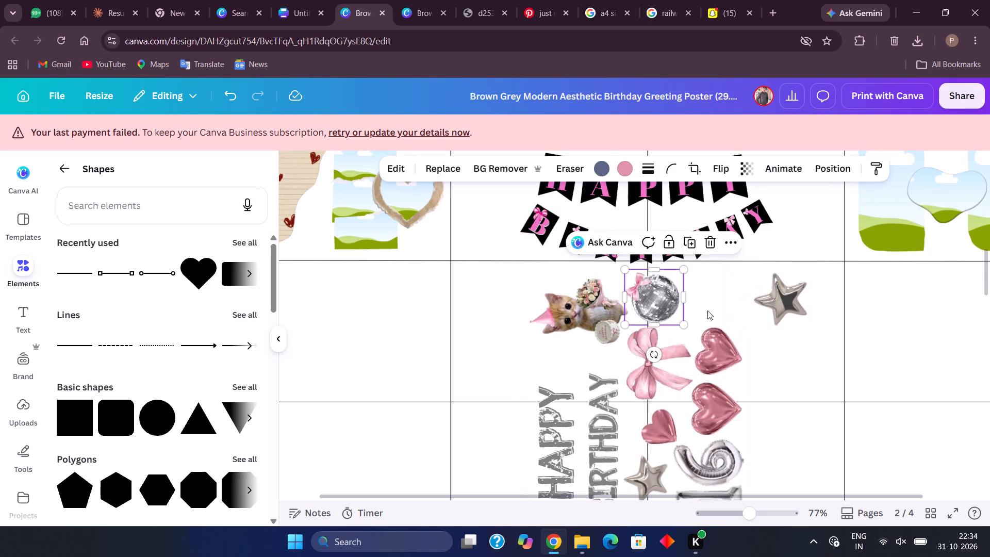
left_click_drag(707, 310, 889, 322)
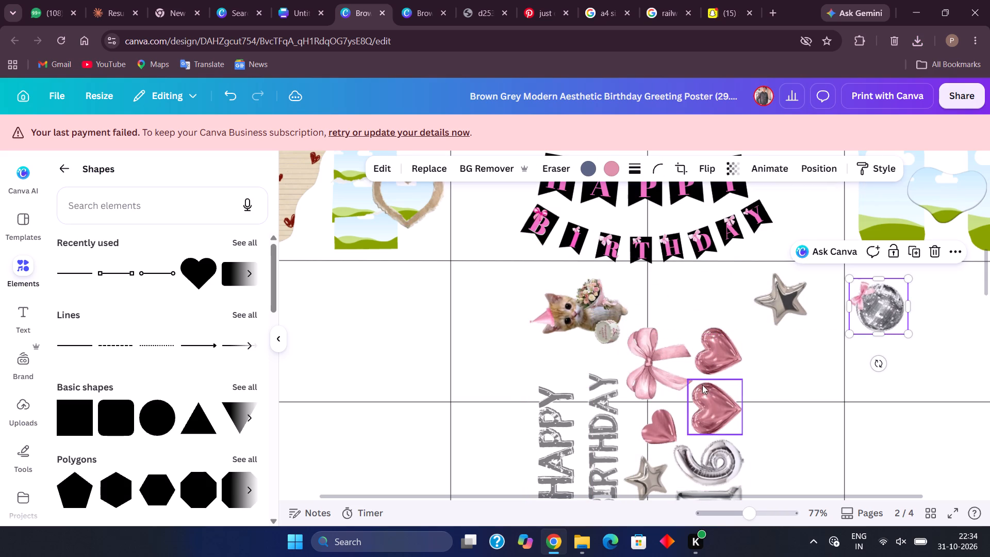
Spread out the two large pink heart balloons around the silver star and shift the pink ribbon bow right, below them.
left_click_drag(708, 363, 800, 361)
left_click_drag(719, 411, 729, 363)
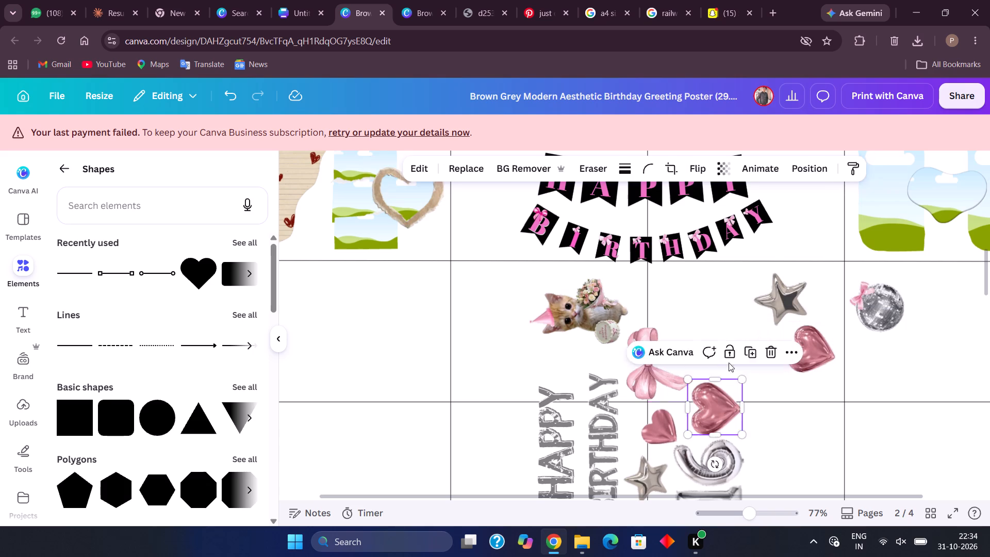
left_click_drag(729, 363, 726, 301)
left_click_drag(671, 352, 699, 352)
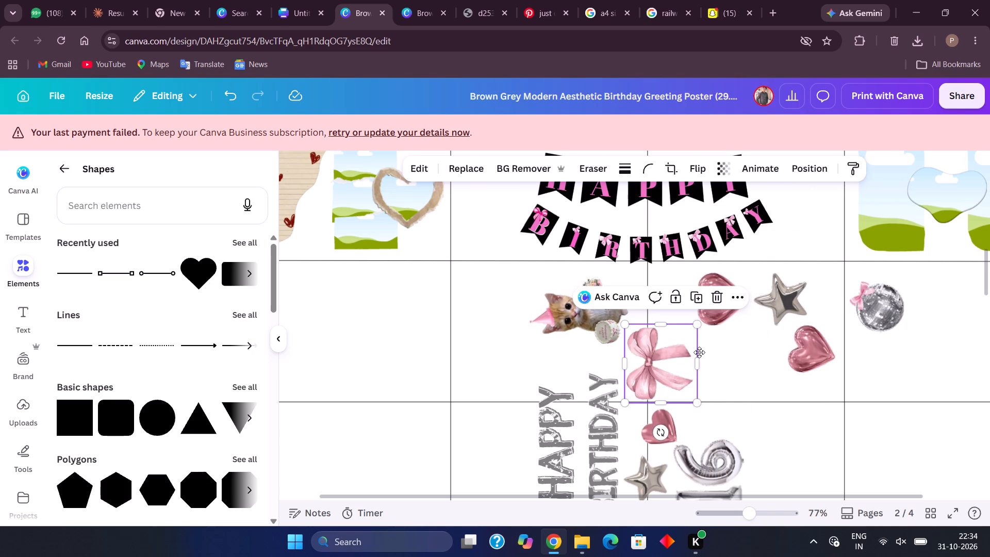
left_click_drag(699, 352, 708, 352)
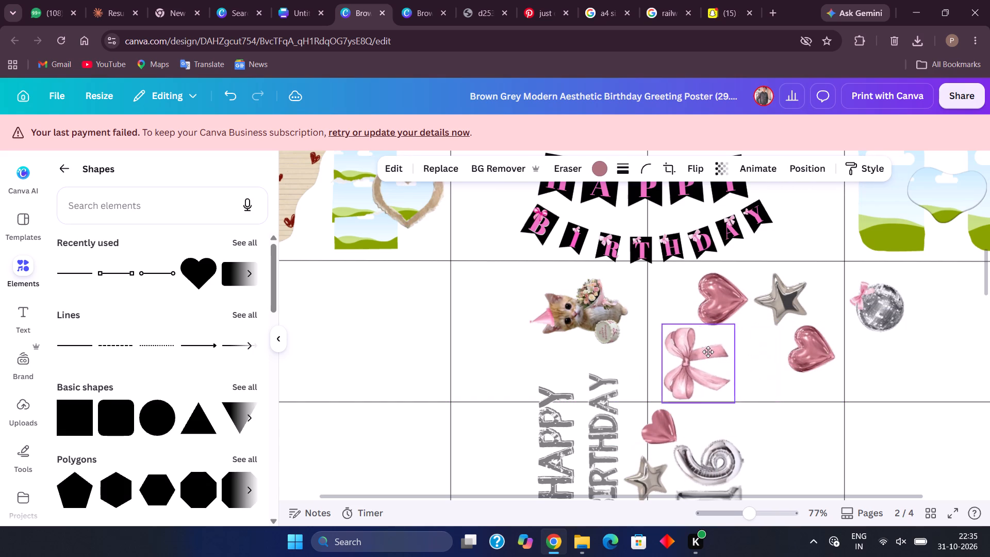
Move the metallic purple bow up into the empty space to the right of the number 16 balloons.
scroll(708, 352, "down", 3)
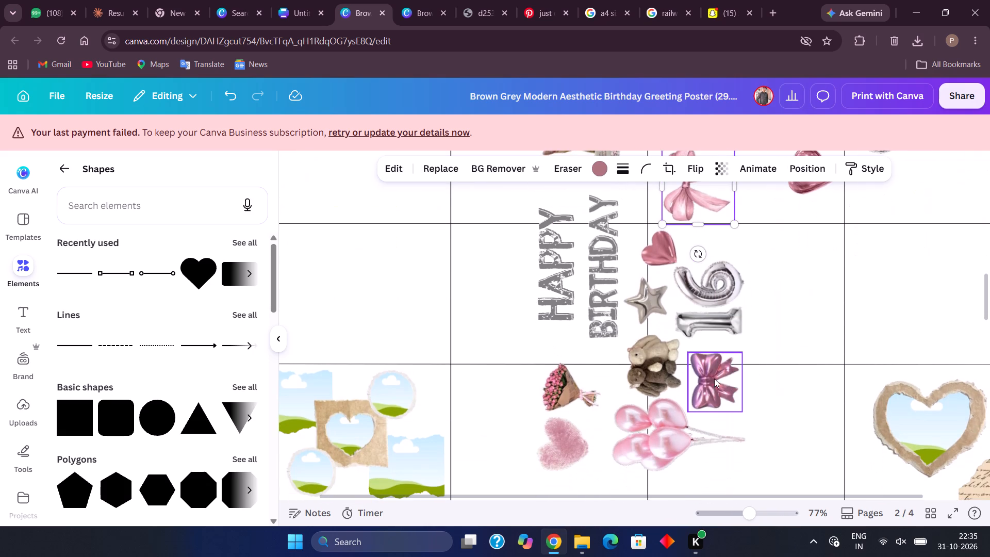
left_click_drag(717, 386, 839, 250)
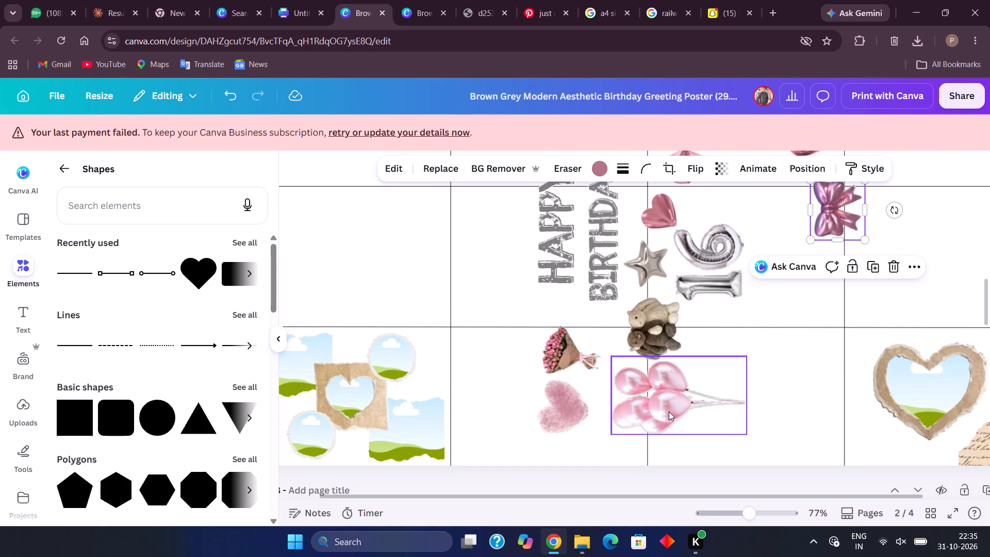
scroll(659, 408, "up", 1)
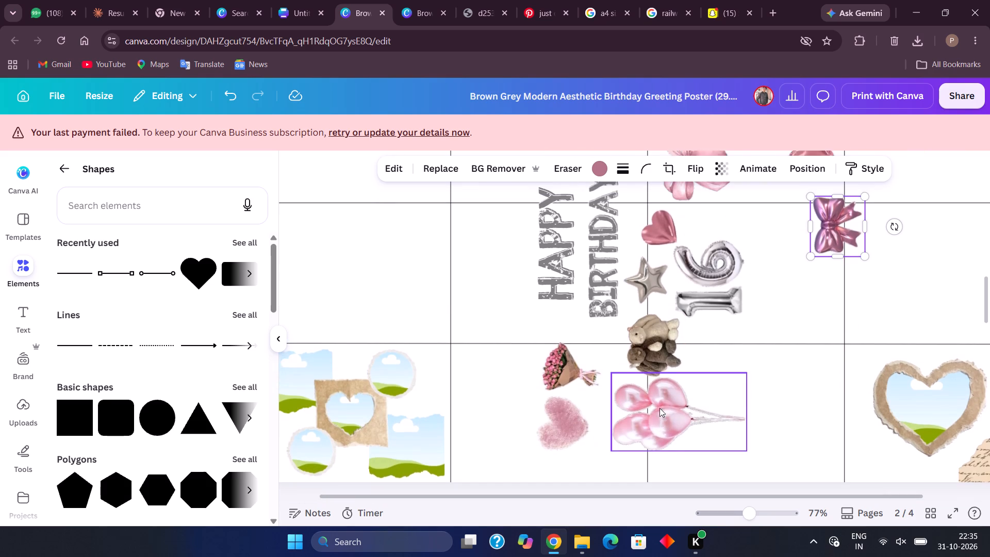
scroll(659, 408, "up", 5)
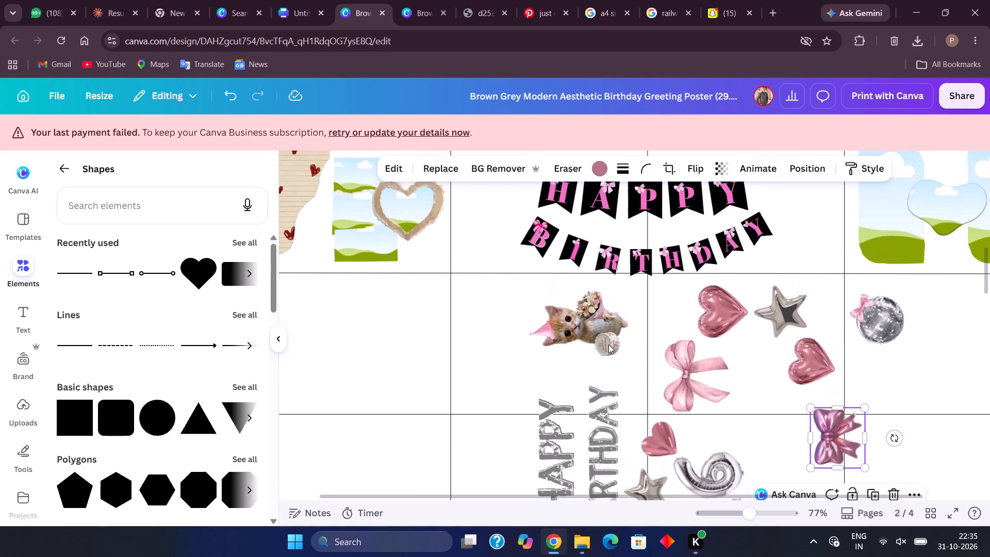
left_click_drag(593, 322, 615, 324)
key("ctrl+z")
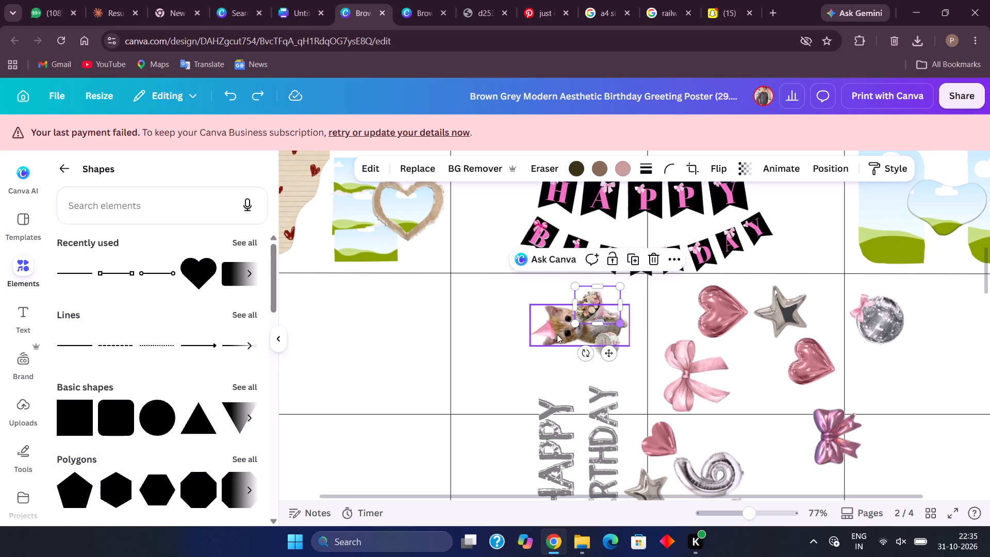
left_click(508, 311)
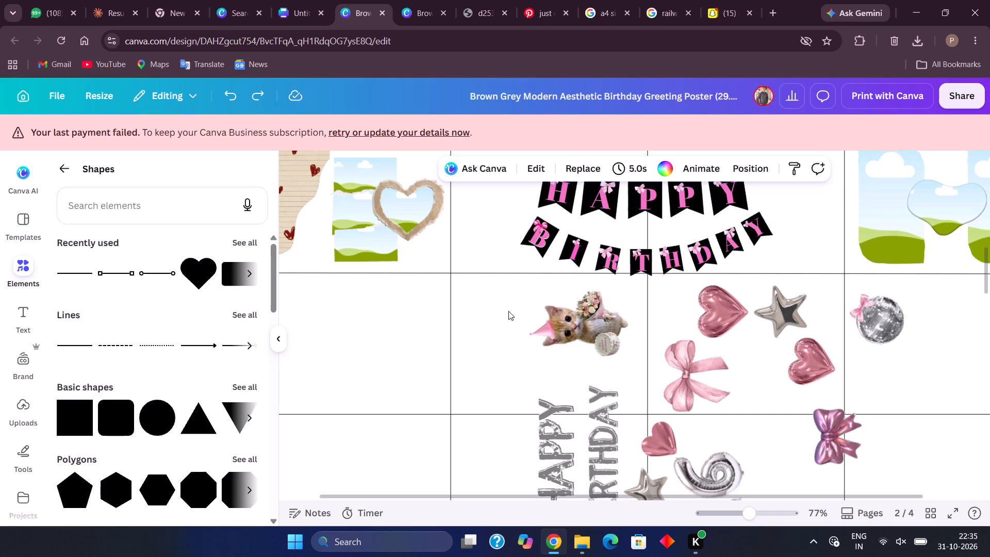
Group the party-hat kitten with its flower bouquet and small round cake, and nudge the group slightly right.
left_click(575, 315, "shift")
left_click(558, 335, "shift")
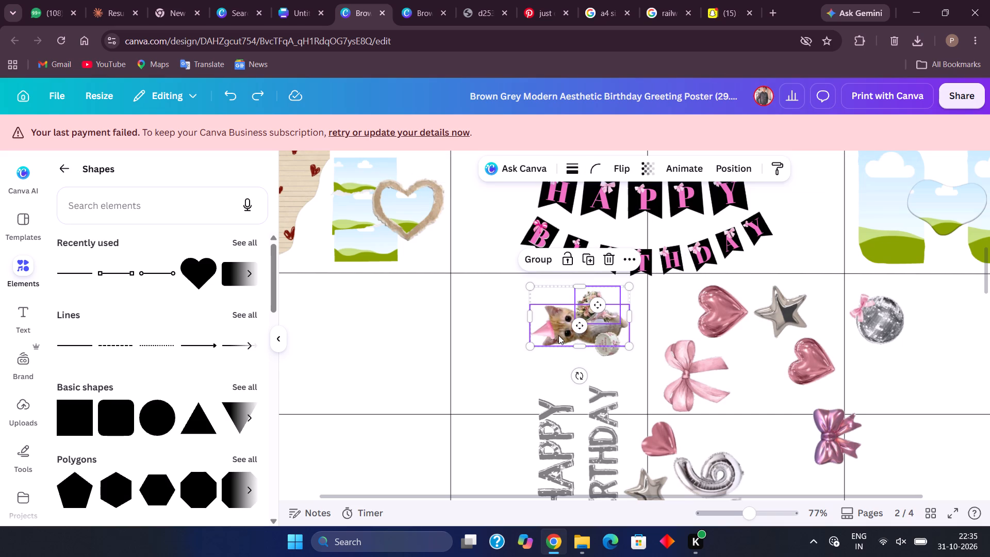
left_click(611, 353, "shift")
left_click(542, 261)
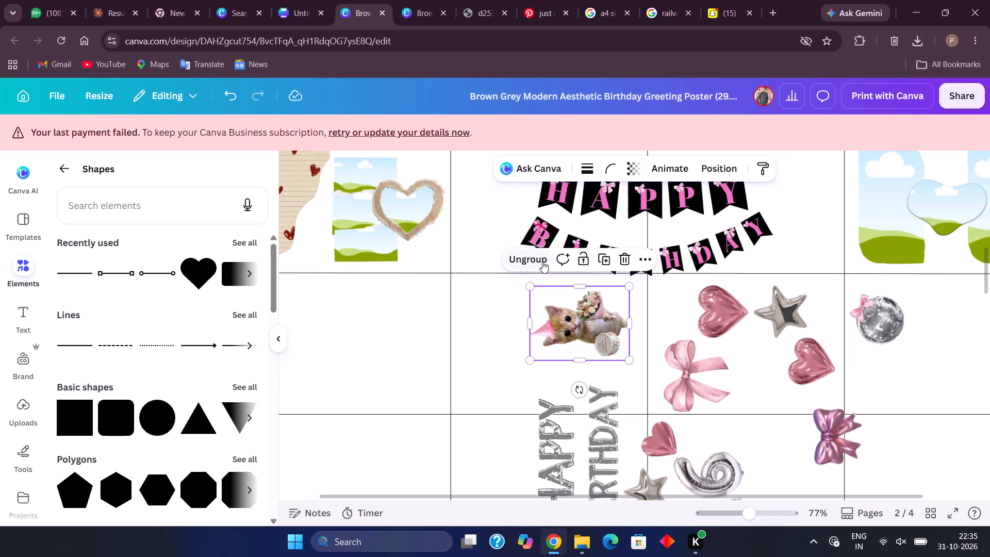
left_click_drag(551, 314, 569, 314)
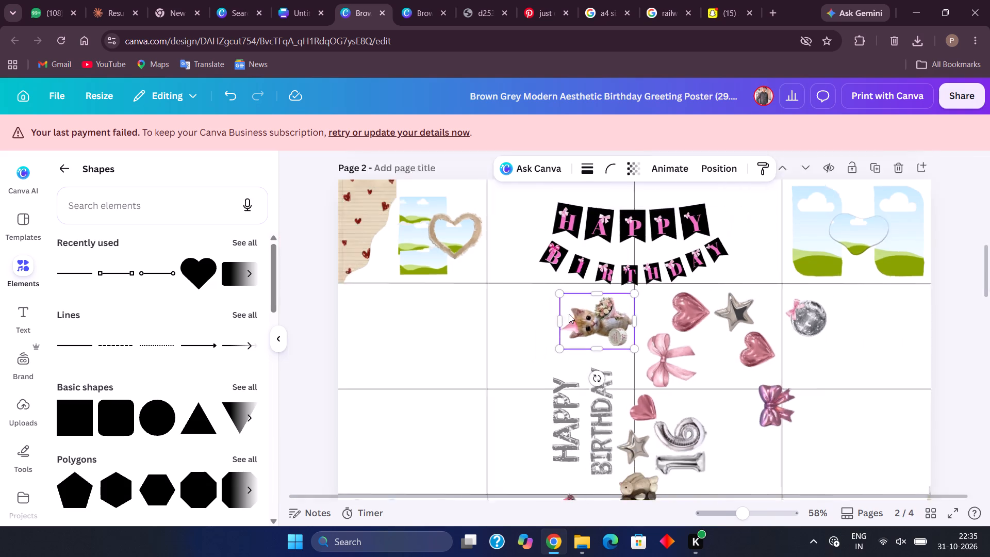
Delete the vertical silver HAPPY and BIRTHDAY balloon texts from page 2.
left_click(590, 385)
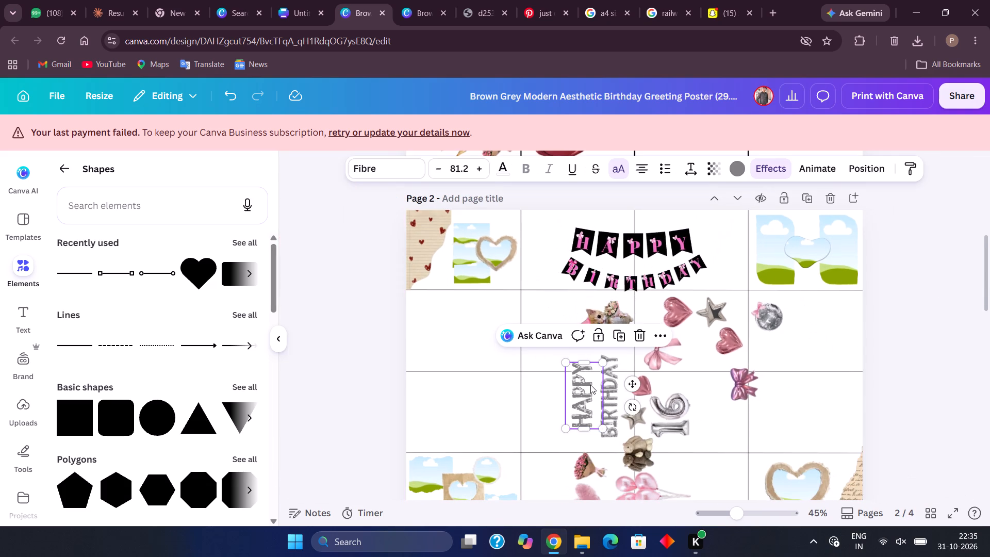
key("Delete")
left_click(609, 400)
key("Delete")
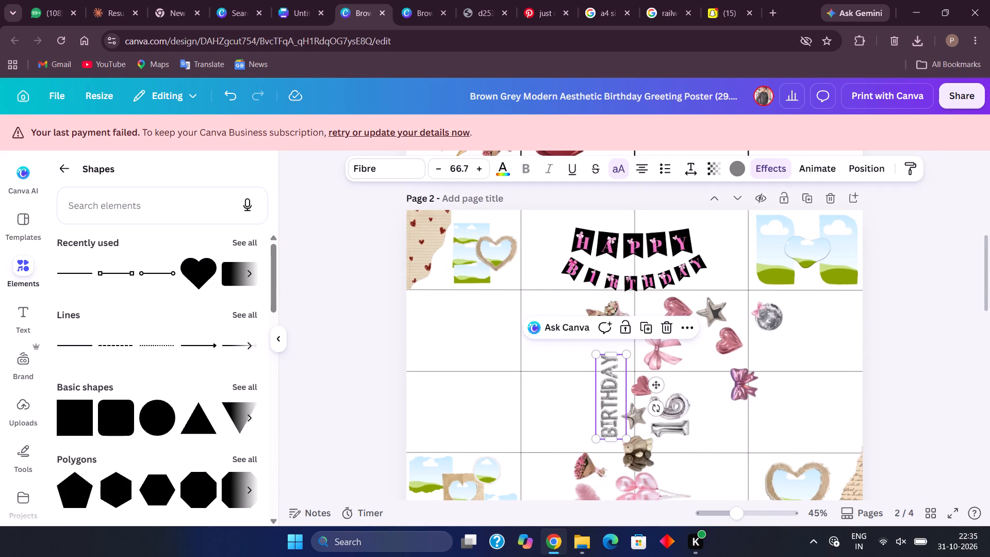
Move the small silver star up beside the banner's right end and the small pink heart between the ribbon bow and large heart.
left_click_drag(626, 419, 691, 339)
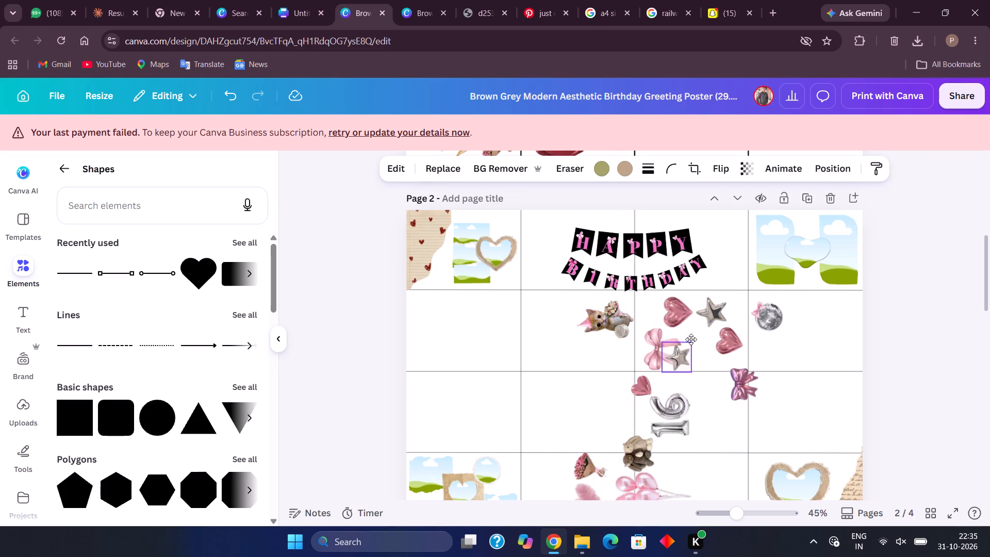
left_click_drag(691, 339, 723, 282)
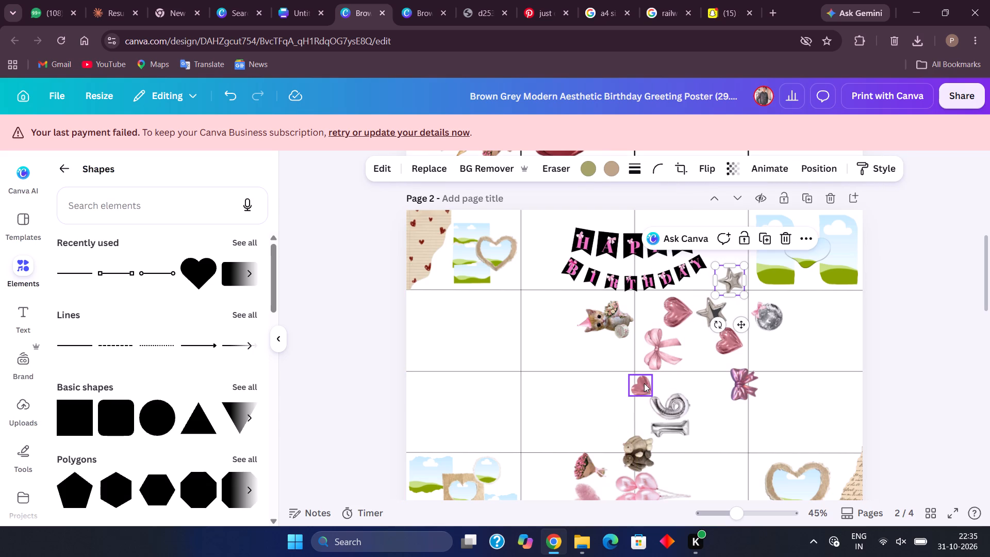
left_click_drag(644, 383, 701, 349)
Delete the silver number 6 and number 1 balloons from page 2.
left_click(676, 417)
key("Delete")
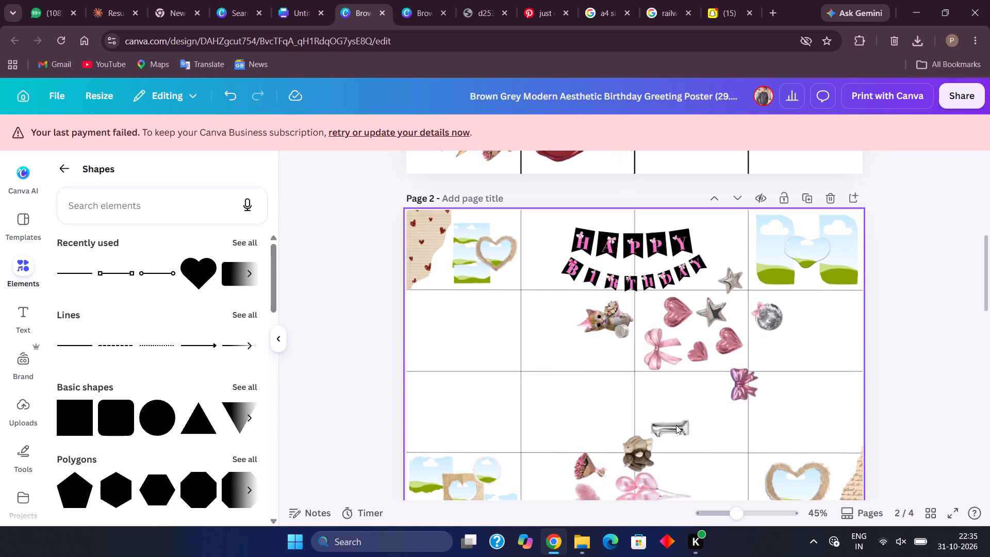
key("Delete")
left_click(676, 429)
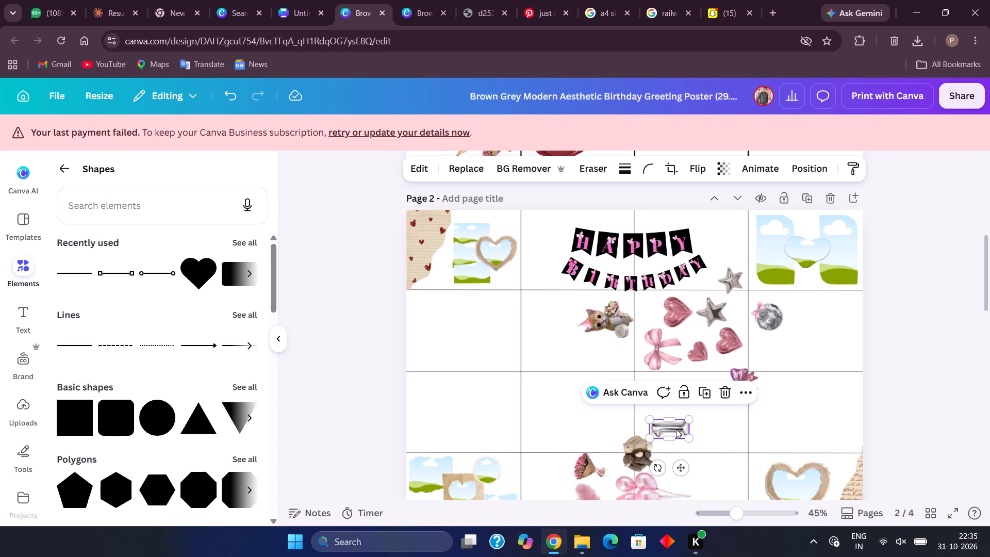
key("Delete")
Delete the brown animal, pink balloon bunch, flower bouquet and fluffy pink heart stickers near the bottom of page 2.
scroll(676, 429, "down", 3)
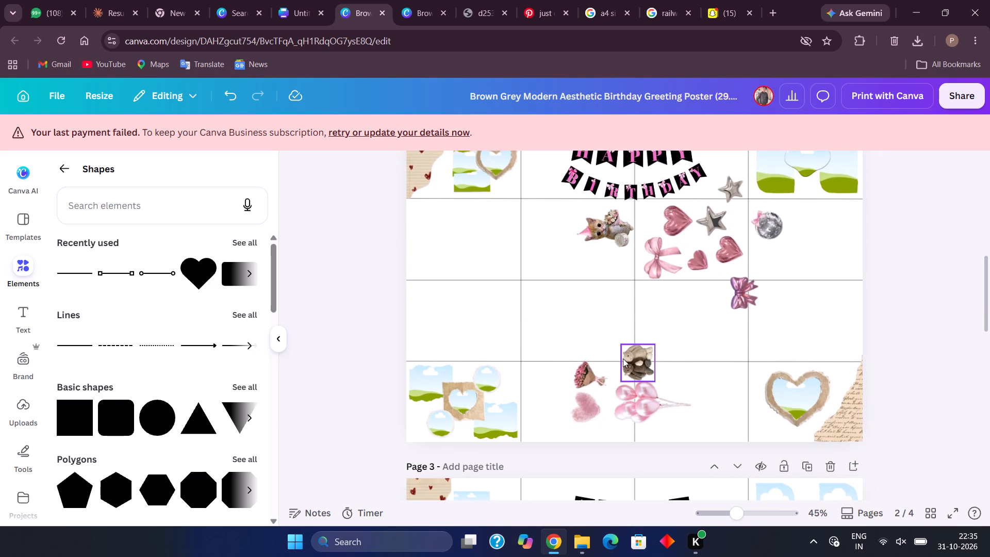
left_click(623, 358)
key("Delete")
left_click(637, 393)
key("Delete")
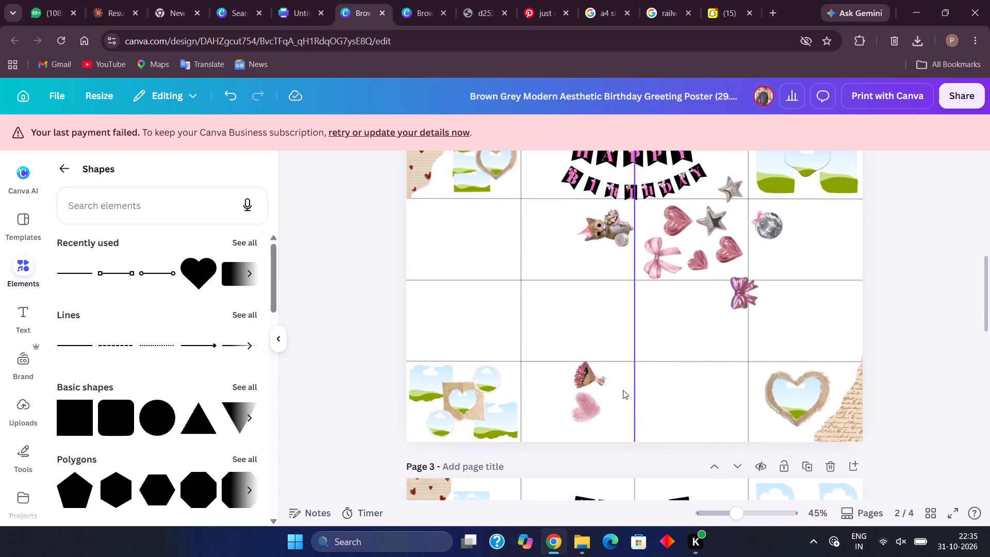
left_click(598, 376)
key("Delete")
left_click(590, 398)
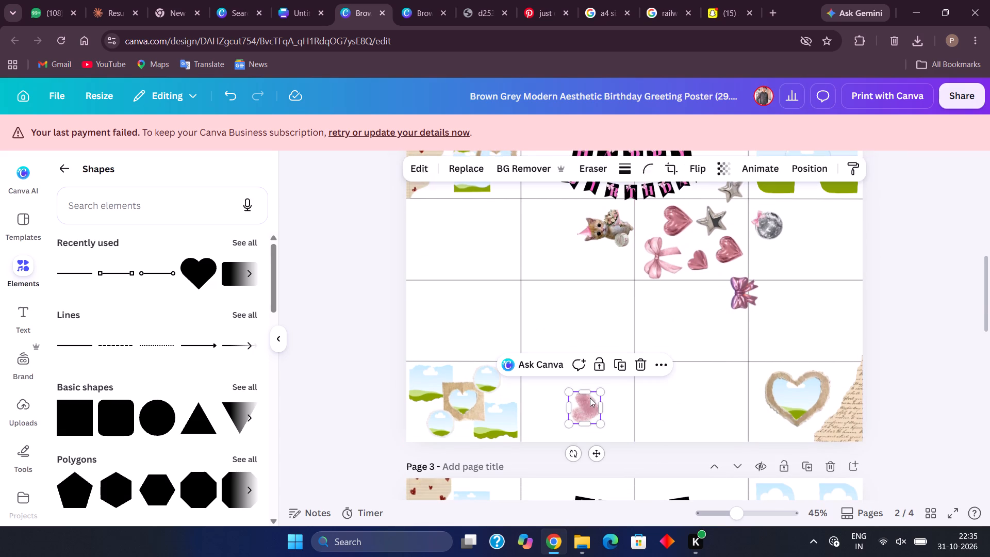
key("Delete")
Delete the grouped balloon, bow, flower and wax seal stickers from page 1, keeping its grid lines.
scroll(590, 398, "up", 3)
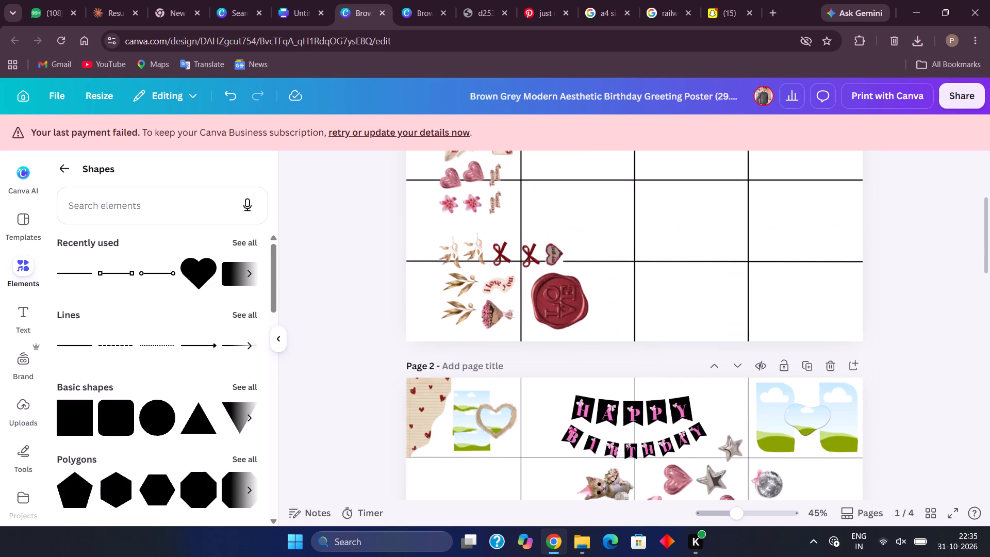
scroll(590, 398, "up", 6)
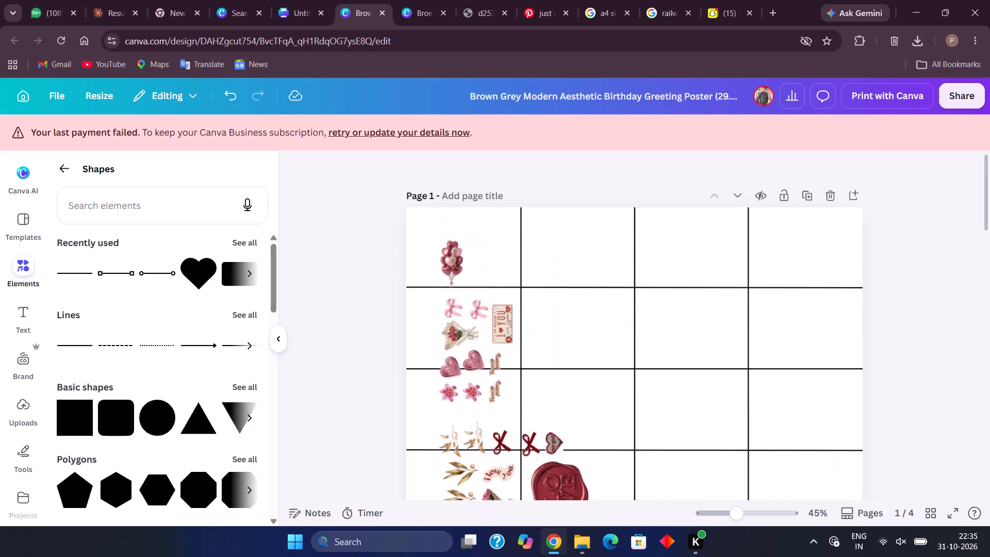
left_click(521, 382)
scroll(521, 382, "down", 1)
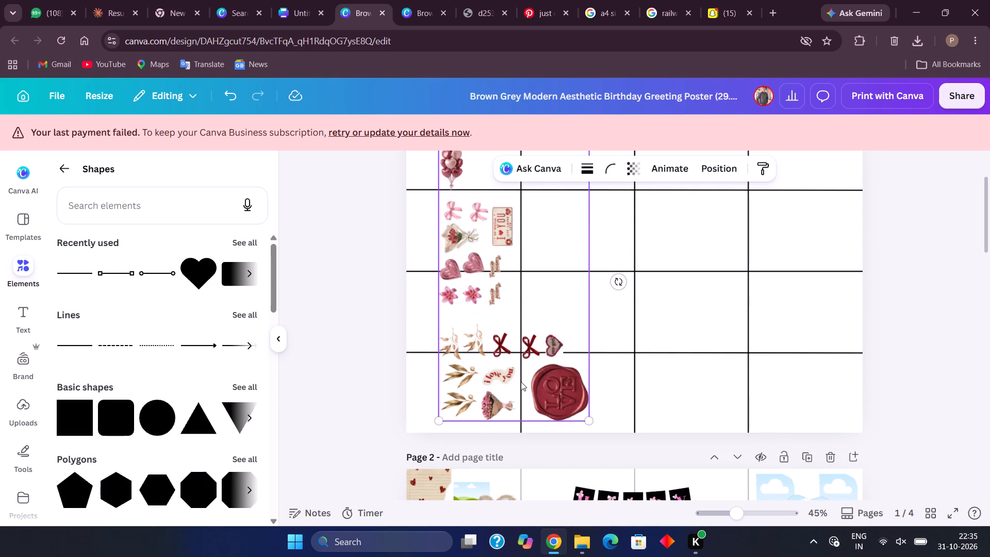
scroll(521, 382, "down", 2)
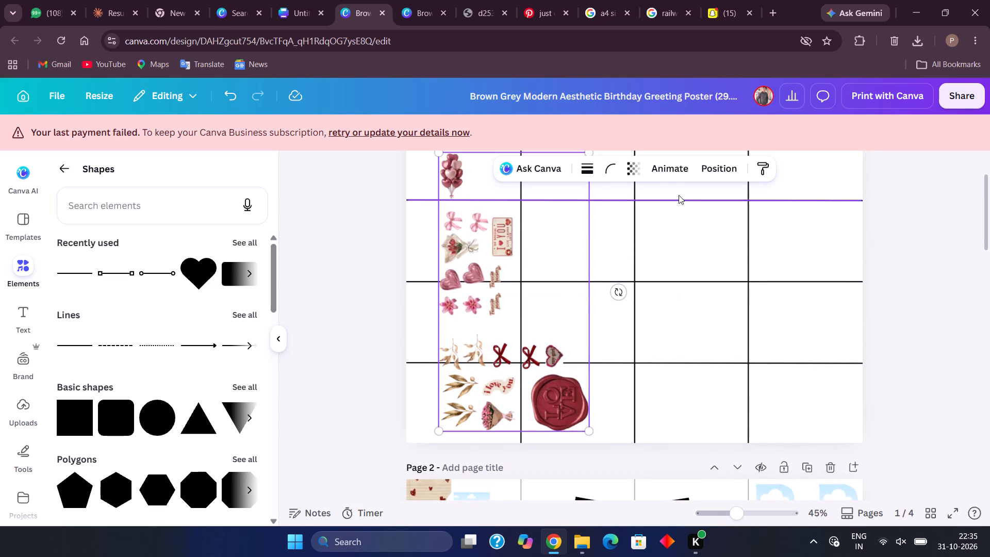
key("Delete")
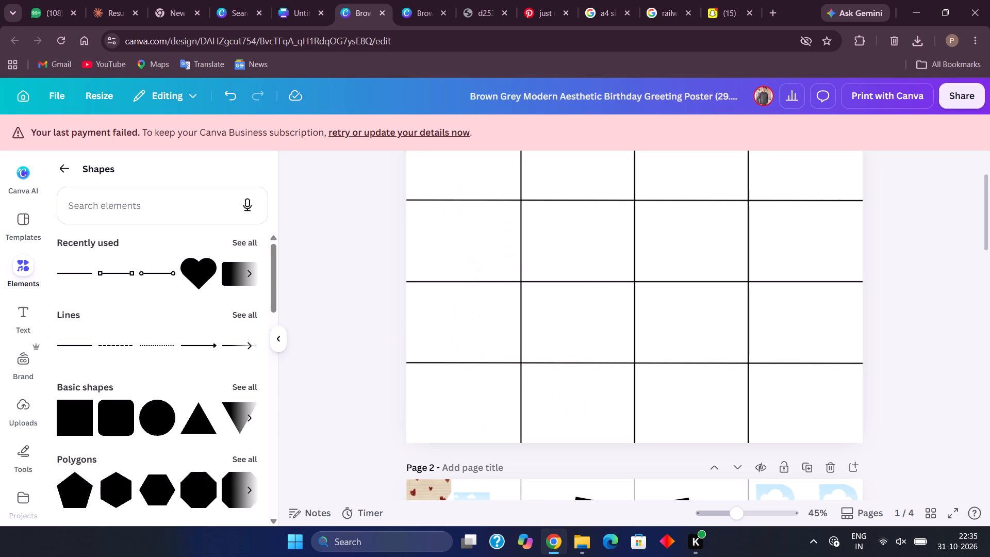
Rotate the grouped kitten sticker on page 2 to about 90° so it stands upright.
scroll(588, 368, "down", 4)
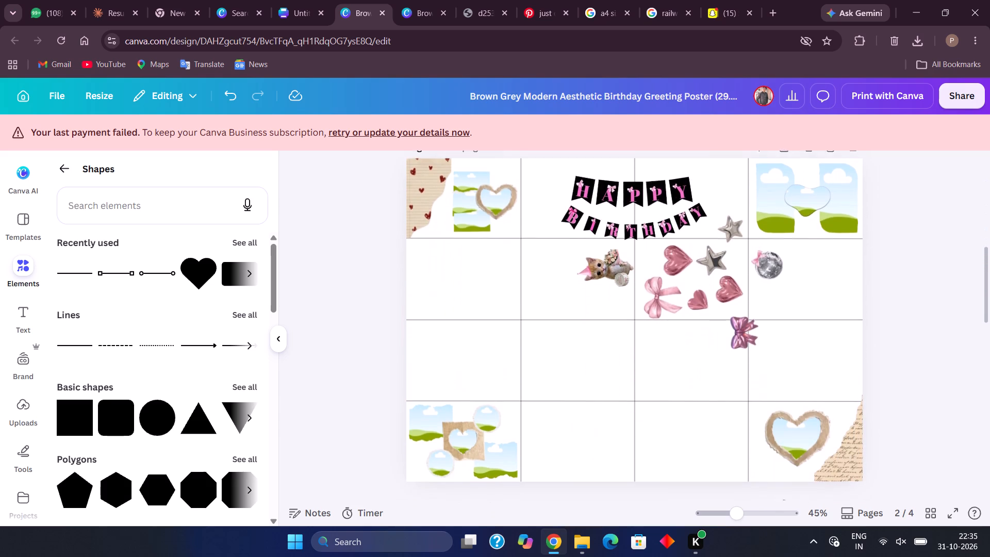
scroll(588, 368, "down", 1)
left_click(621, 304)
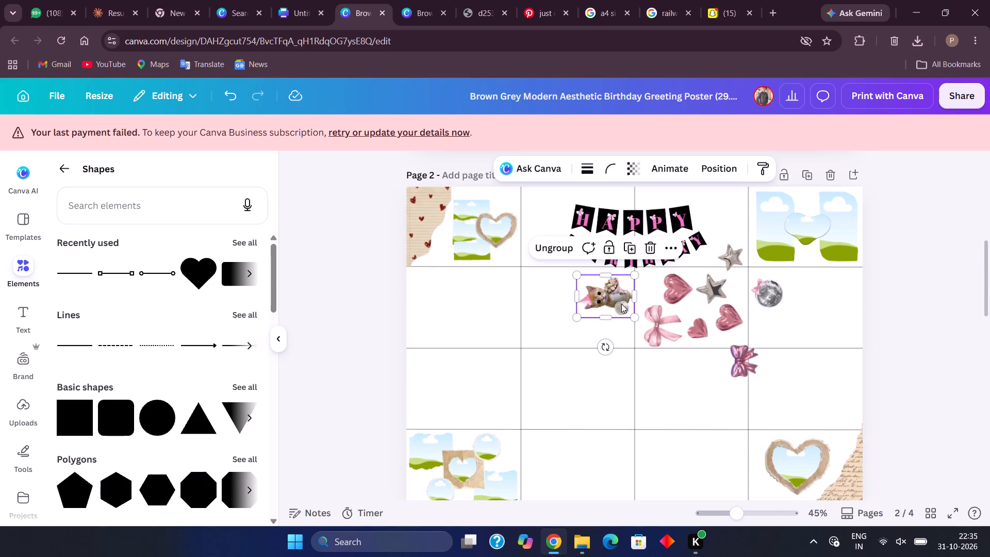
left_click_drag(603, 344, 566, 300)
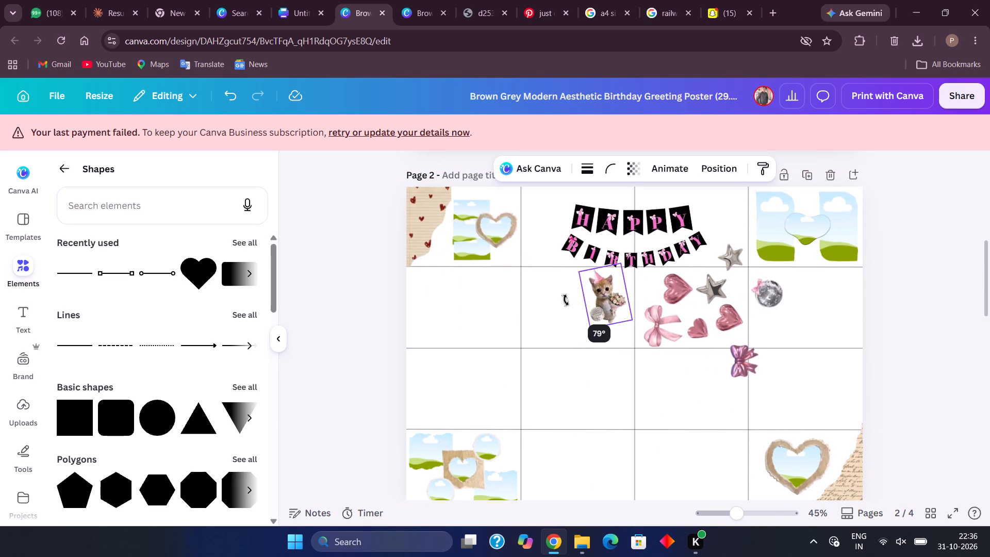
left_click_drag(566, 300, 559, 292)
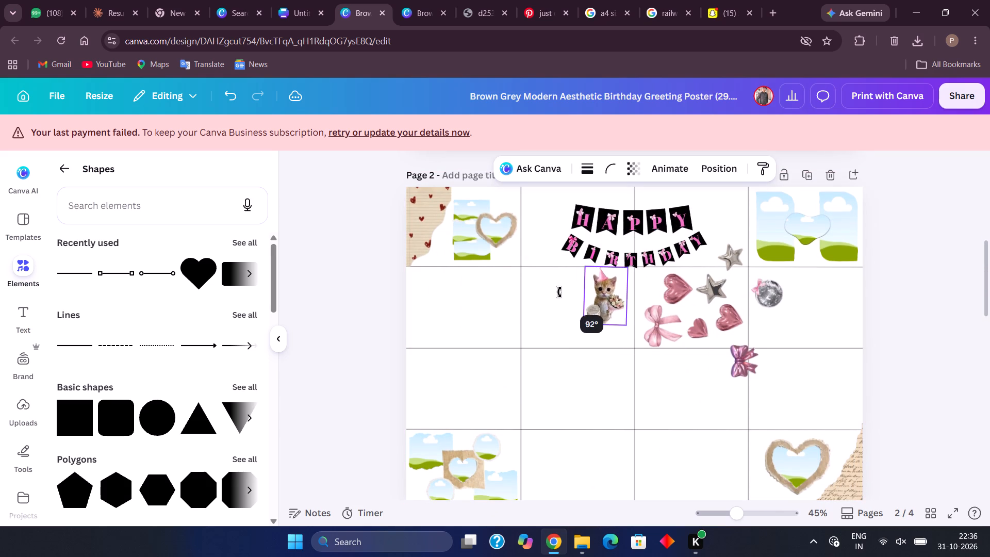
left_click_drag(559, 292, 560, 295)
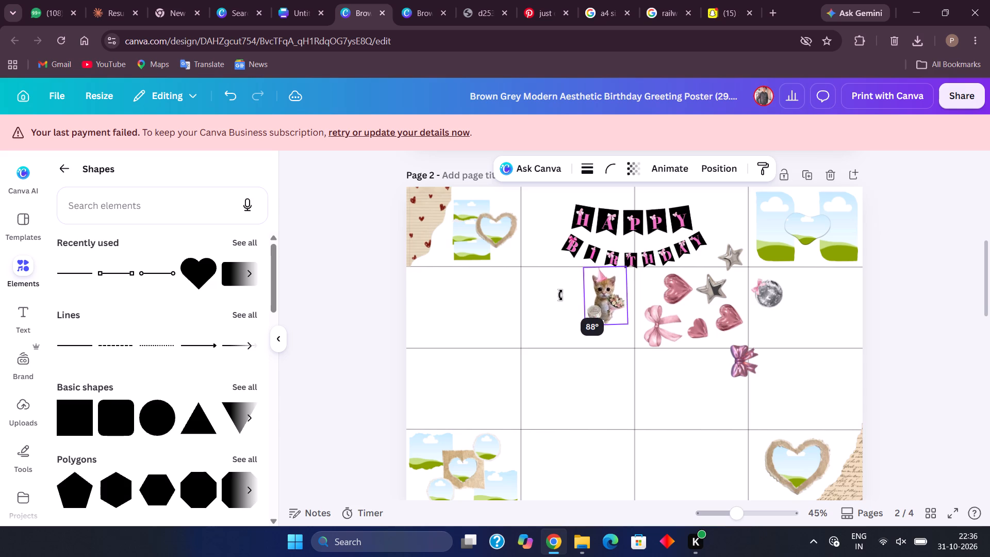
left_click_drag(560, 295, 560, 293)
left_click(560, 293)
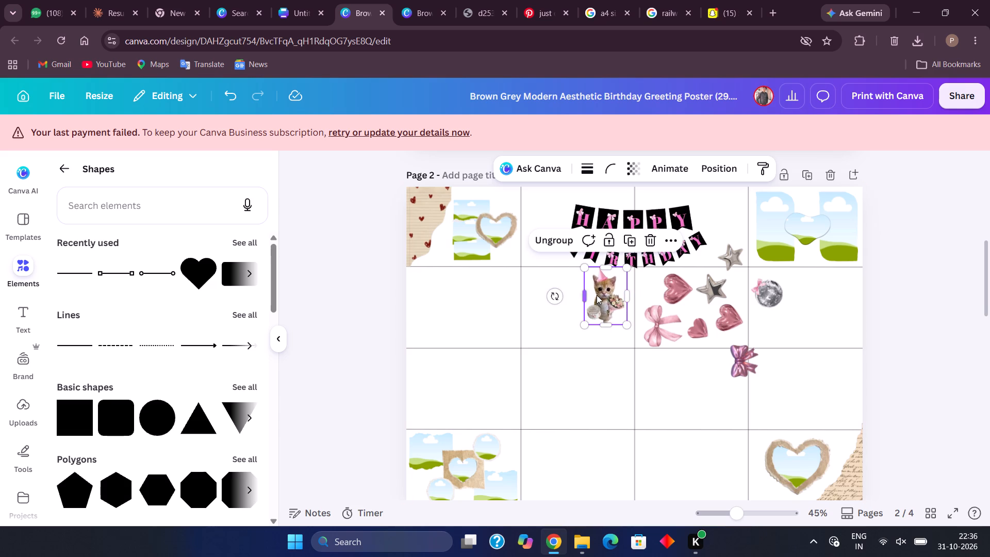
Place the kitten group in the lower right corner of row two's first cell and shrink it to about 4.6 by 3.4.
left_click_drag(598, 295, 492, 319)
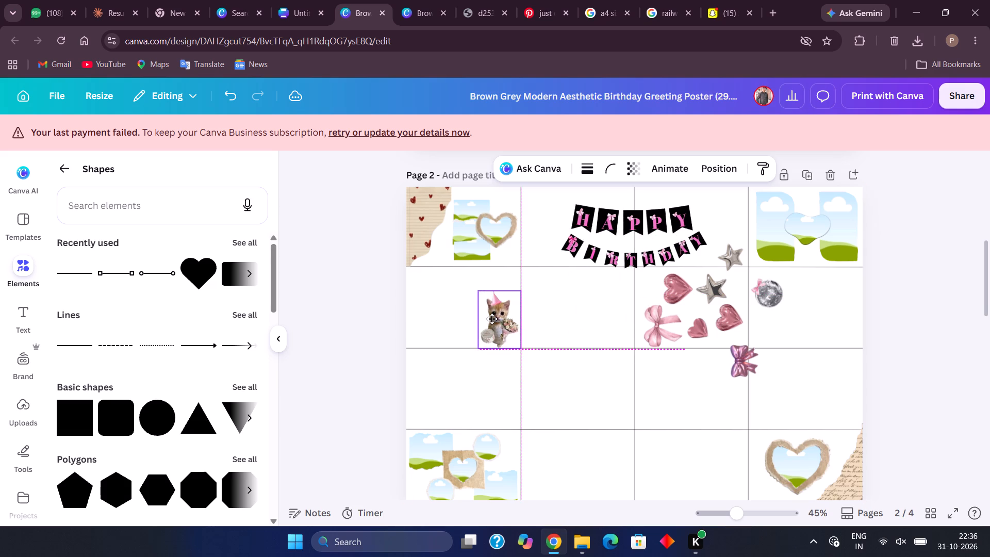
left_click_drag(492, 319, 496, 317)
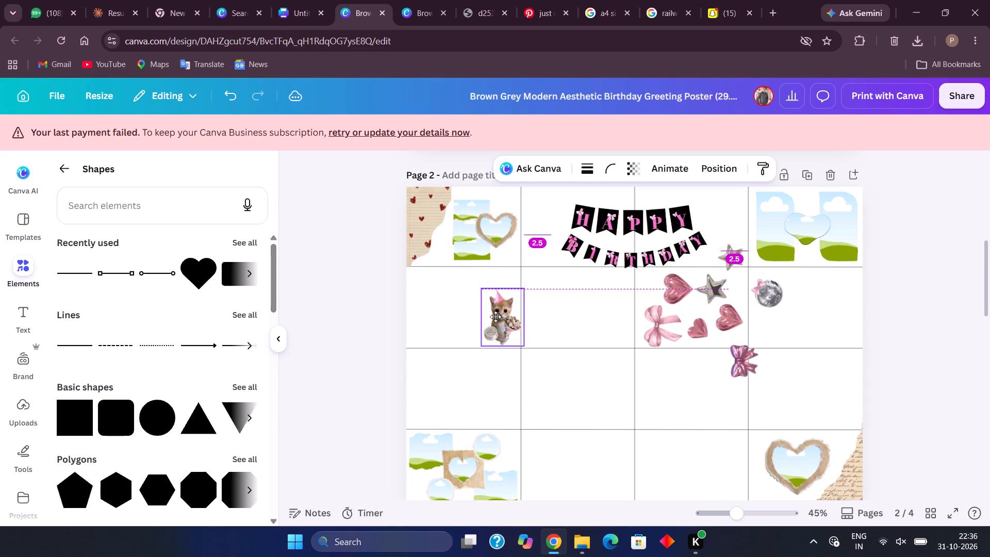
left_click_drag(496, 317, 495, 317)
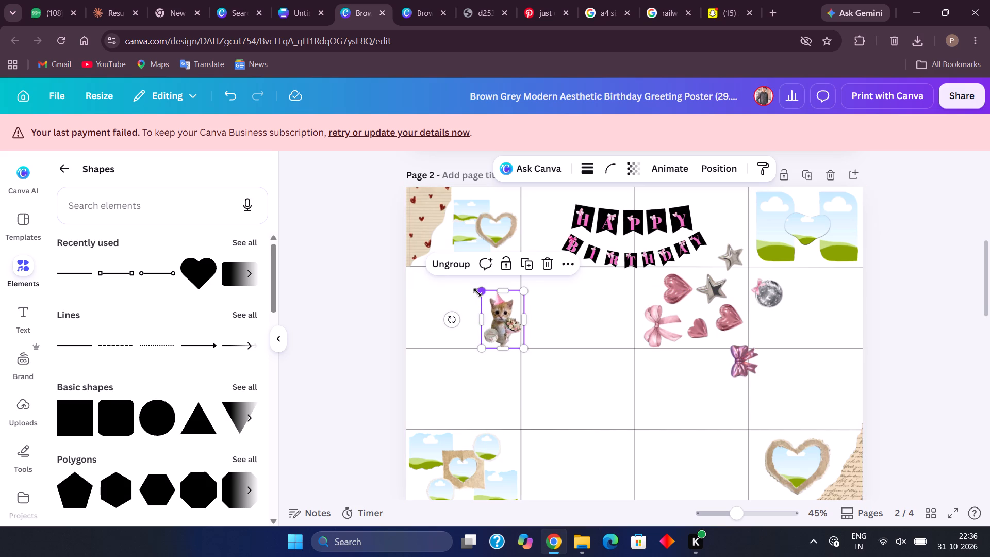
left_click_drag(477, 292, 492, 303)
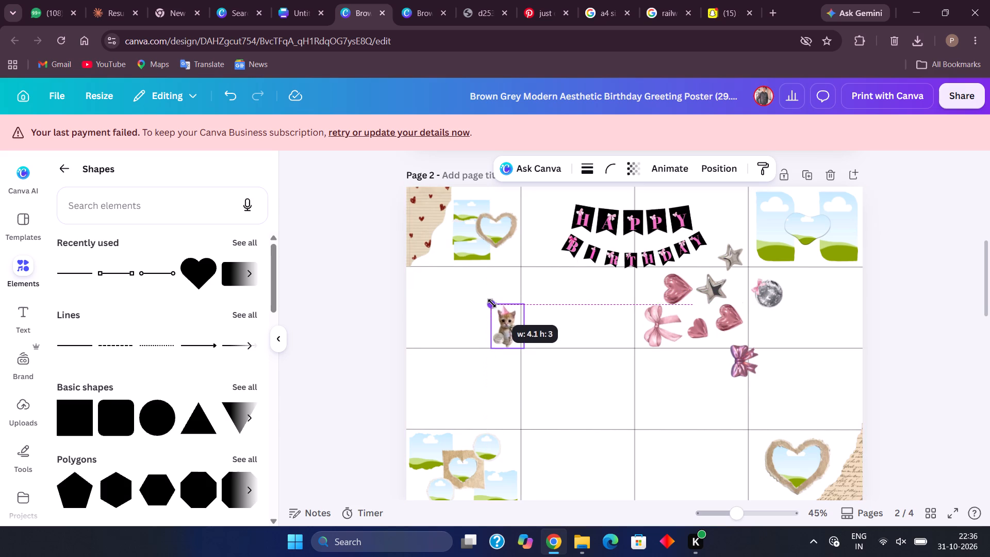
left_click_drag(492, 303, 487, 297)
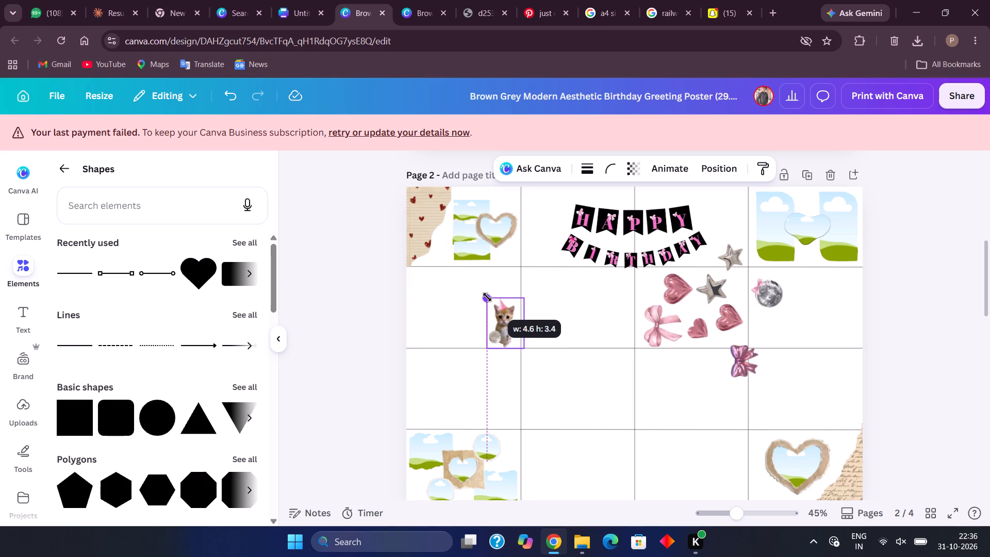
left_click_drag(487, 297, 486, 297)
left_click_drag(486, 297, 487, 298)
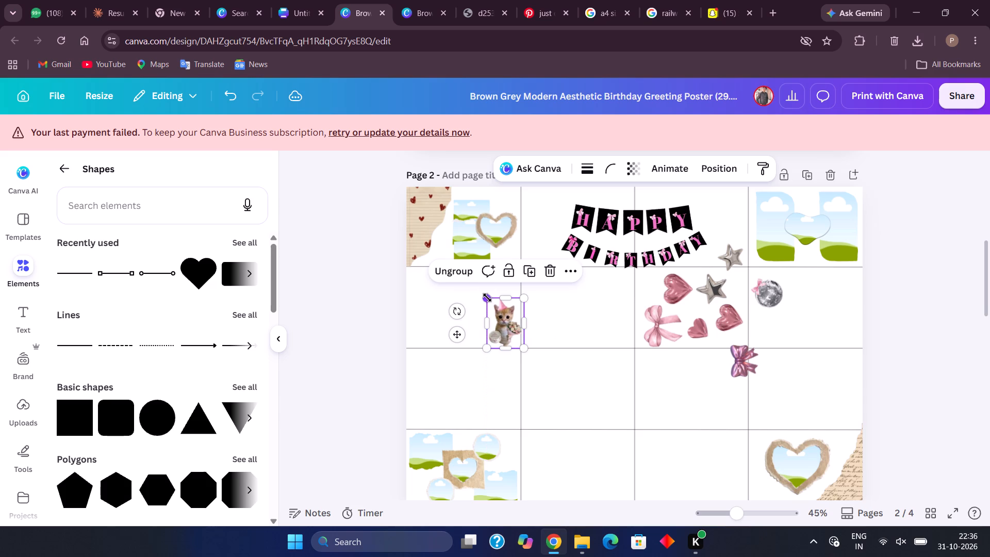
left_click(596, 382)
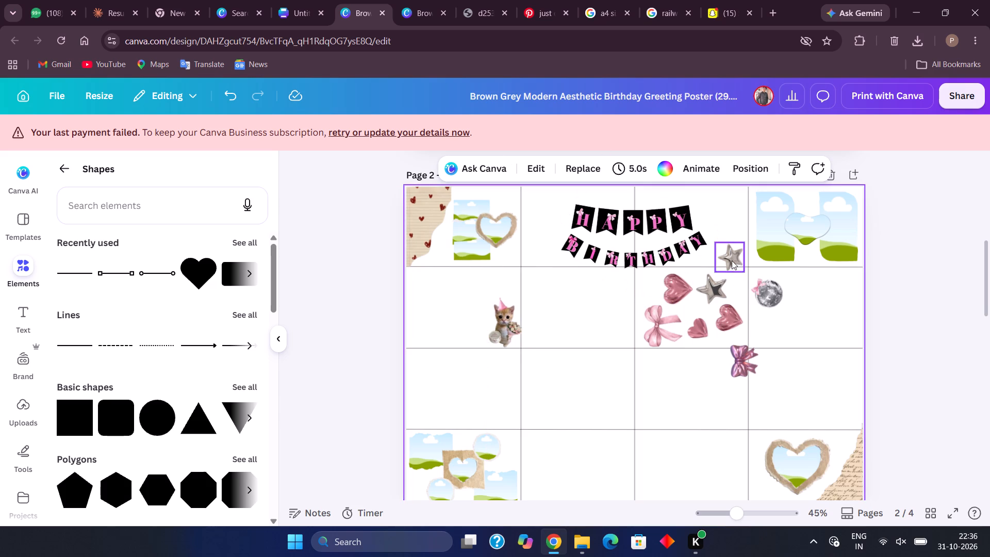
Move the small silver star from beside the banner into the upper left corner of the kitten's grid cell.
left_click_drag(730, 258, 458, 297)
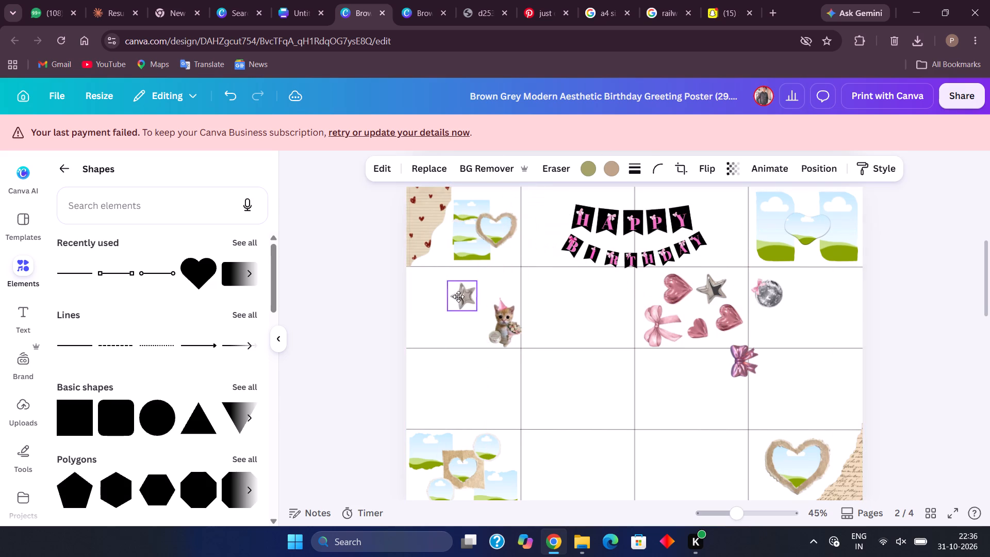
left_click_drag(458, 297, 428, 289)
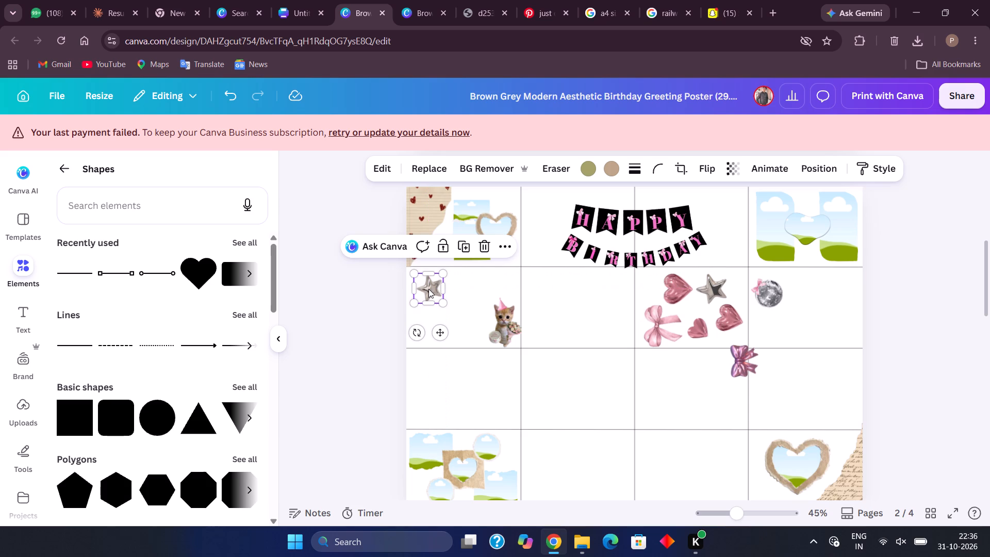
Move the remaining silver star below the small star and the disco ball beside the small star, inside the kitten's grid cell.
left_click_drag(723, 284, 457, 323)
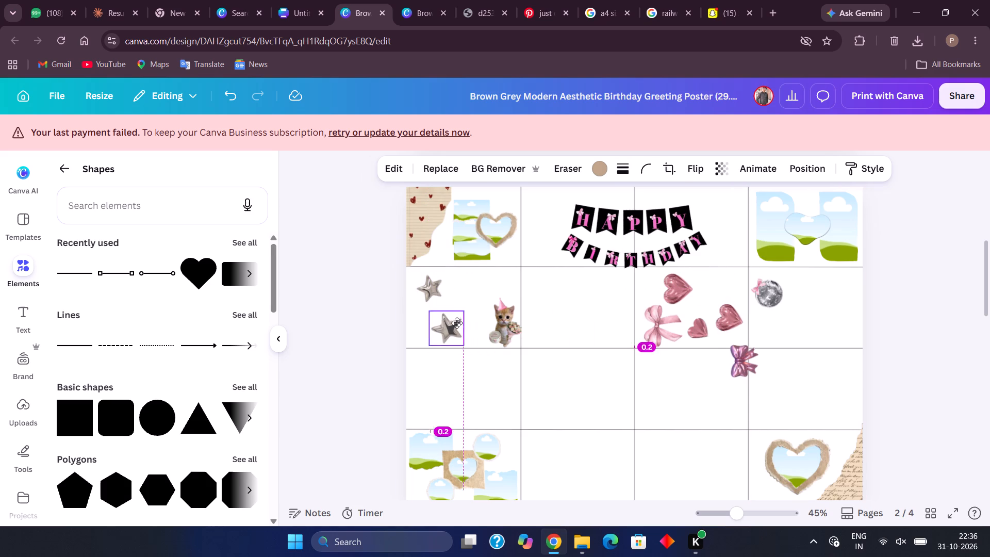
left_click_drag(457, 323, 440, 323)
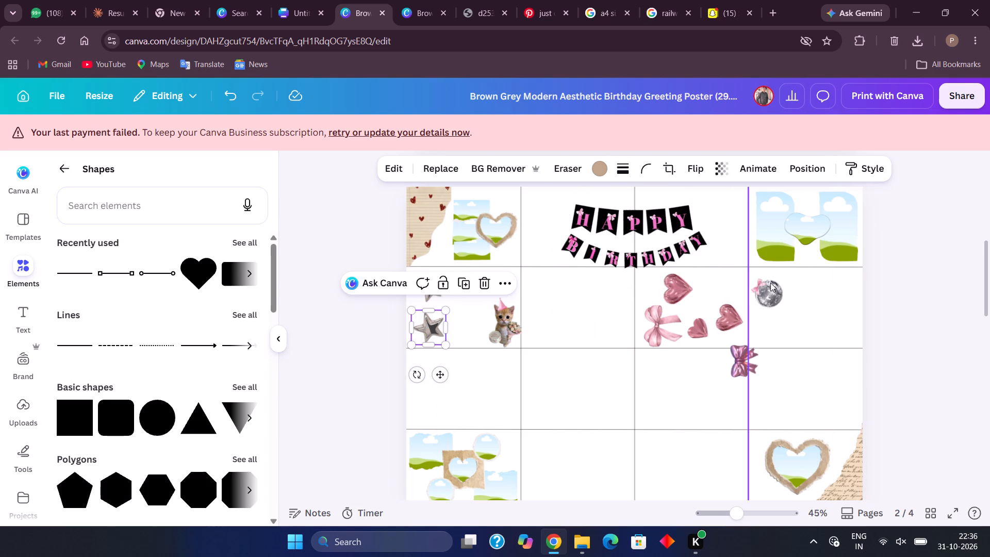
left_click_drag(773, 287, 474, 284)
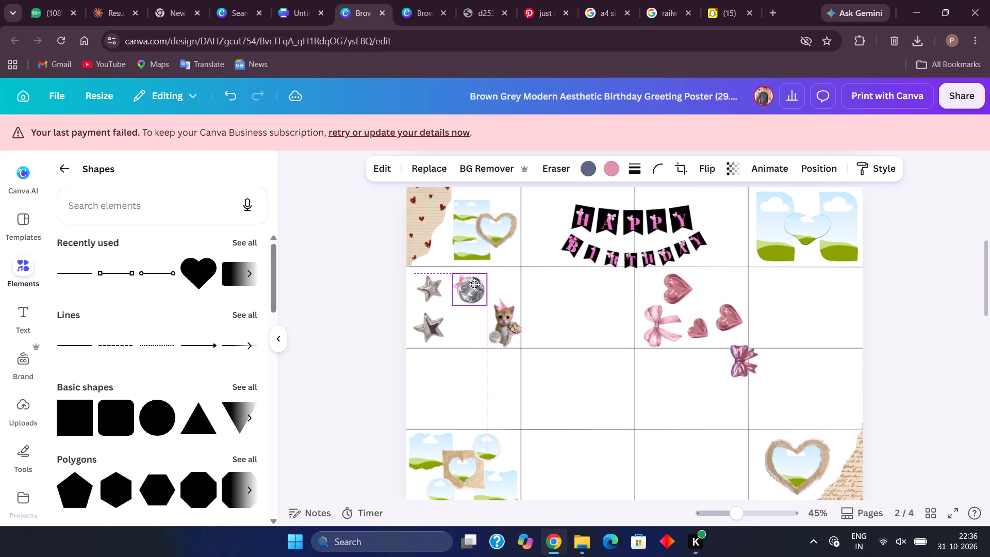
left_click_drag(474, 284, 476, 283)
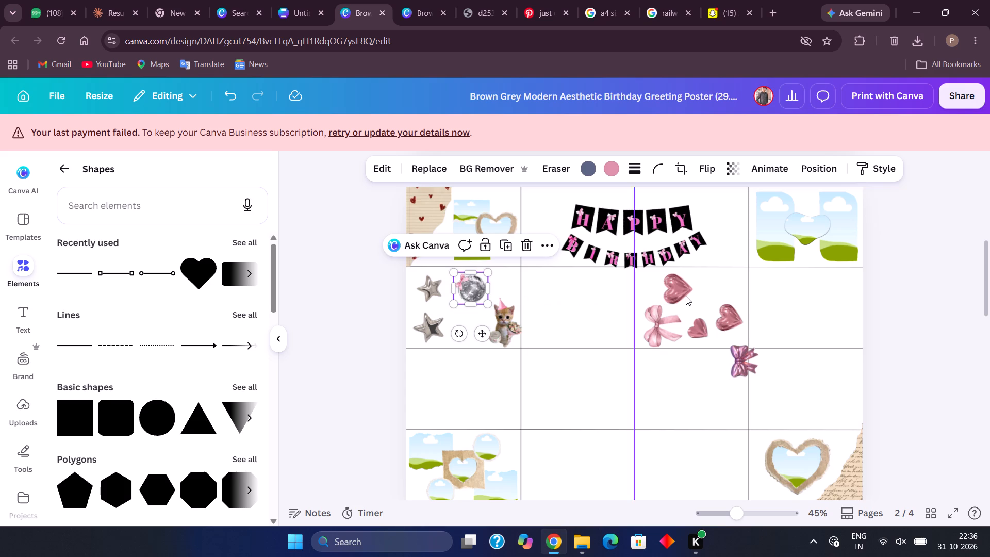
Move the large pink heart balloon above the ribbon bow into the upper left corner of row three's first cell.
left_click_drag(682, 291, 485, 381)
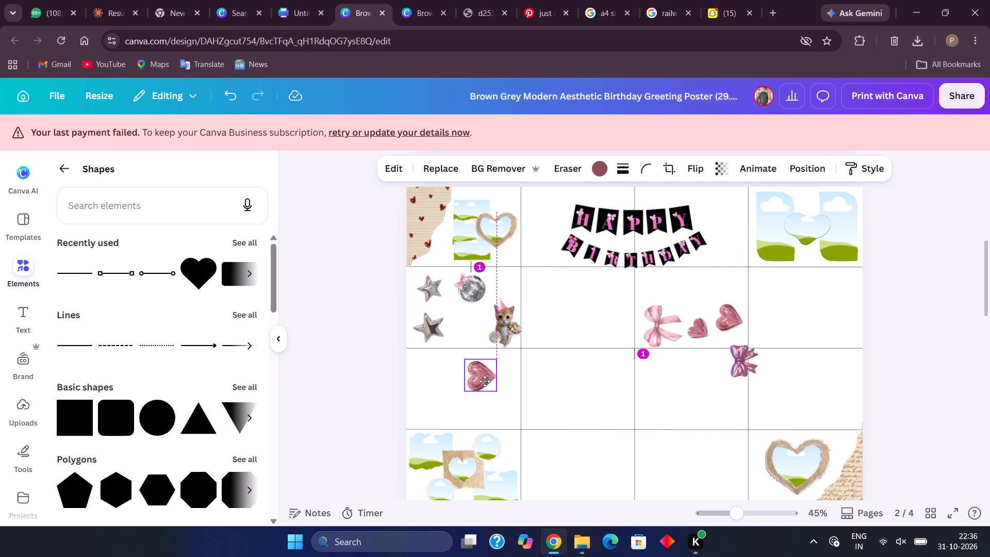
left_click_drag(485, 381, 439, 369)
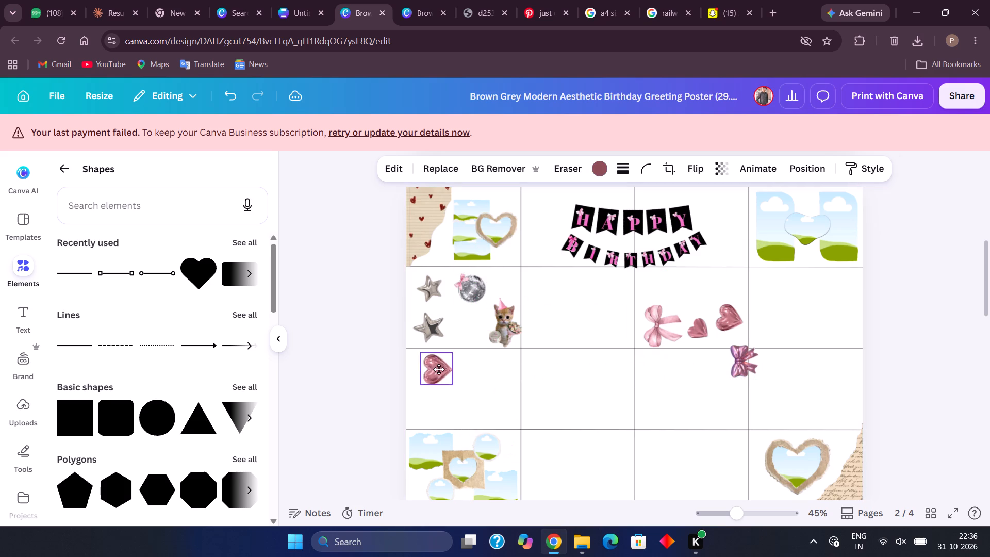
left_click_drag(439, 369, 437, 368)
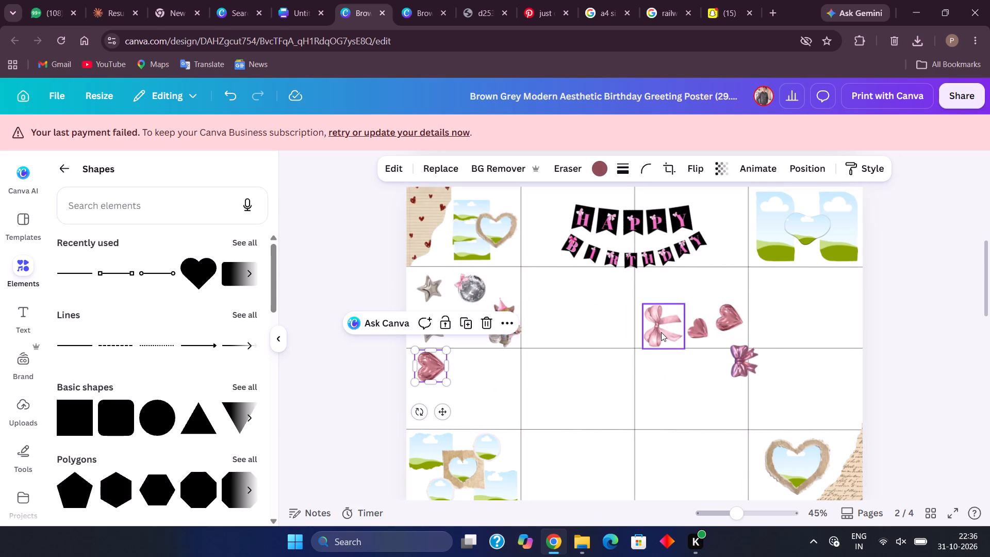
Move the light pink ribbon bow into the upper right corner of row three's first cell and shrink it slightly.
left_click_drag(661, 332, 488, 384)
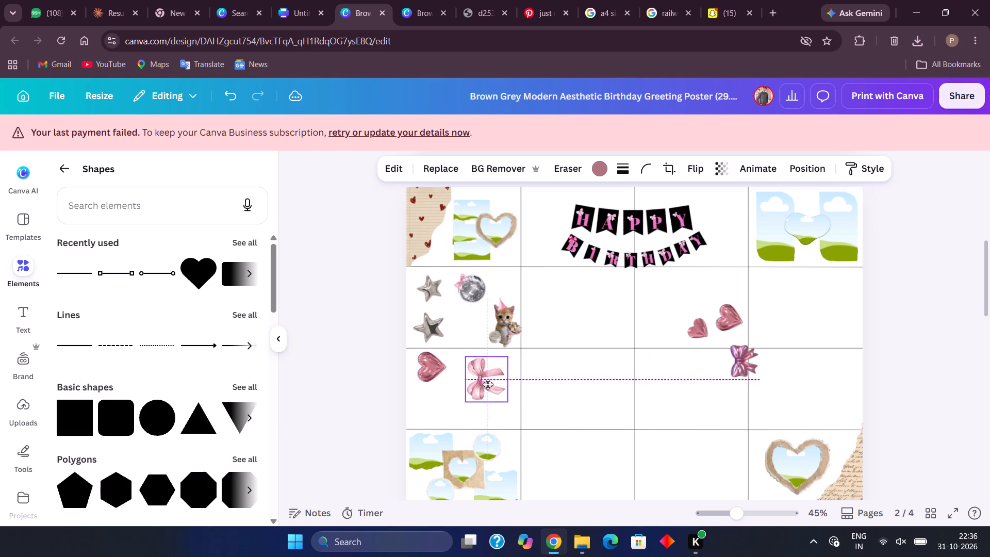
left_click_drag(488, 384, 490, 379)
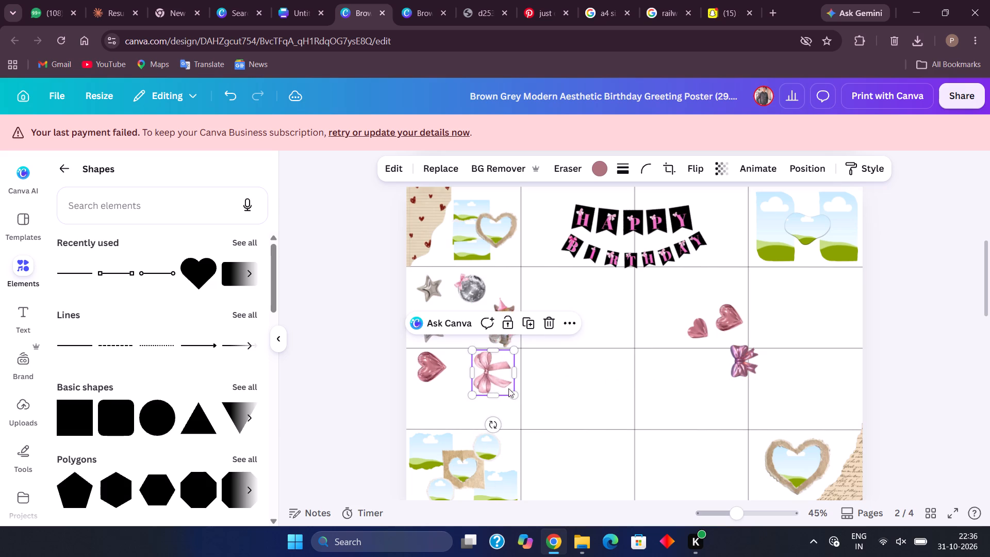
left_click_drag(515, 397, 496, 384)
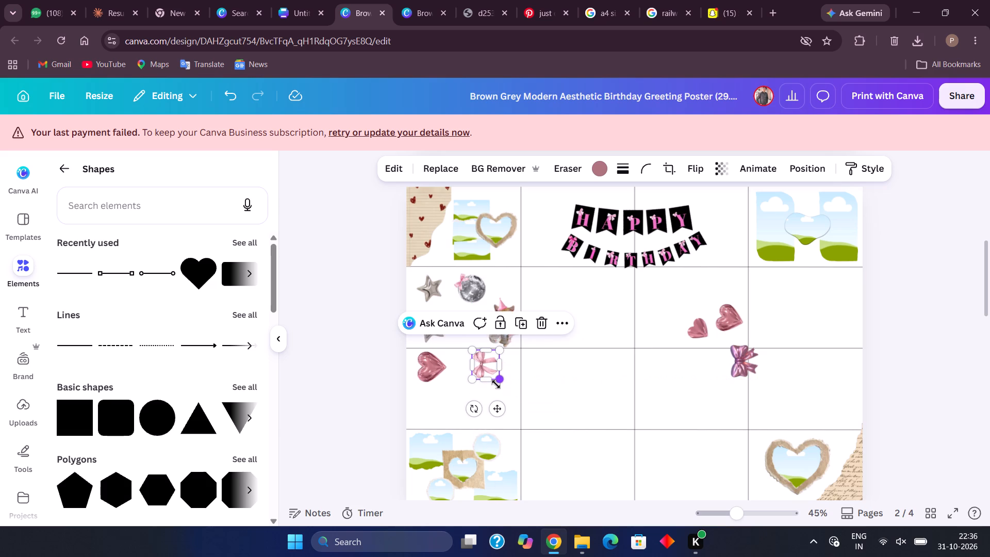
left_click_drag(496, 384, 506, 390)
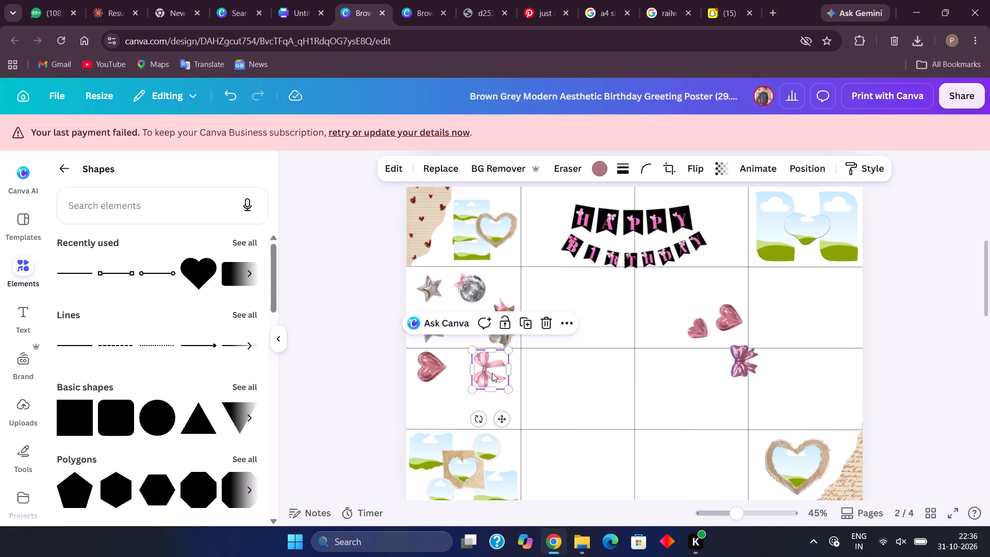
left_click_drag(492, 373, 501, 374)
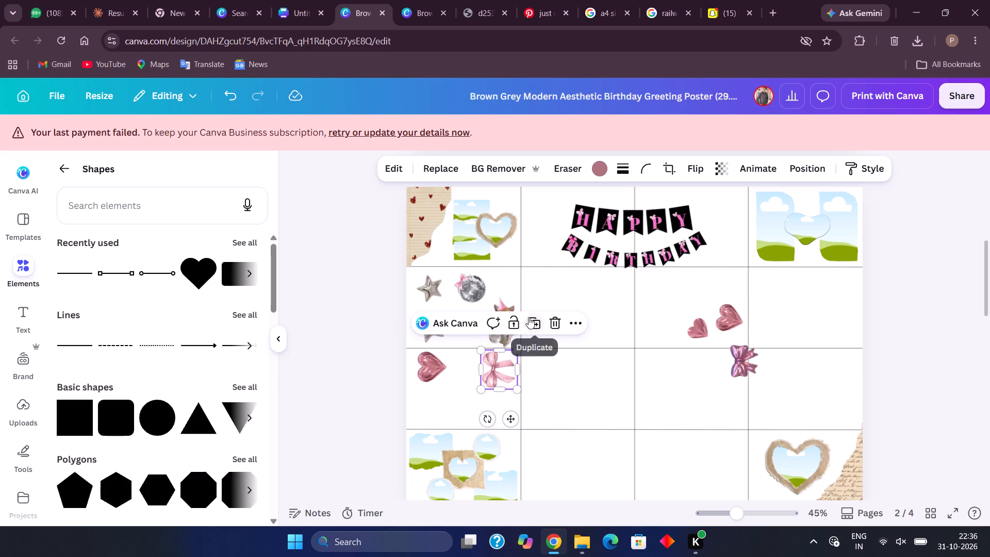
Duplicate the light pink ribbon bow and place the copy directly beneath the original in the same cell.
left_click(529, 317)
left_click_drag(505, 380, 469, 405)
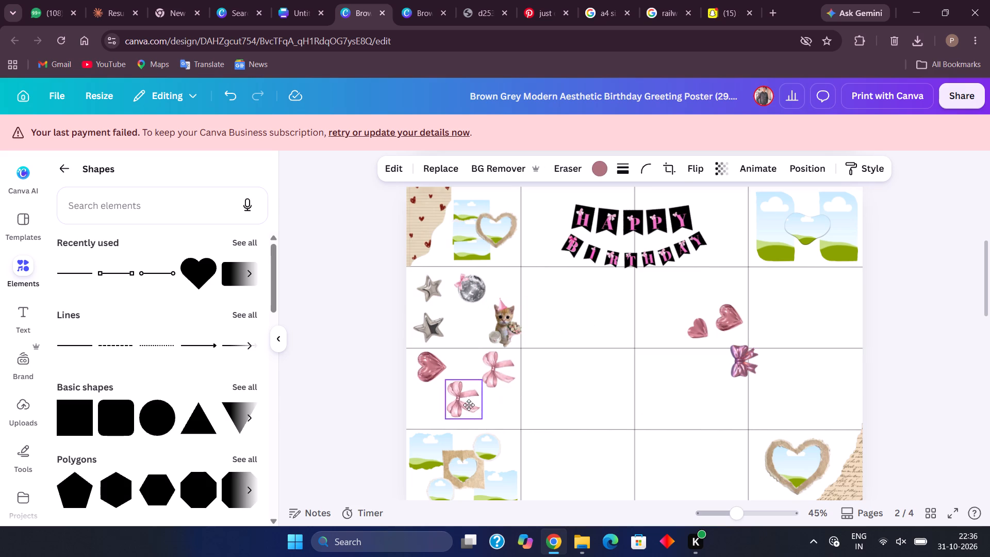
left_click_drag(469, 405, 487, 415)
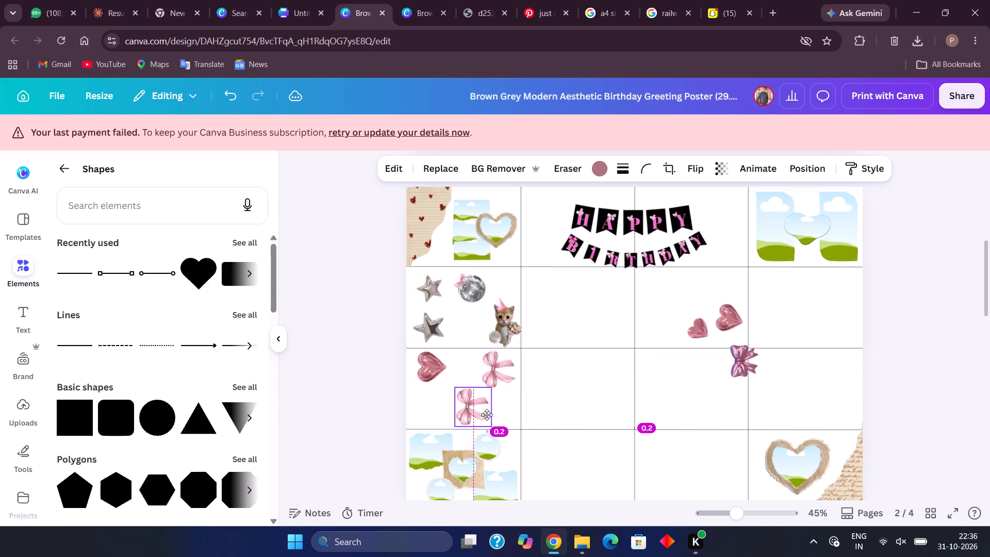
left_click_drag(487, 415, 501, 415)
Copy the grouped HAPPY BIRTHDAY banner from page 2 and paste it onto page 2 of the other birthday poster design.
scroll(501, 415, "up", 1)
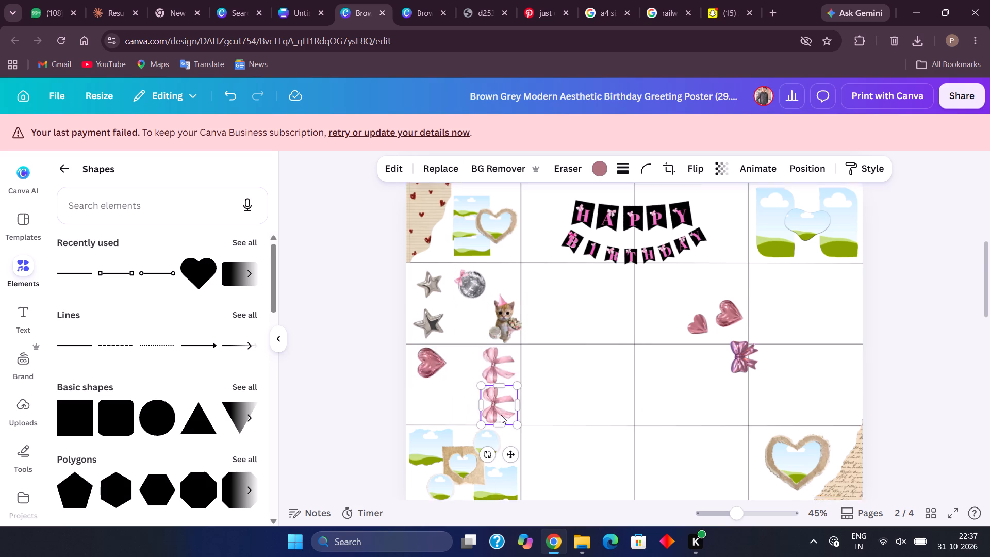
scroll(501, 415, "up", 1)
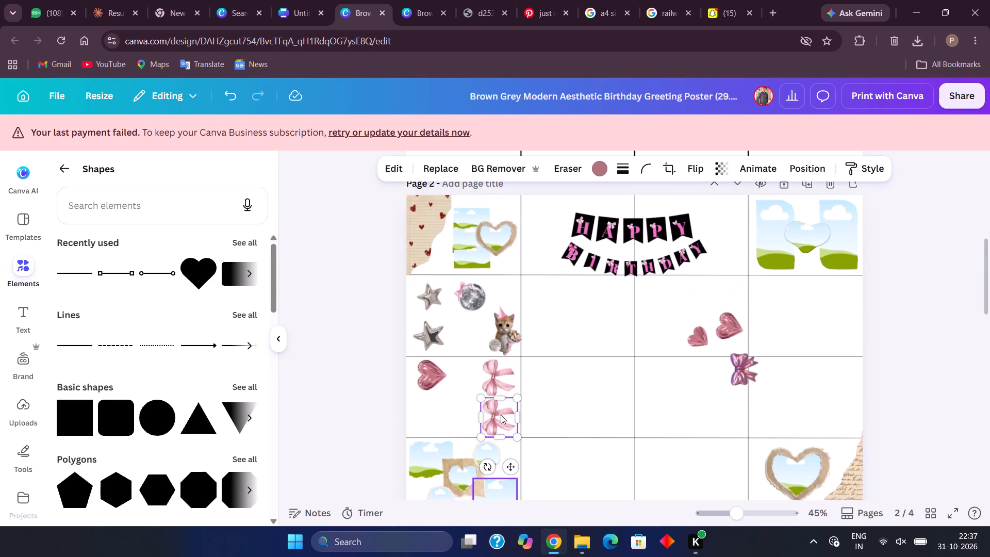
scroll(501, 415, "up", 1)
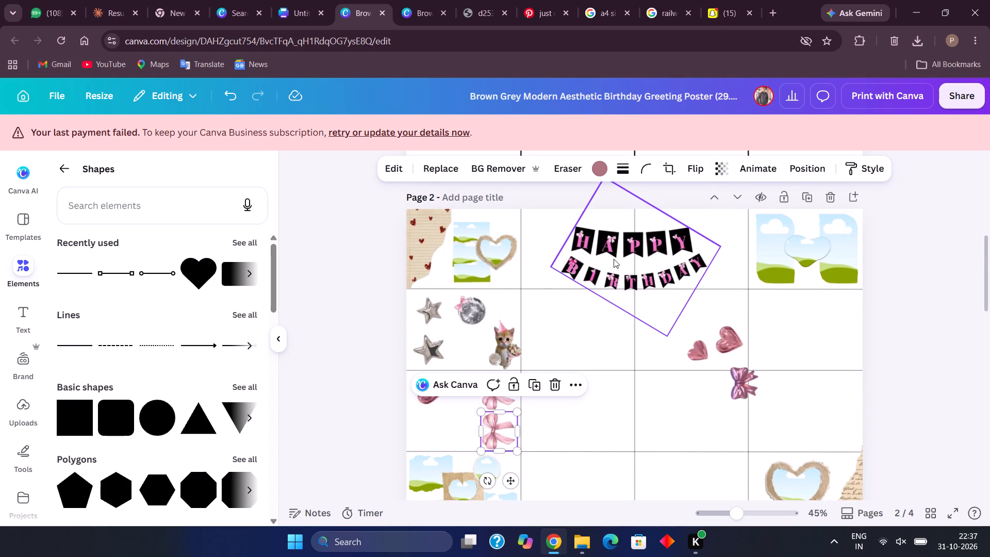
left_click(640, 253)
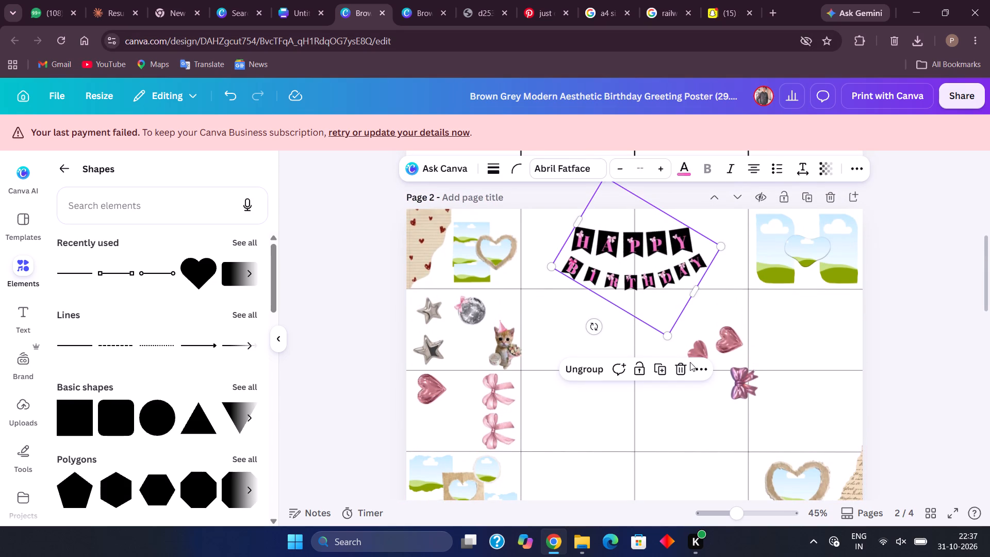
left_click(693, 367)
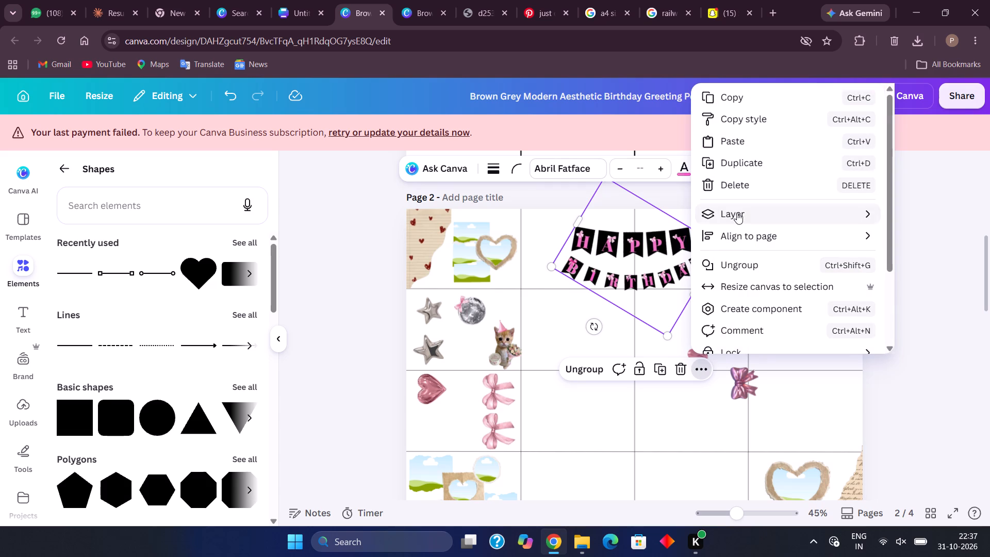
left_click(732, 95)
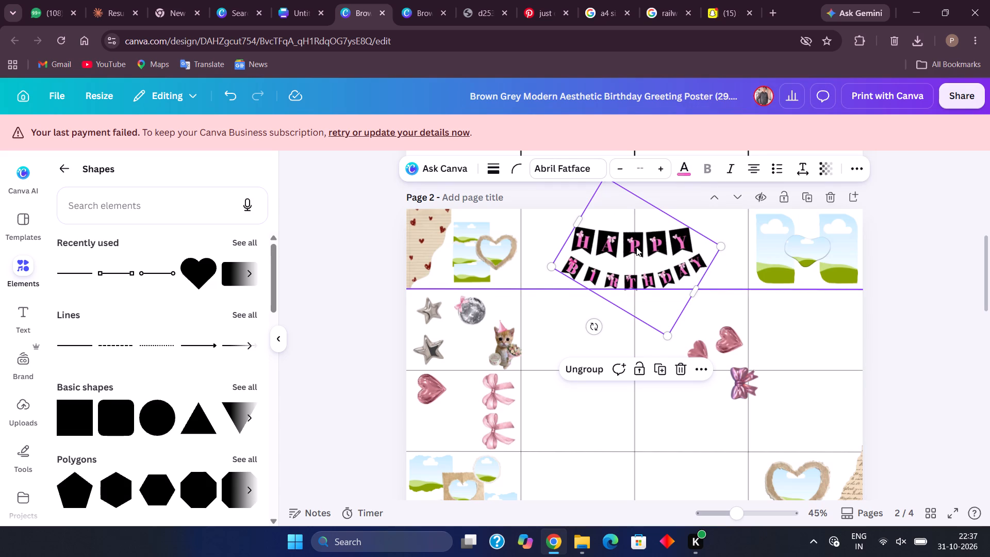
left_click(417, 0)
scroll(533, 261, "down", 1)
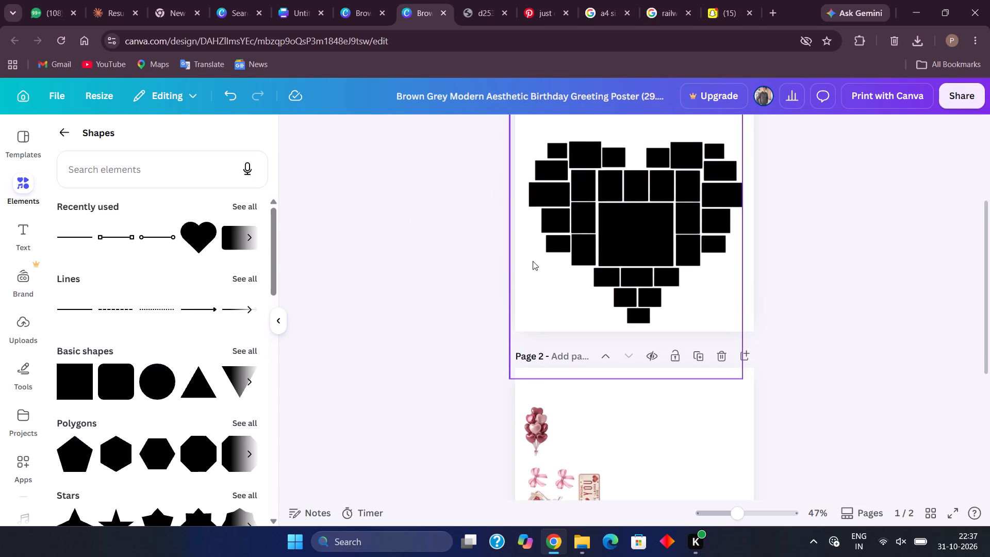
scroll(533, 261, "down", 1)
left_click(705, 306)
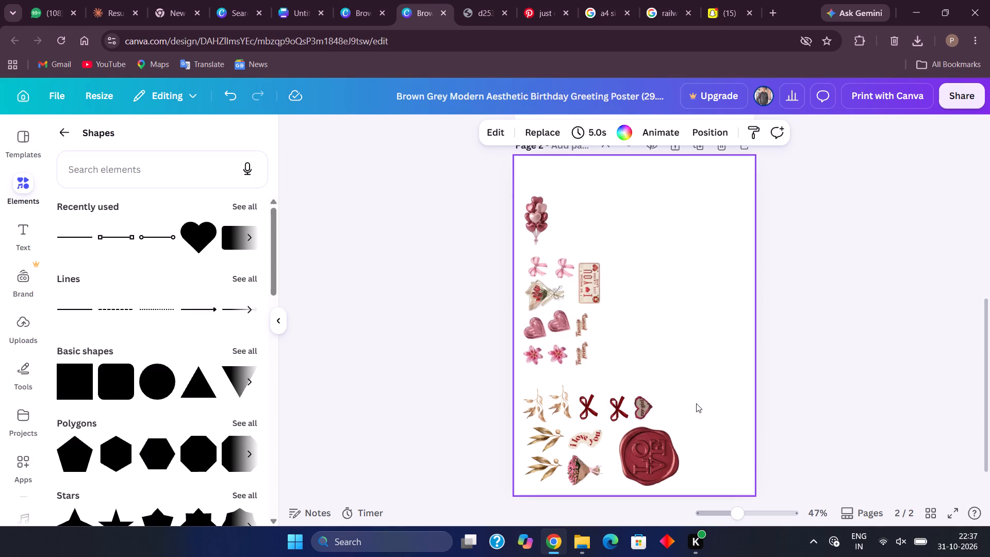
key("ctrl+v")
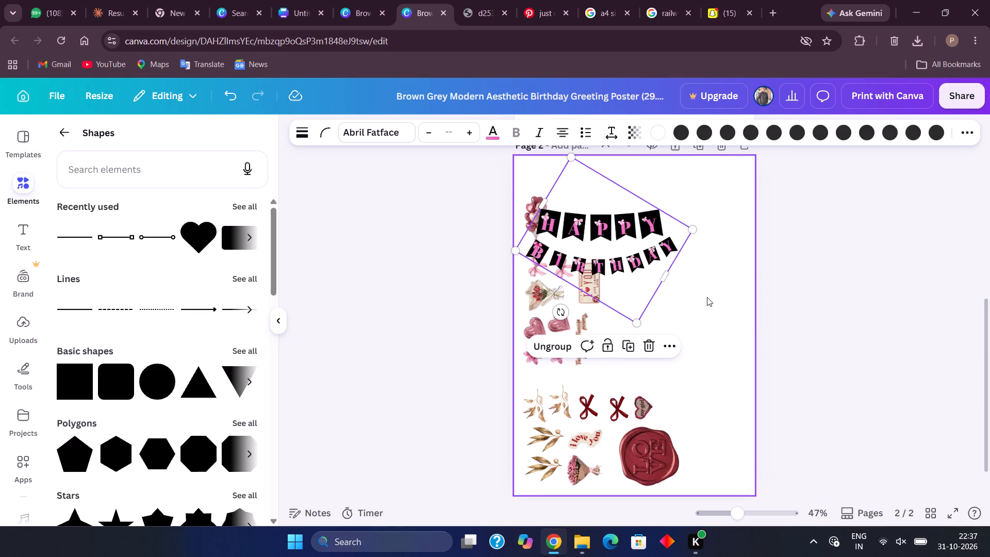
Position the pasted HAPPY BIRTHDAY banner centred horizontally near the top of the page, clear of the bow stickers.
scroll(680, 272, "up", 2)
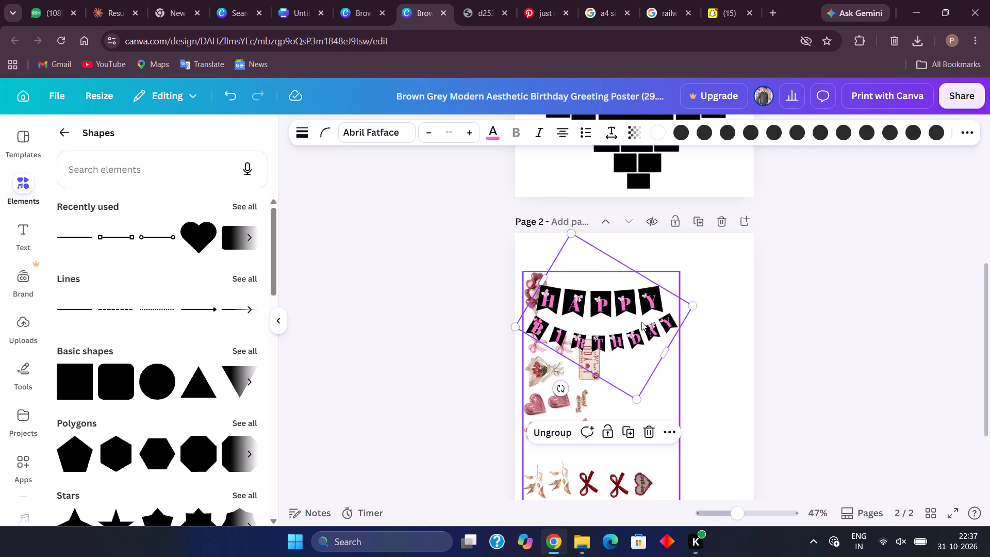
left_click_drag(641, 322, 678, 301)
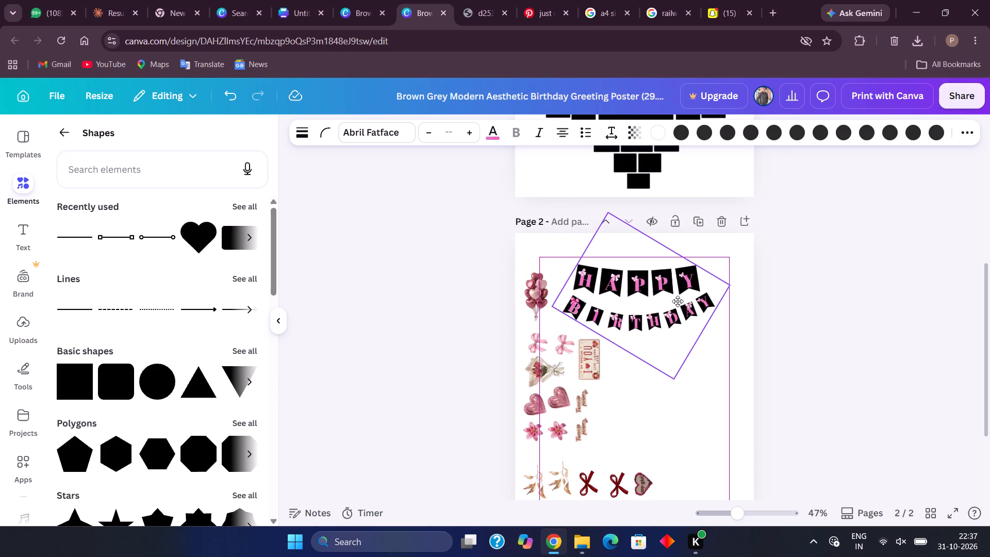
left_click_drag(678, 301, 670, 299)
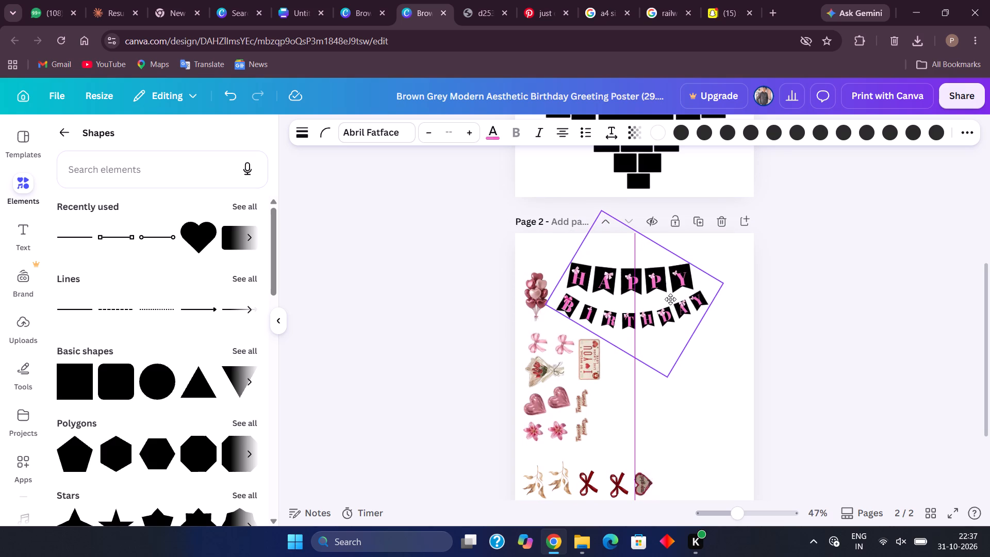
left_click_drag(670, 299, 673, 292)
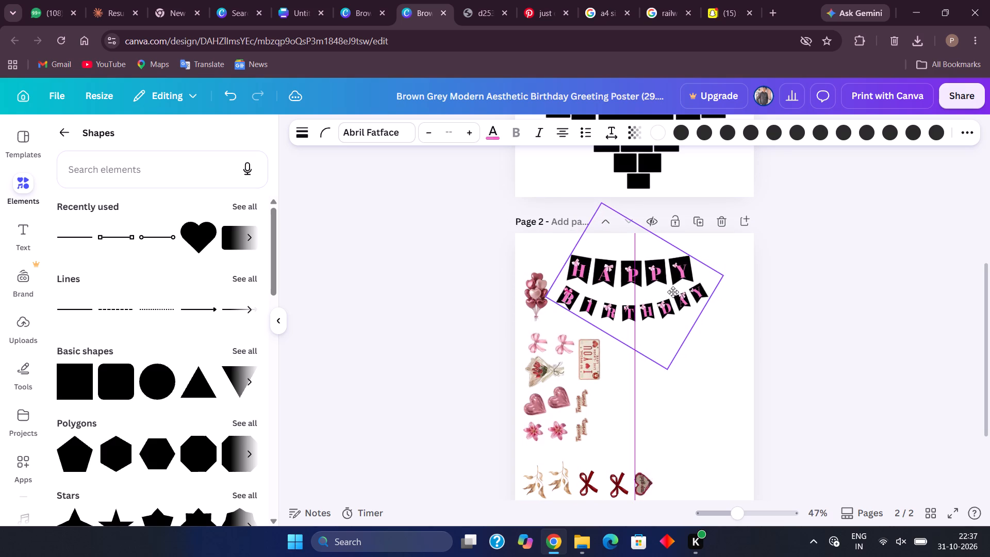
left_click_drag(673, 292, 673, 286)
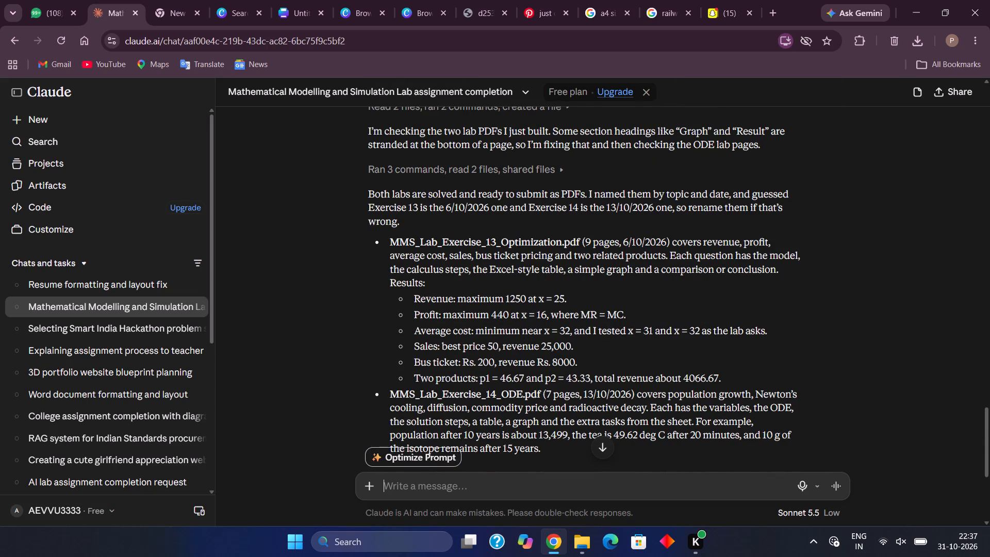
Open the Outlook mail site in a new browser tab.
left_click(773, 2)
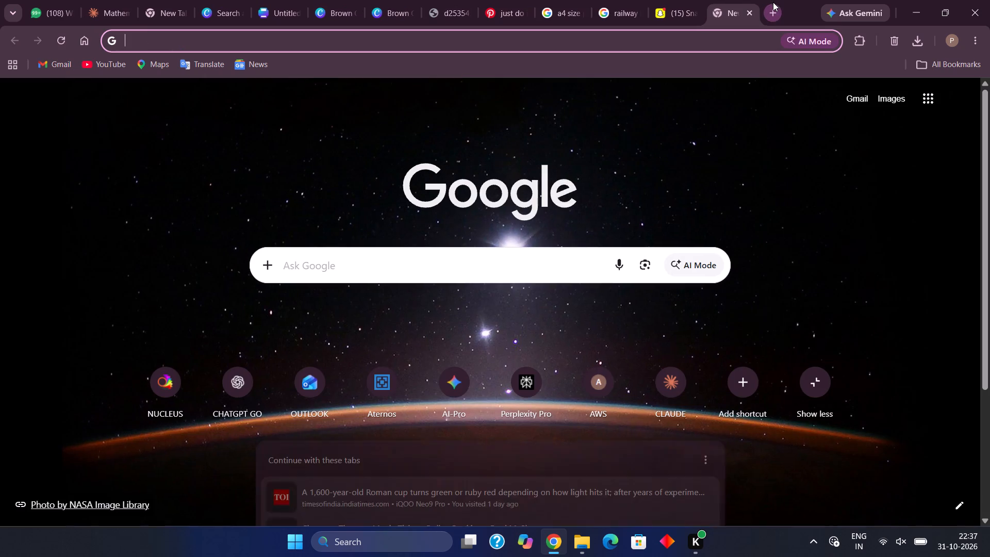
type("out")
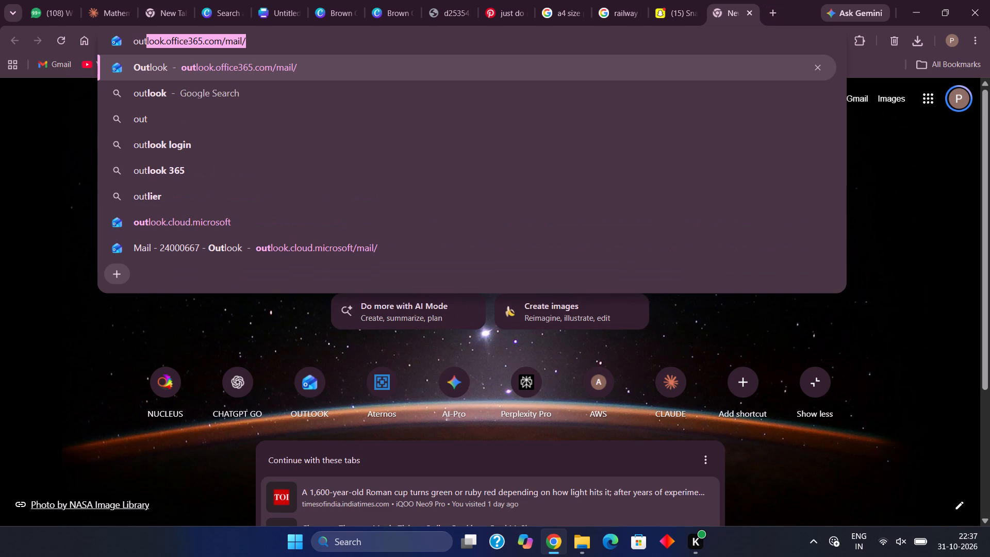
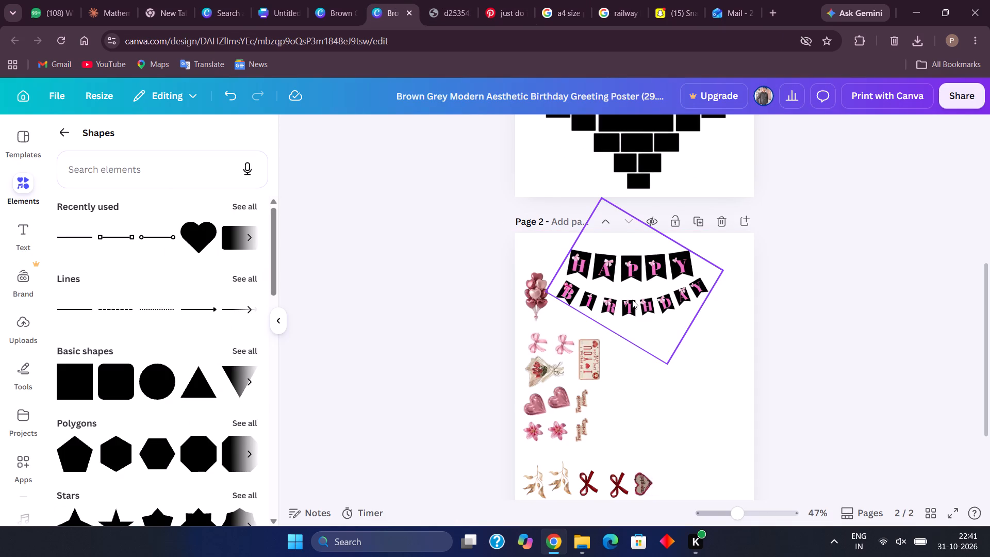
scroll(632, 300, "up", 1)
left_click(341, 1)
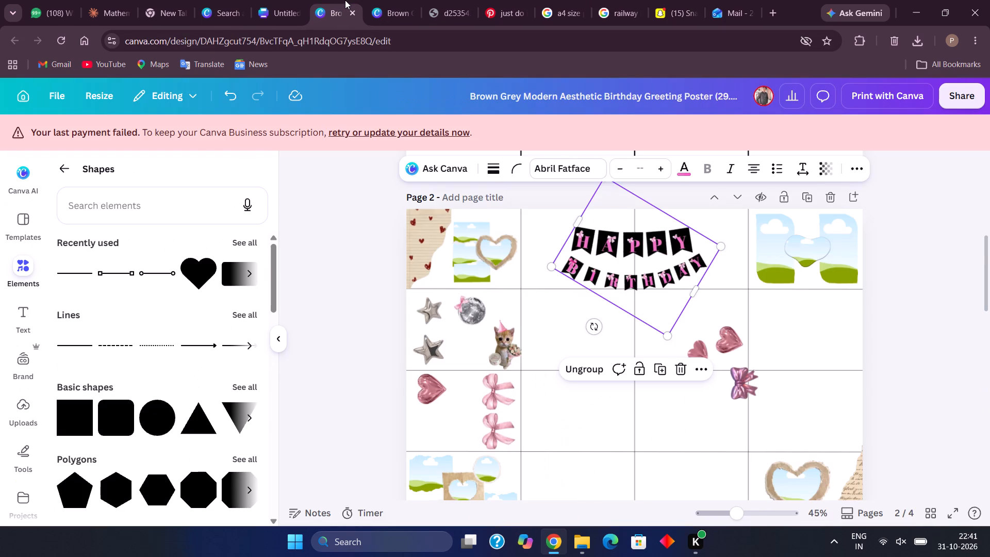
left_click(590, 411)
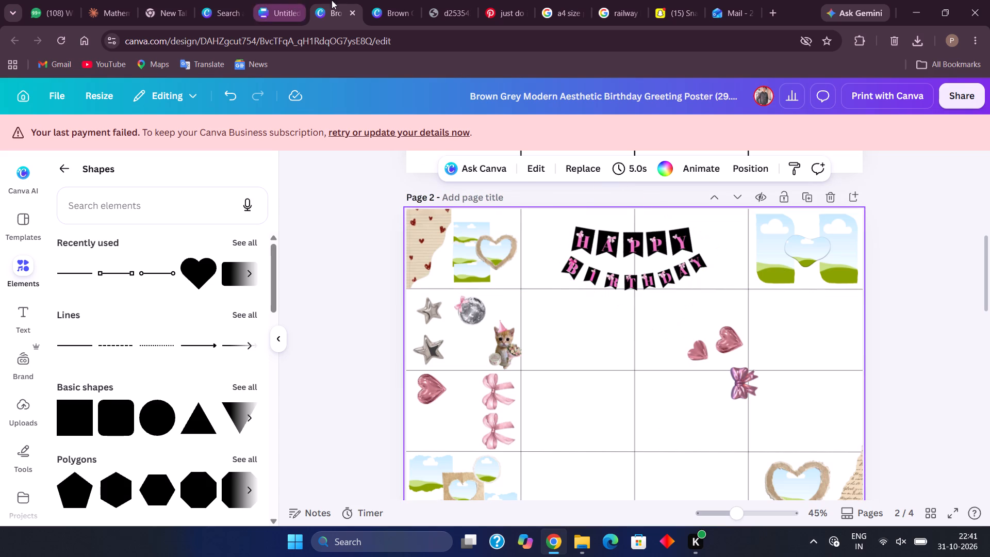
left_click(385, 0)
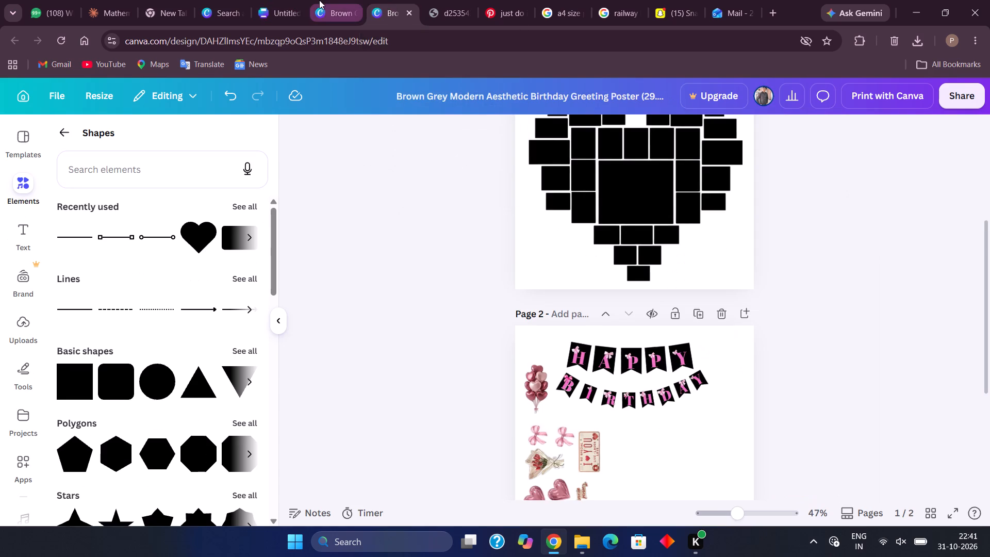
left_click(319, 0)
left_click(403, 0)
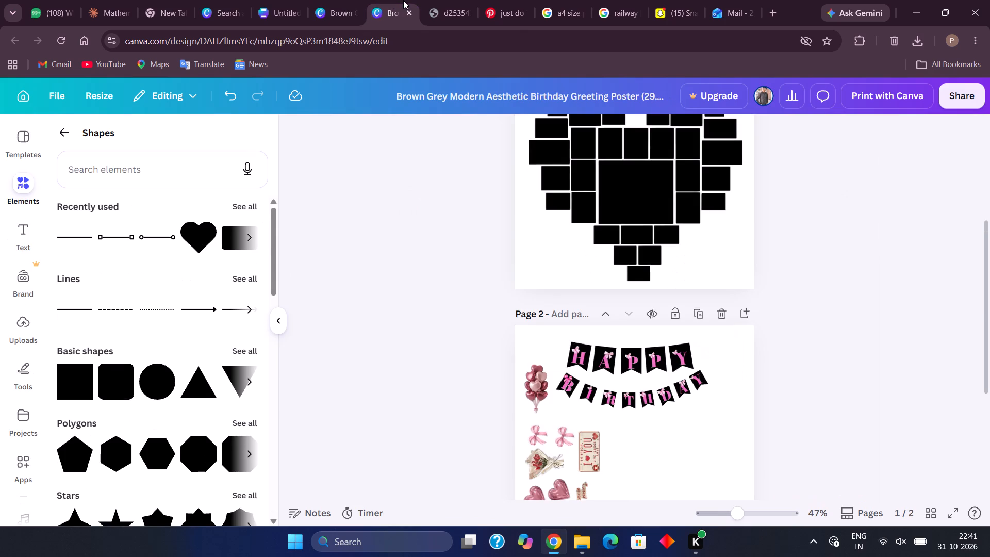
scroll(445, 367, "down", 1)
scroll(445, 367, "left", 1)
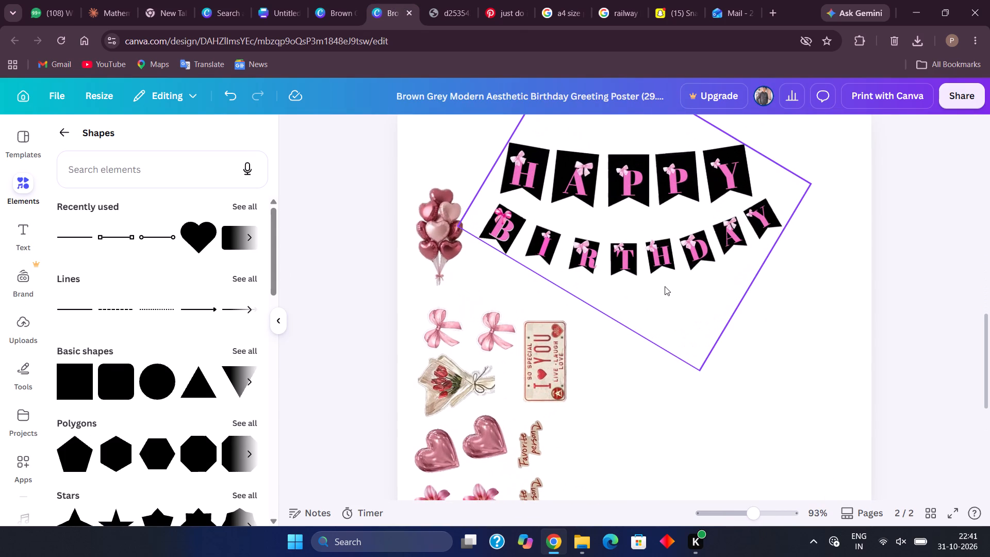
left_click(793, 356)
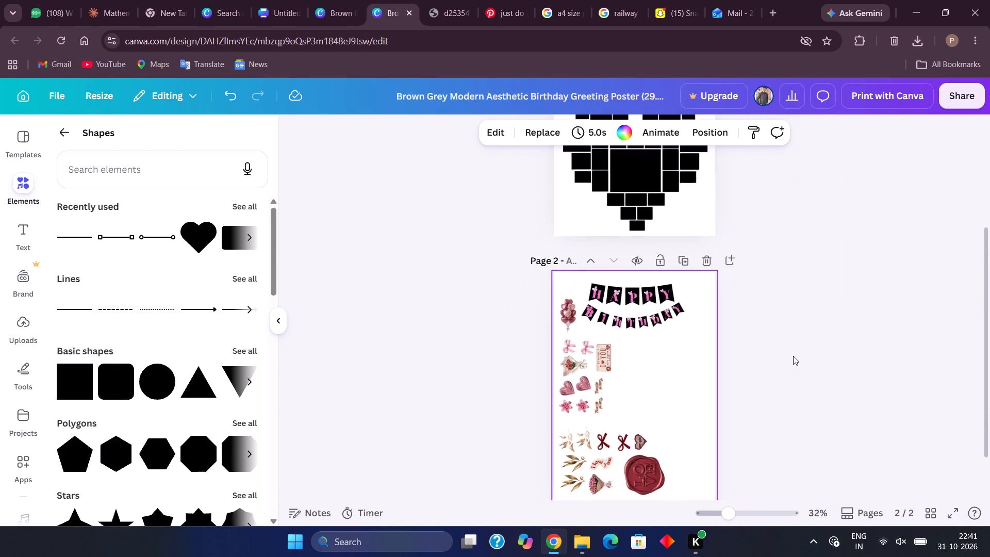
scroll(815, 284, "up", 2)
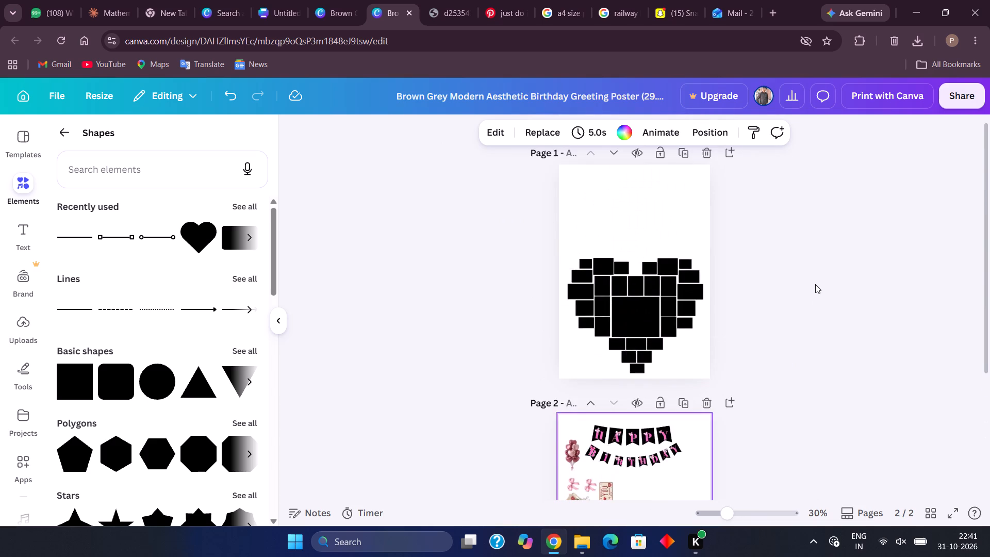
Switch back to the gridded poster design and move the party kitten sticker left, beside the large silver star in row two's first cell.
left_click(335, 0)
scroll(509, 293, "down", 1)
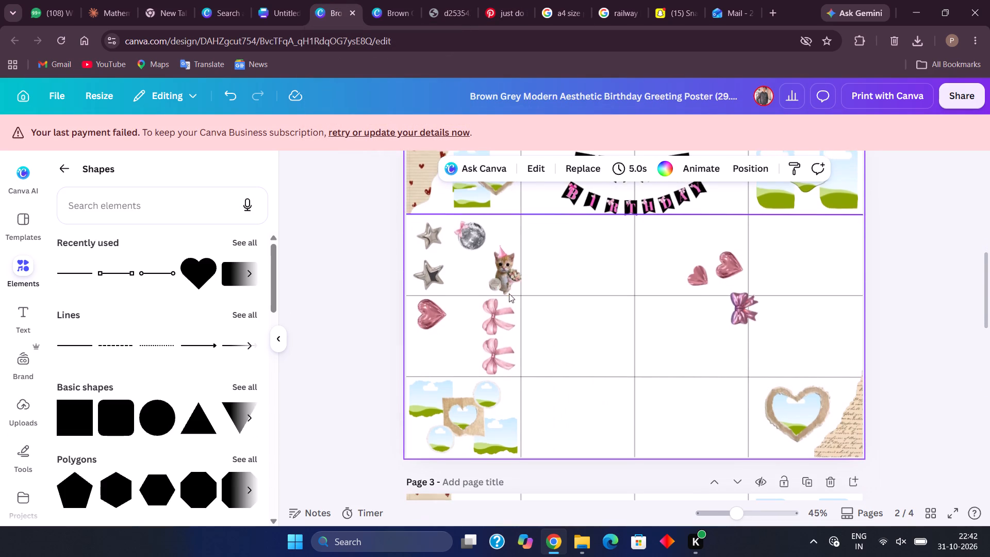
scroll(509, 293, "down", 1)
left_click_drag(503, 279, 465, 281)
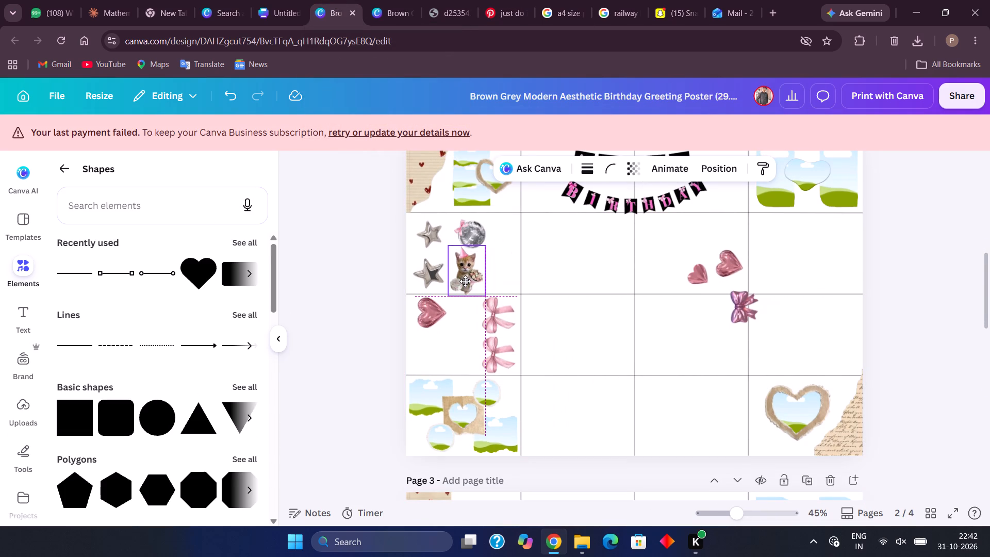
left_click_drag(465, 281, 462, 281)
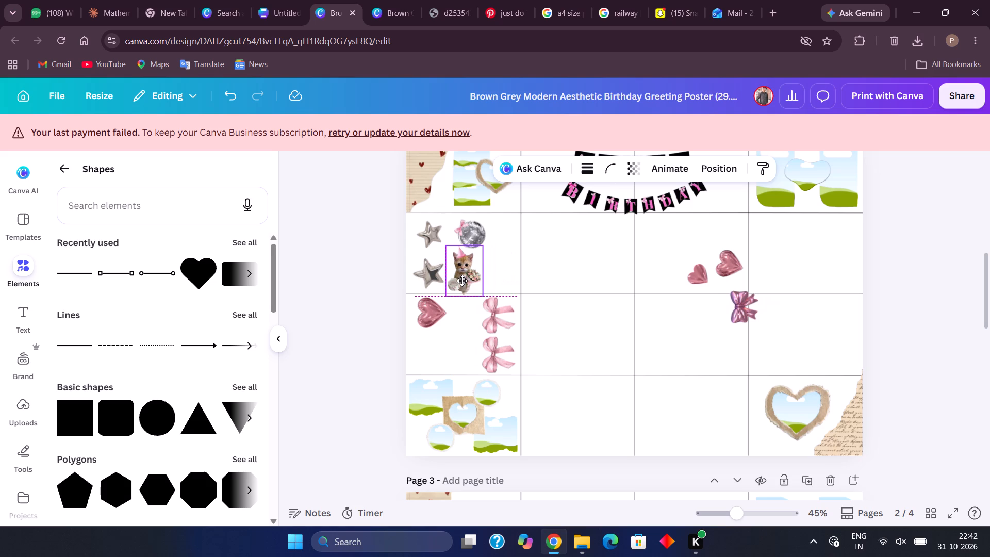
left_click_drag(462, 281, 460, 282)
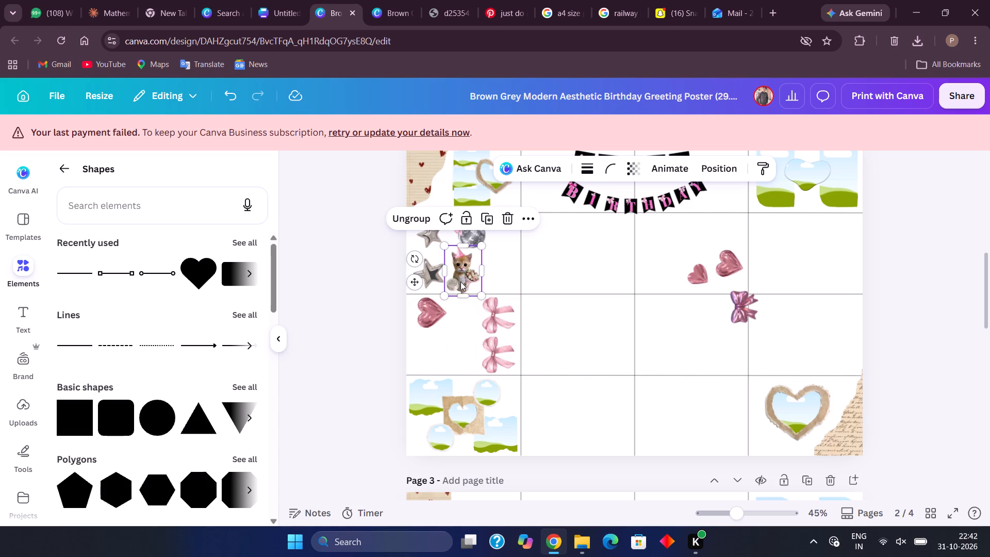
left_click(587, 280)
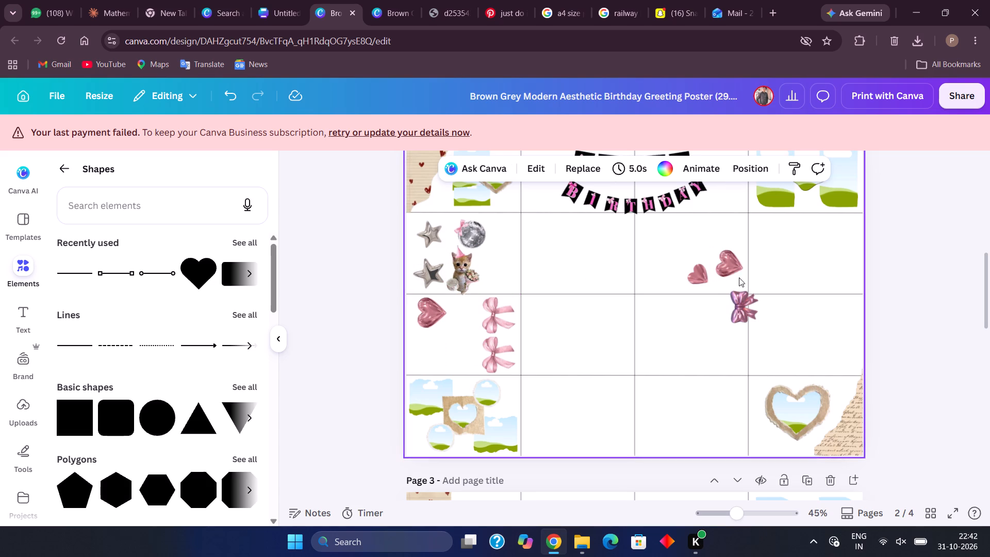
Move the two loose pink hearts into row two's first cell, the larger beside the kitten and the smaller above it.
left_click_drag(722, 272, 494, 274)
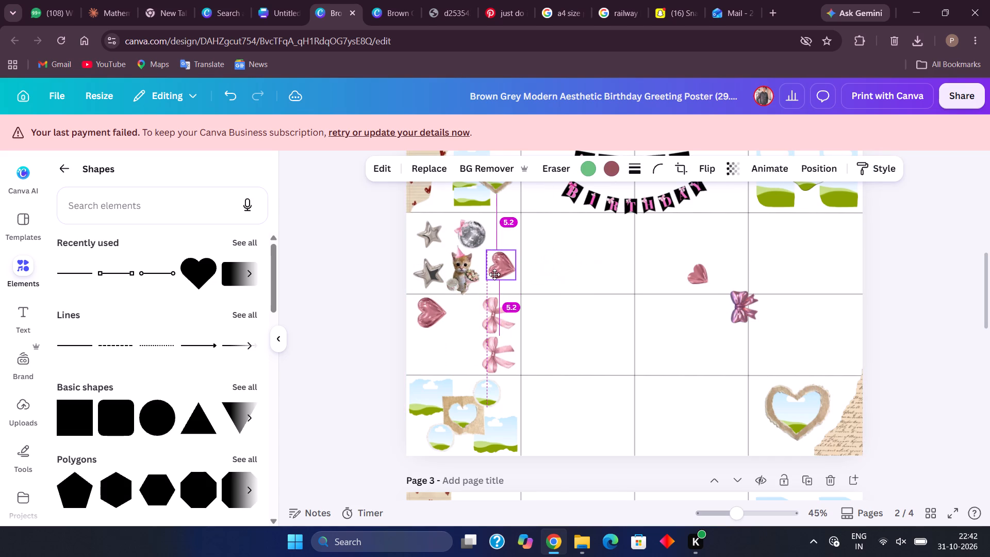
left_click_drag(494, 274, 494, 280)
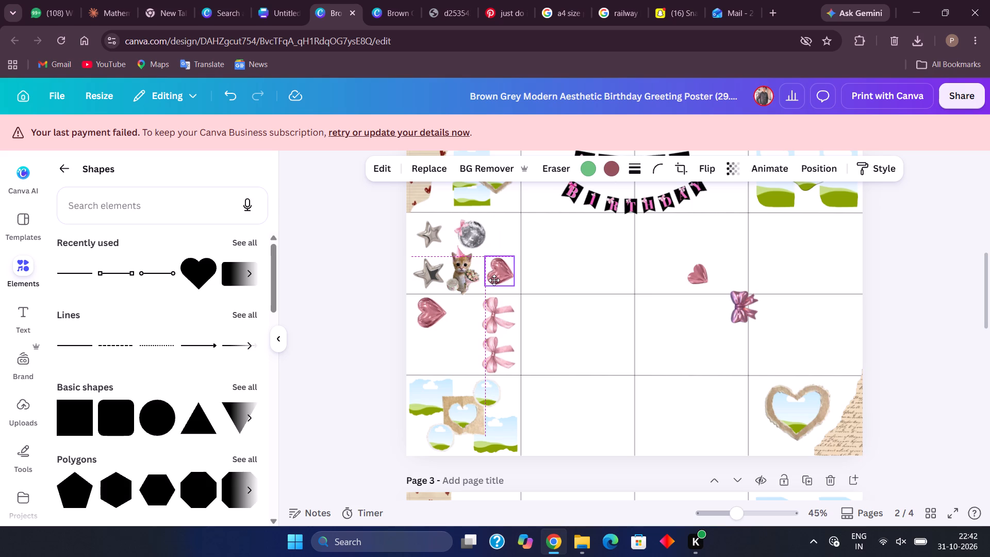
left_click_drag(494, 280, 493, 280)
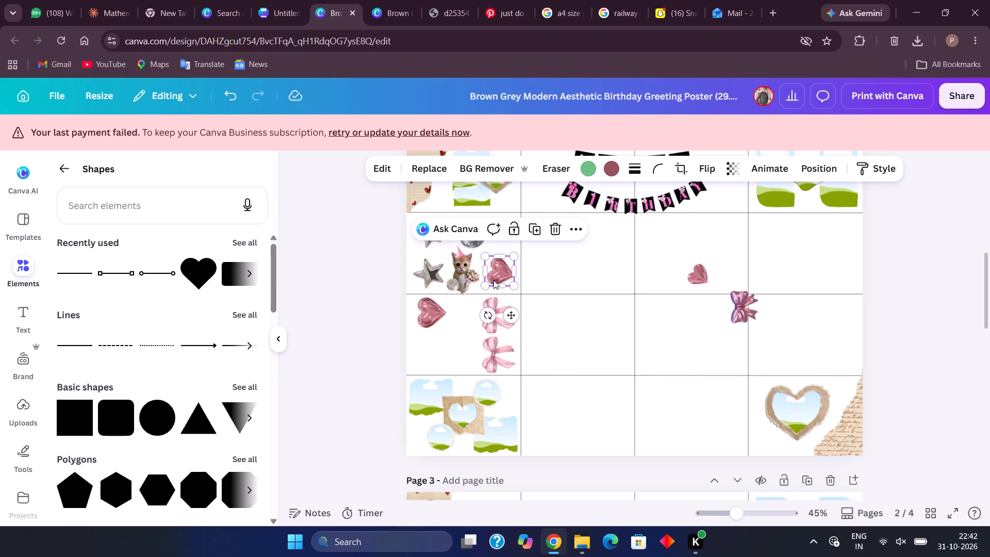
left_click_drag(703, 281, 526, 245)
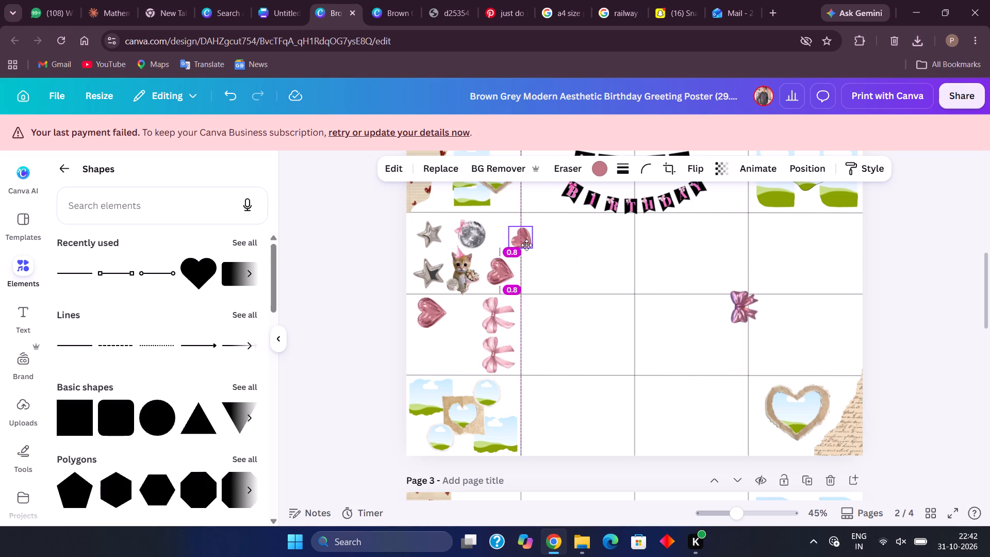
left_click_drag(526, 245, 511, 244)
Move the purple bow into row three's first cell, at the lower centre beside the light pink ribbon bows.
left_click_drag(739, 316, 503, 339)
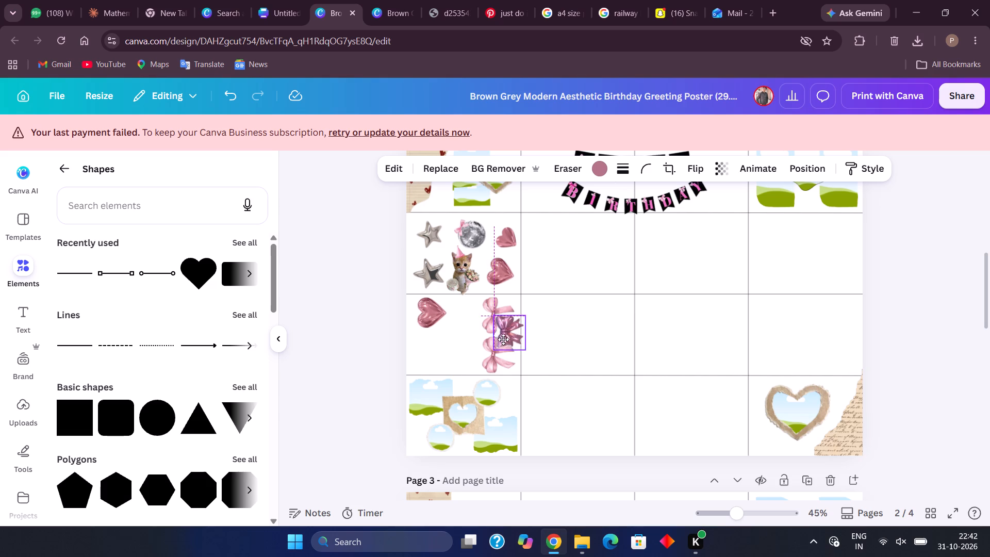
left_click_drag(503, 339, 455, 357)
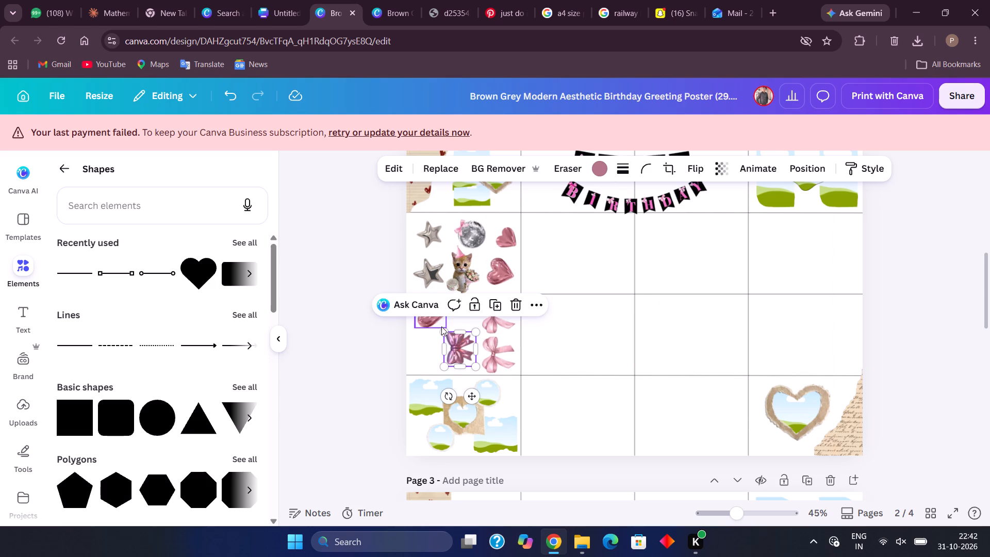
Slightly adjust the size and position of the pink heart in the upper left of row three's first cell.
left_click(433, 321)
left_click(450, 325)
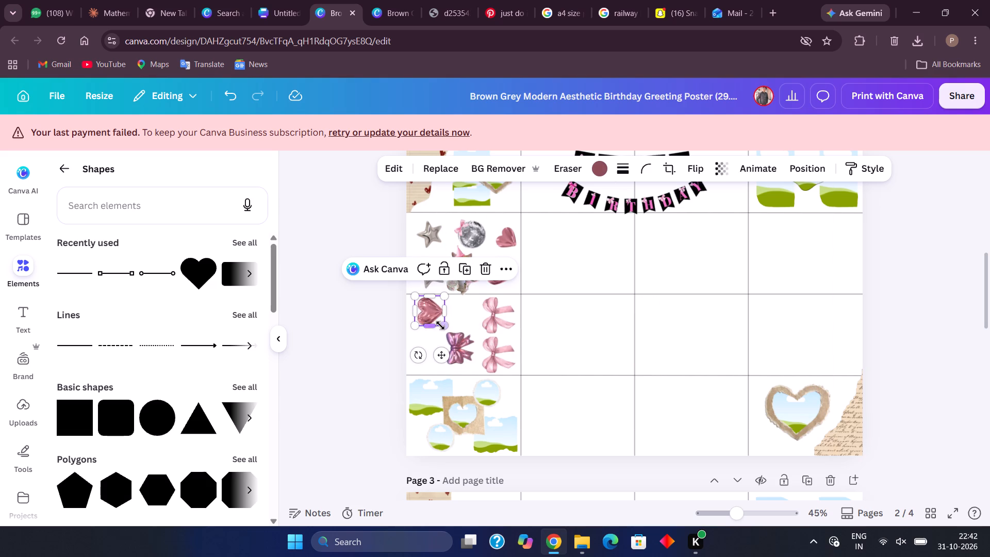
left_click(440, 325)
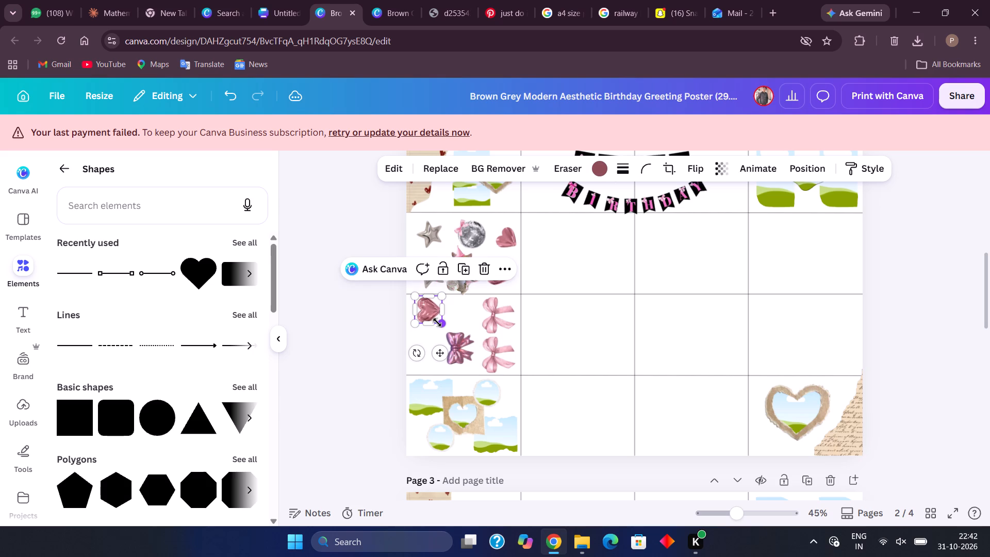
left_click_drag(437, 322, 442, 324)
left_click(432, 319)
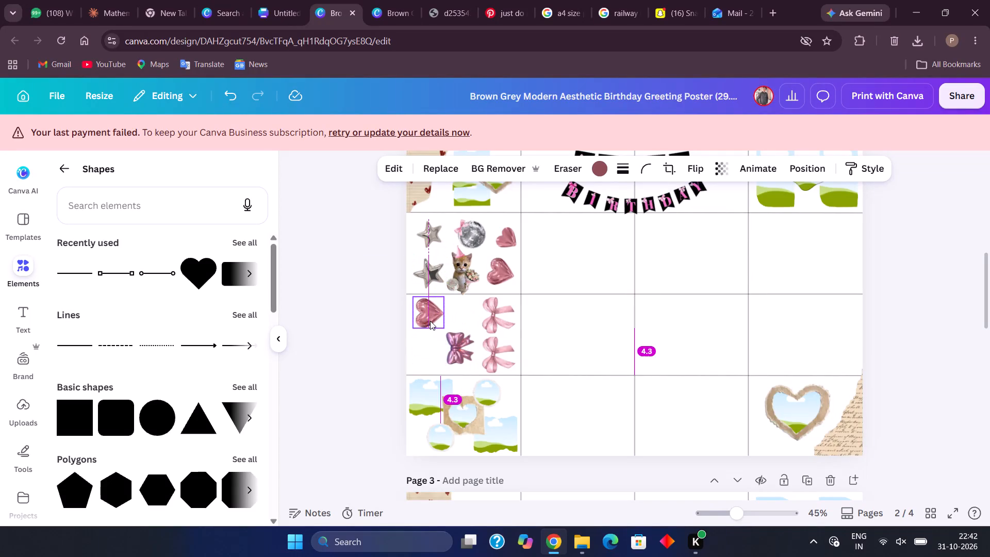
Shift the purple bow slightly left within row three's first cell, at a size of about 2.8 by 3.1.
left_click_drag(457, 345, 445, 346)
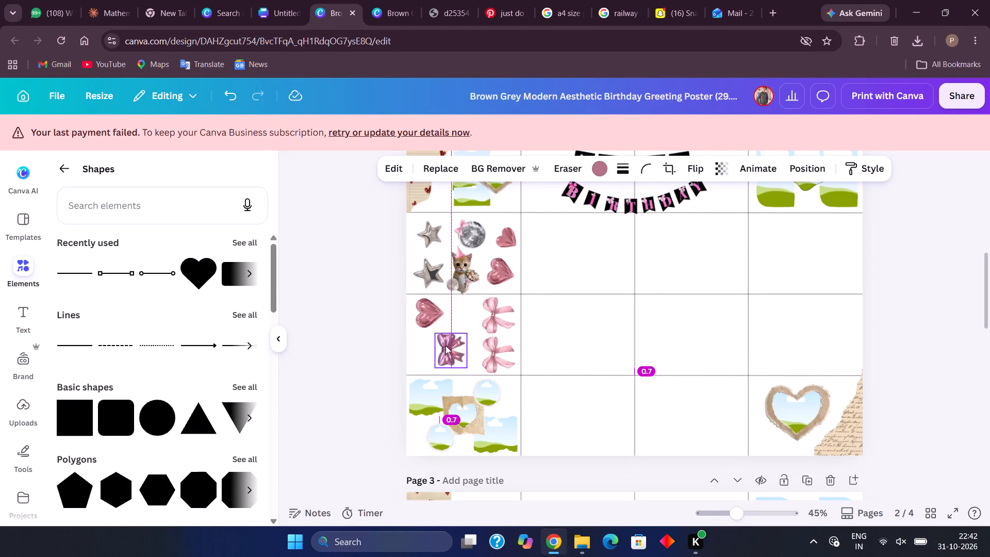
left_click(463, 369)
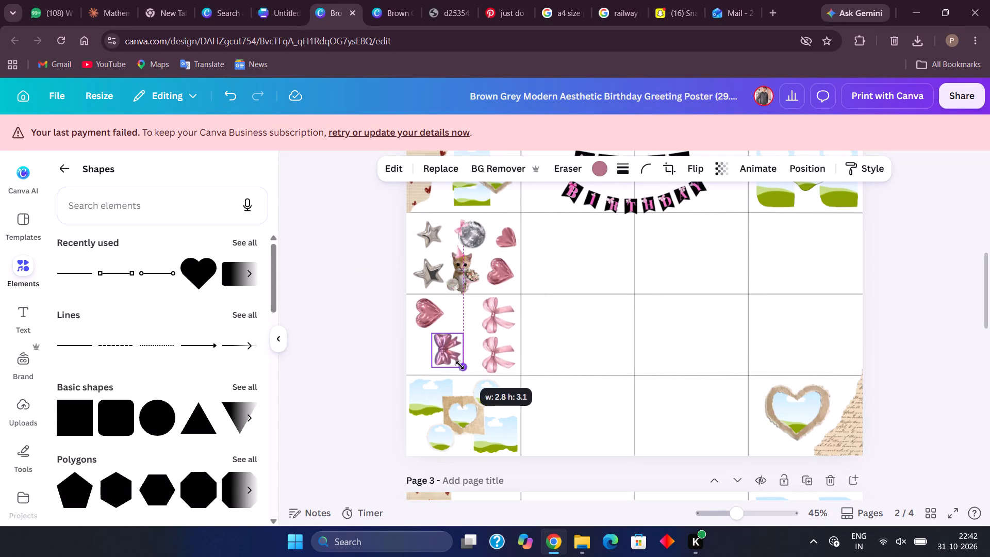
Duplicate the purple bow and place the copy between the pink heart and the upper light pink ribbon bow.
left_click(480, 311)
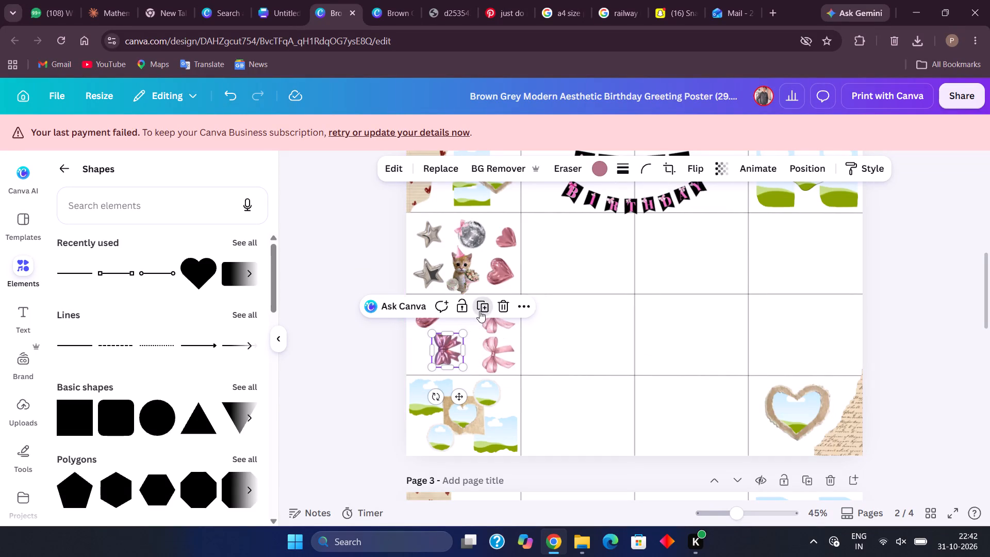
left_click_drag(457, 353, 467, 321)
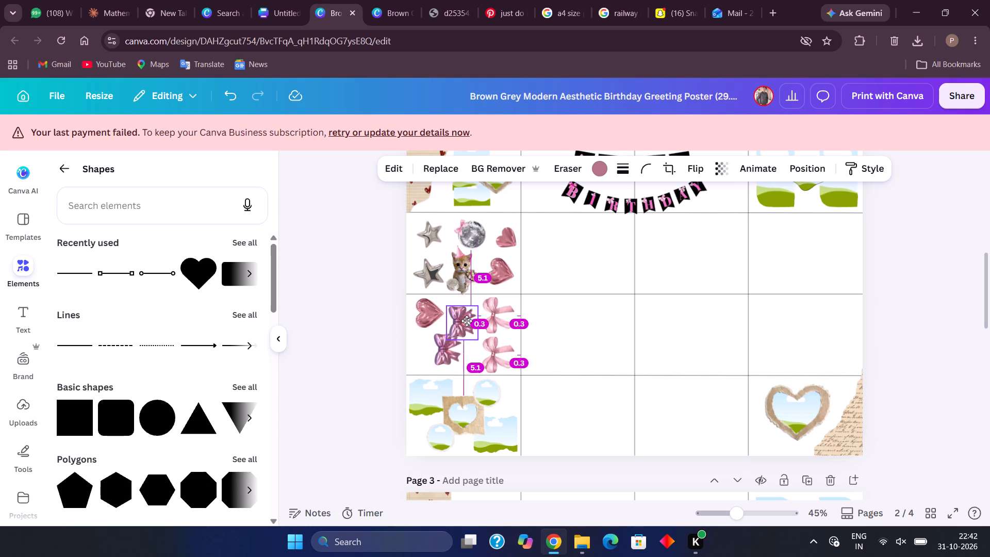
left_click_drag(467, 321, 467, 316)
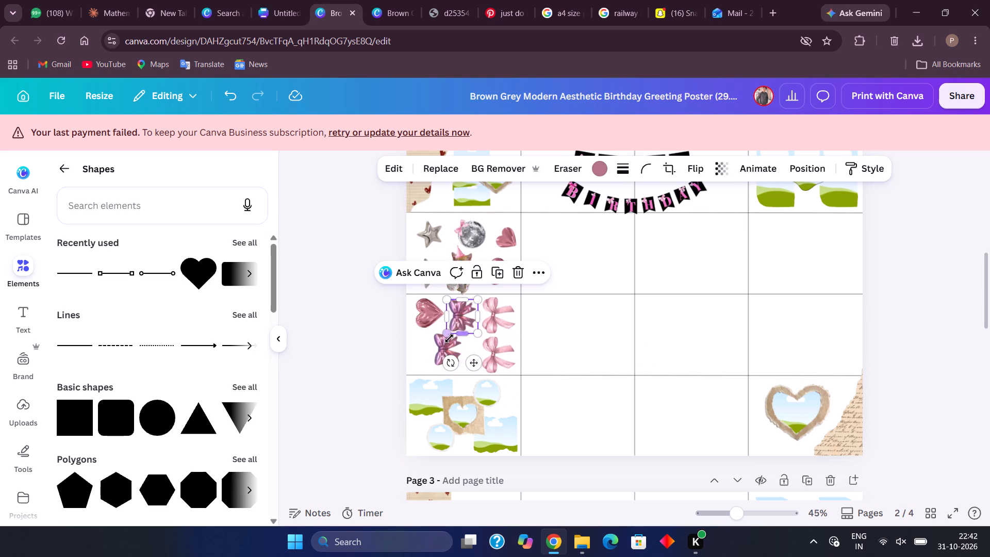
Move the lower purple bow directly beneath the pink heart in row three's first cell and shrink it slightly.
left_click_drag(444, 349, 425, 349)
scroll(594, 358, "up", 1)
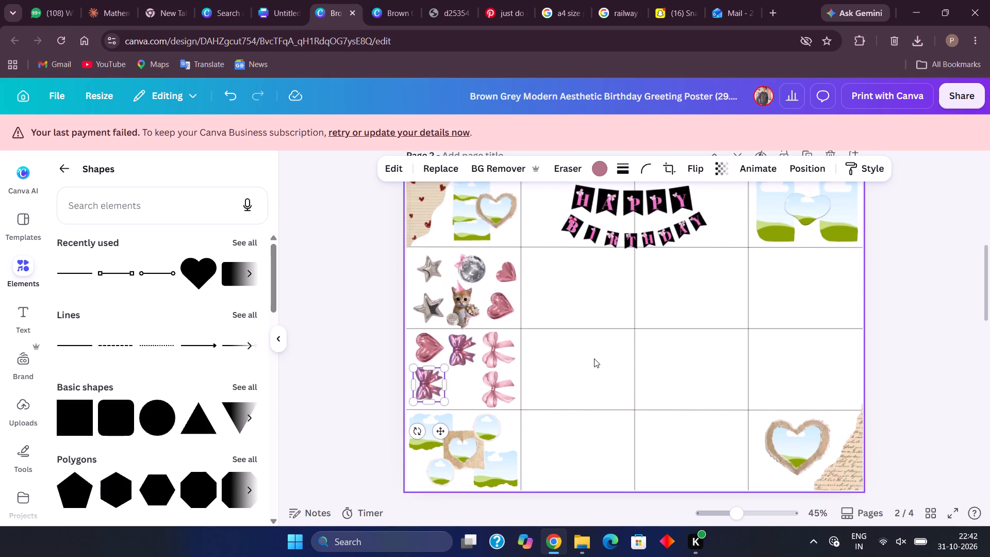
scroll(594, 358, "up", 2)
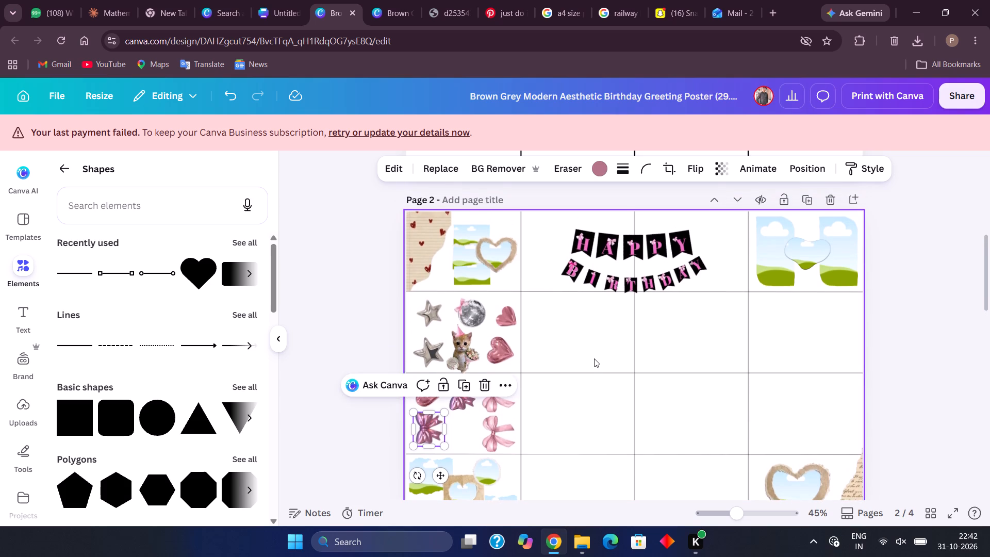
scroll(594, 358, "up", 1)
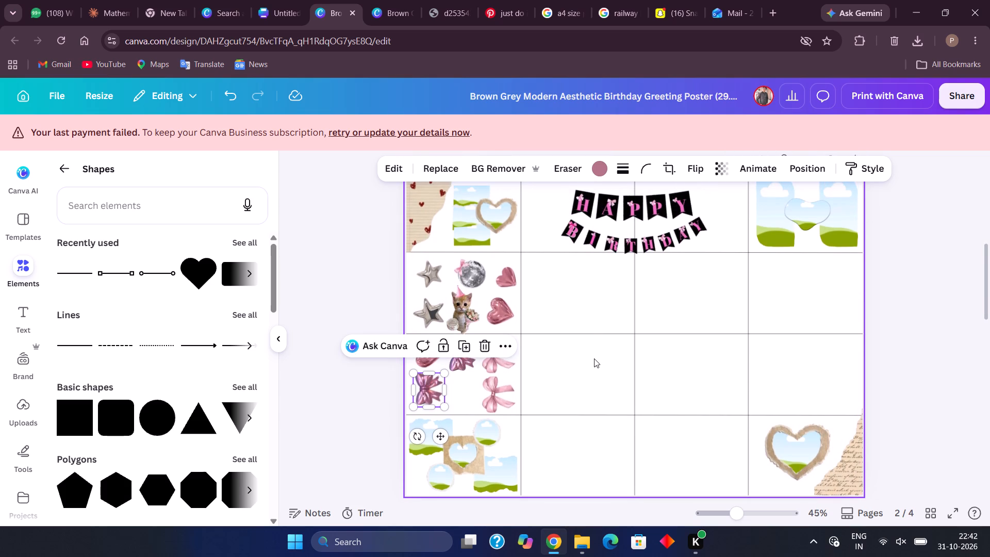
scroll(594, 358, "up", 1)
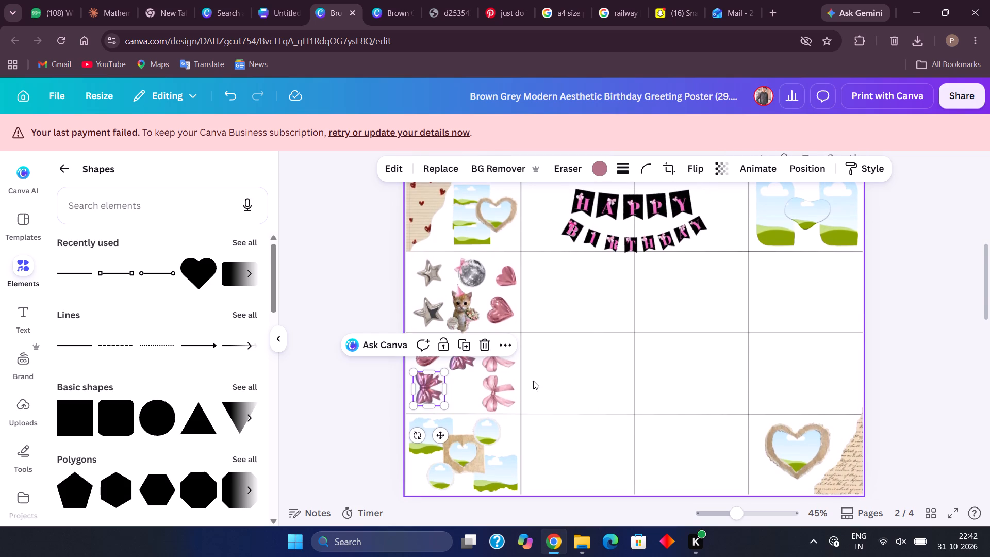
left_click_drag(442, 405, 435, 397)
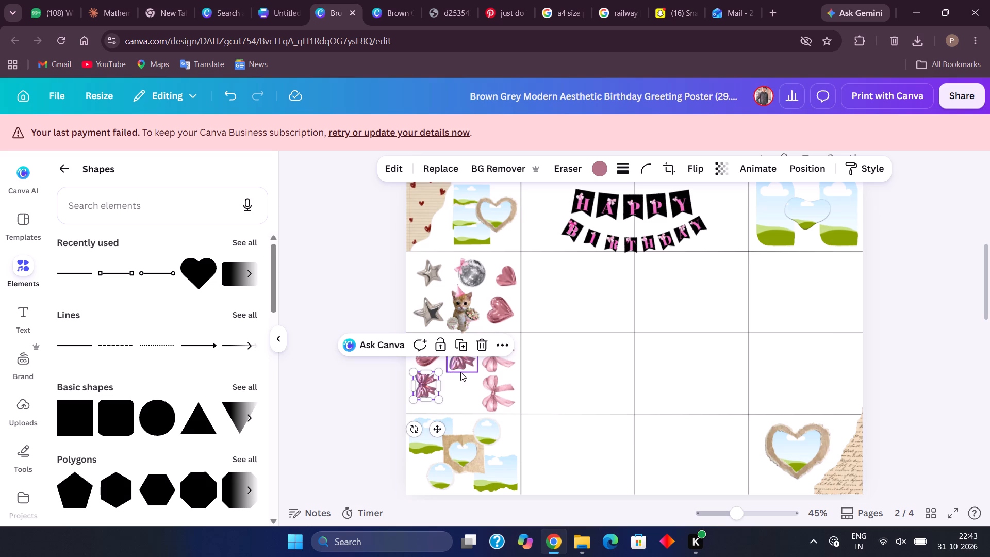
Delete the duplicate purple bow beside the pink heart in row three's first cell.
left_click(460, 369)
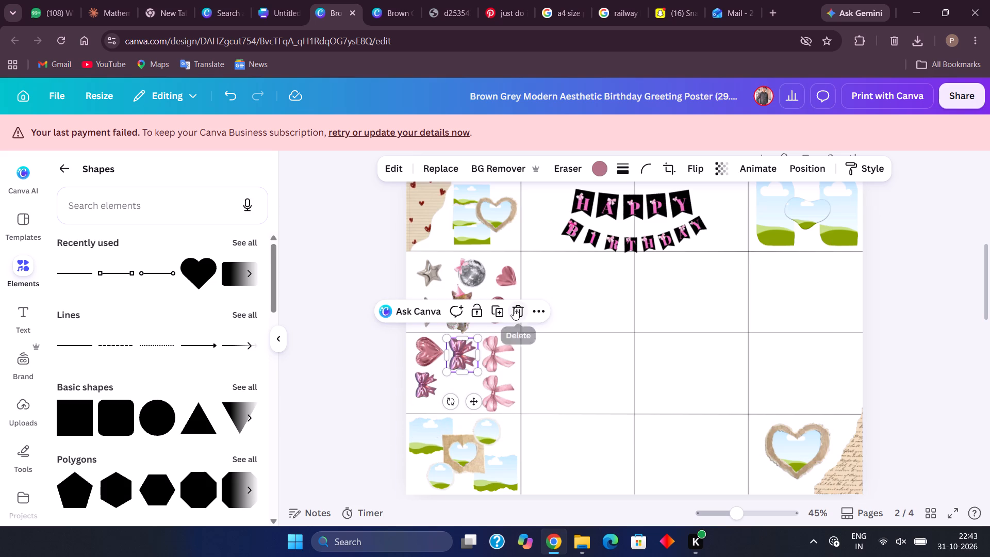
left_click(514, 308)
Shrink both light pink ribbon bows in row three's first cell slightly, the upper one to about 2.7 by 2.9.
left_click(492, 355)
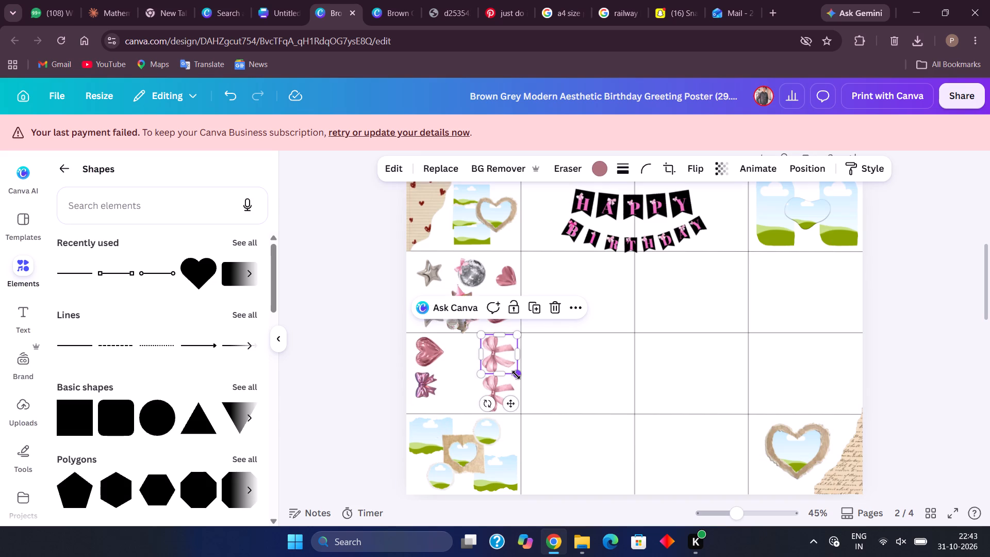
left_click_drag(516, 375, 508, 368)
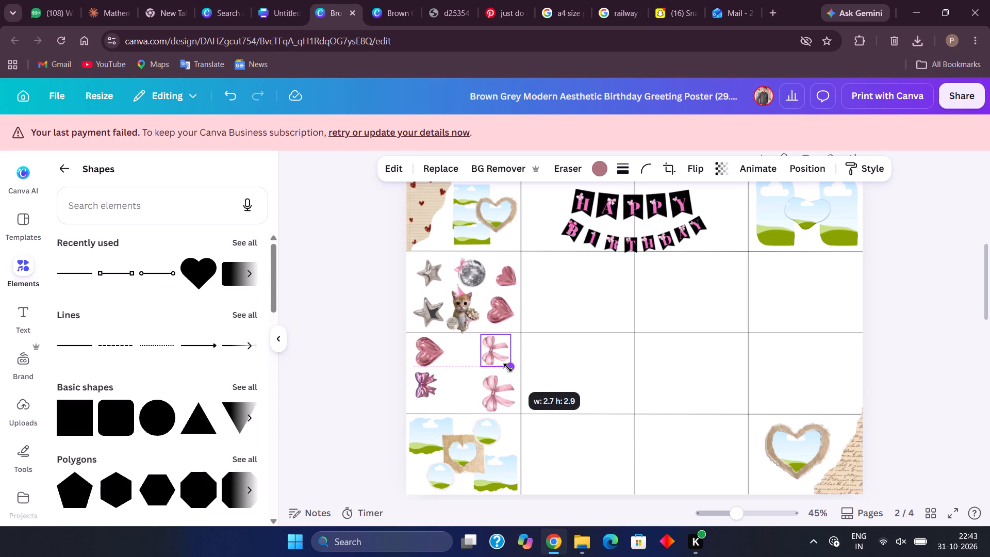
left_click_drag(508, 368, 508, 367)
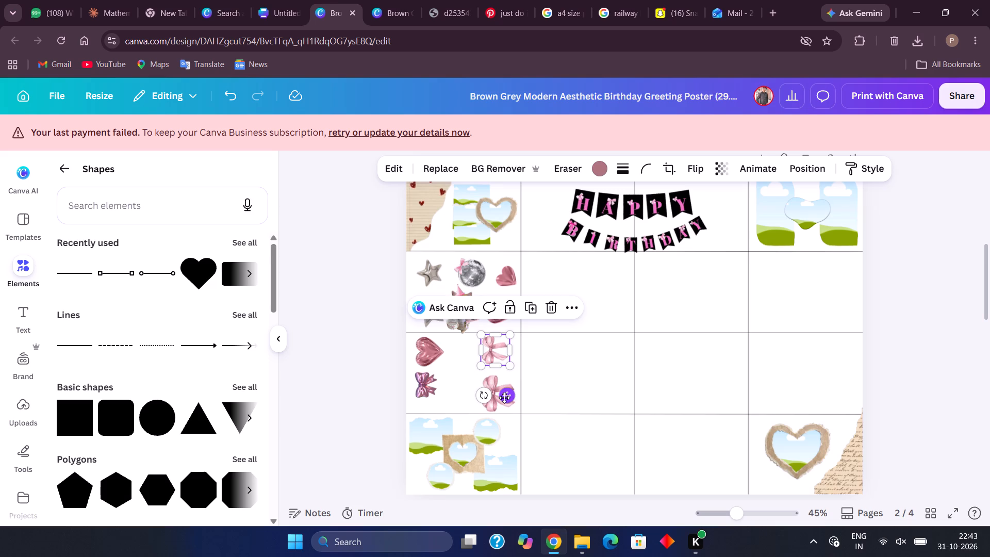
left_click(501, 407)
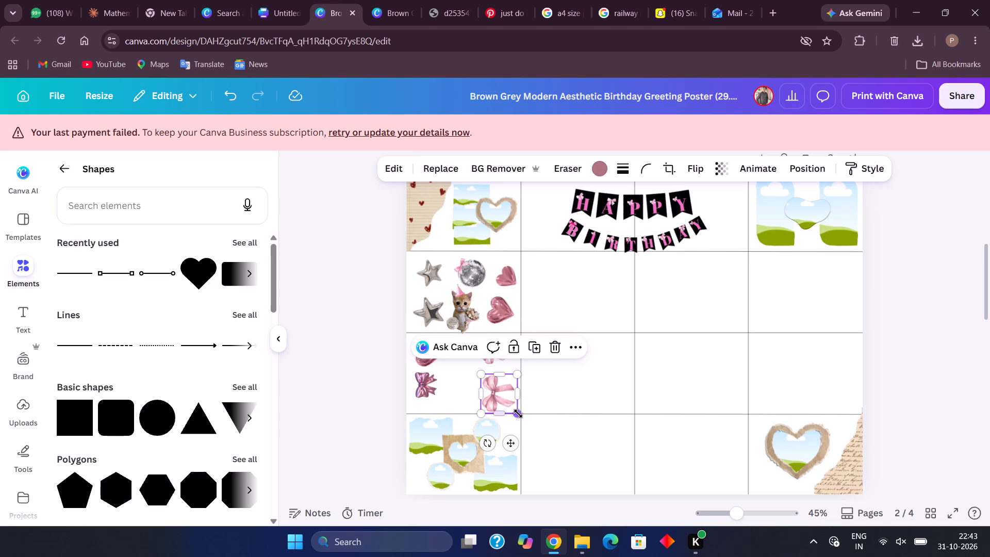
left_click_drag(518, 414, 508, 407)
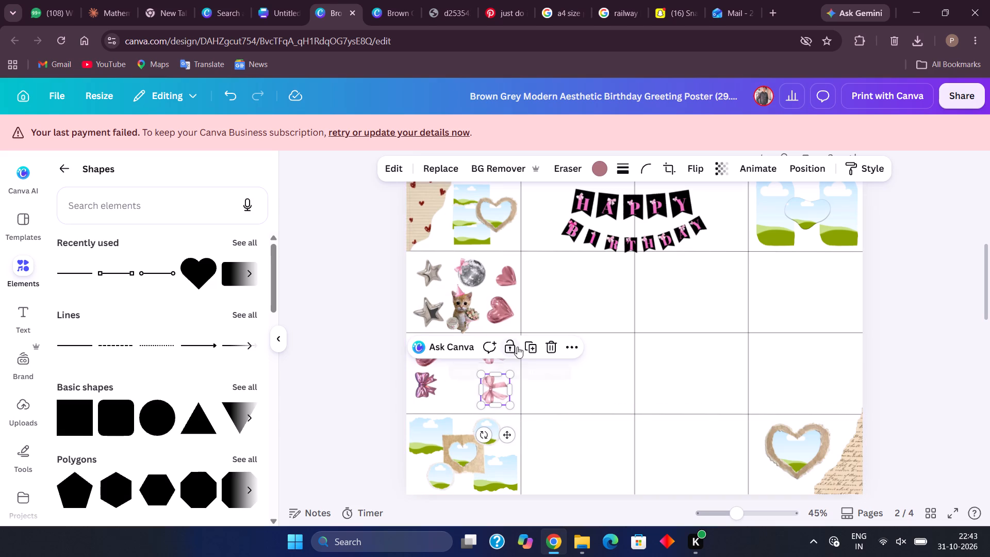
left_click(560, 376)
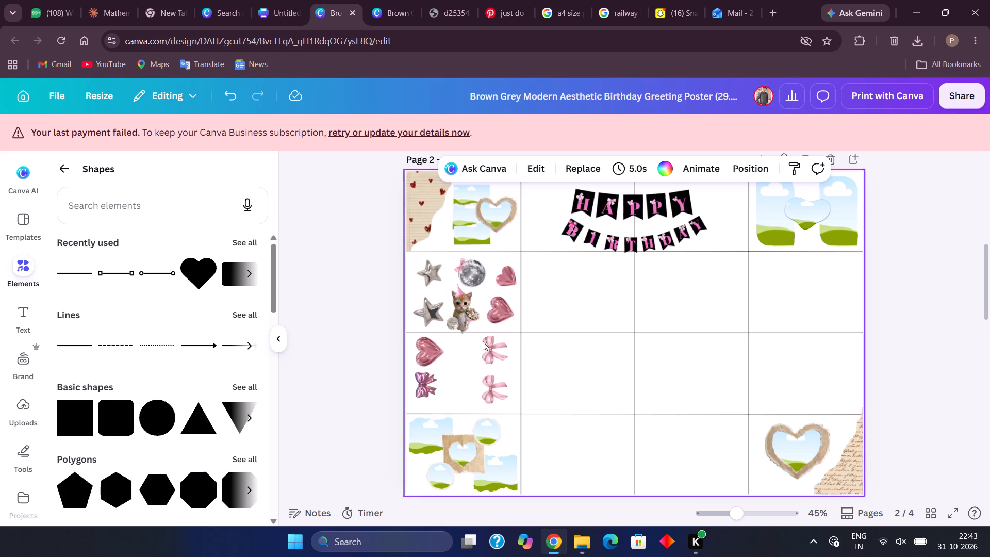
Duplicate the purple bow in row three's first cell and place the copy between it and the lower light pink ribbon bow.
left_click(427, 378)
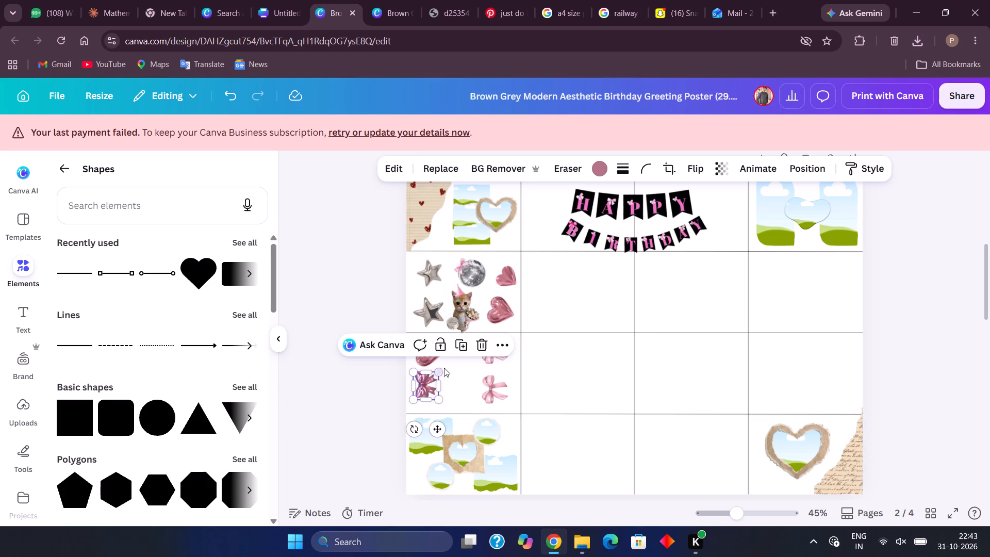
left_click(466, 343)
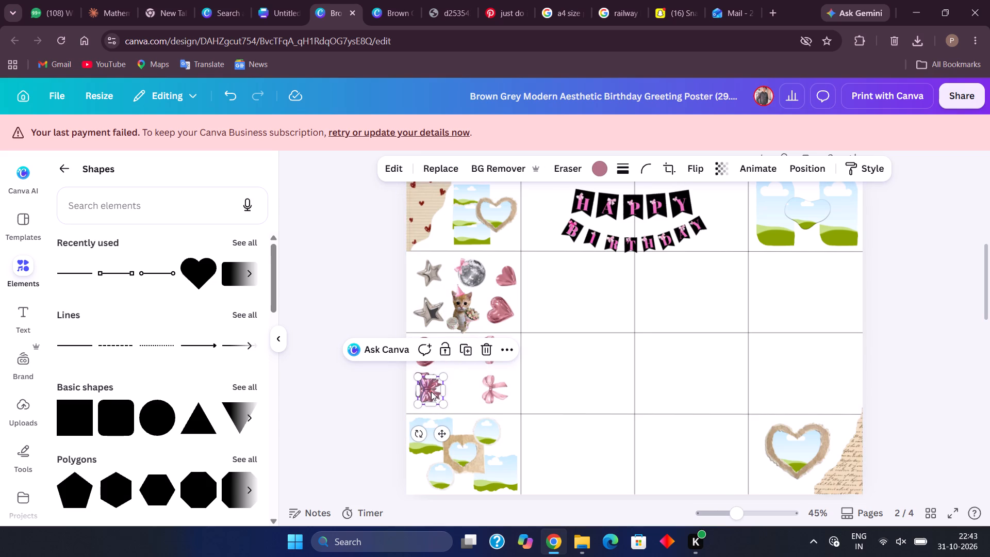
left_click_drag(431, 391, 458, 386)
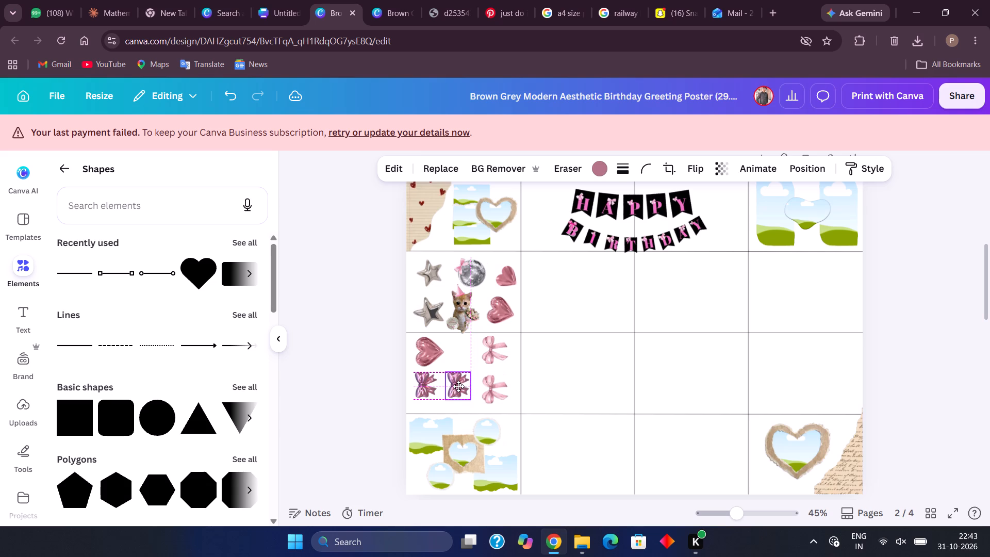
left_click_drag(458, 386, 460, 387)
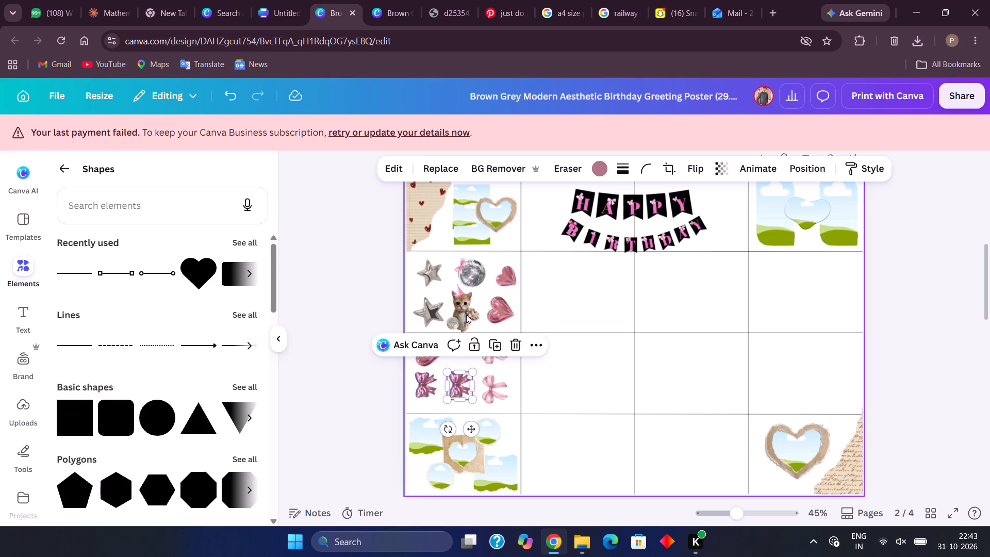
scroll(602, 328, "down", 2)
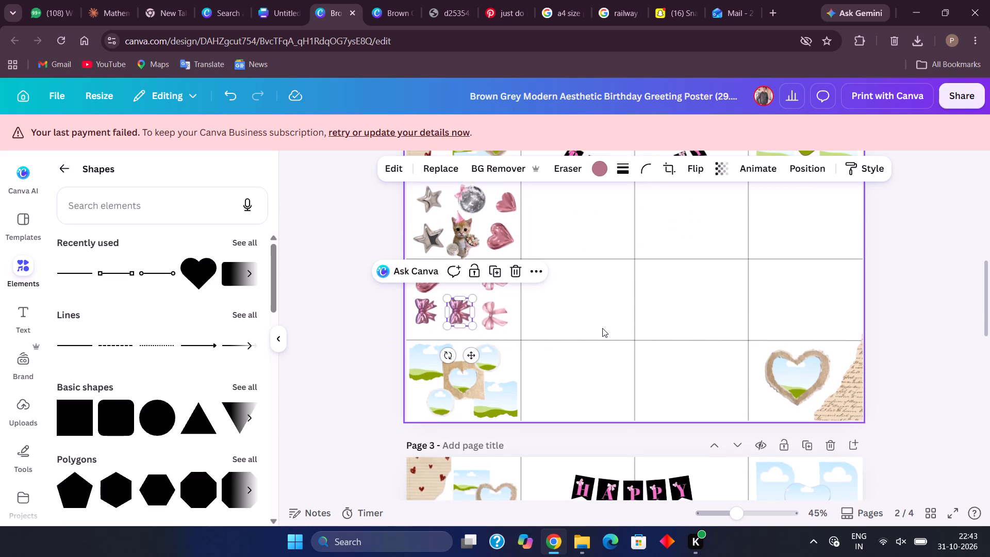
left_click(372, 380)
Group all the decorations and photo frames in page 2's first column, from the torn heart paper down to the bottom-cell frames.
scroll(580, 327, "up", 1)
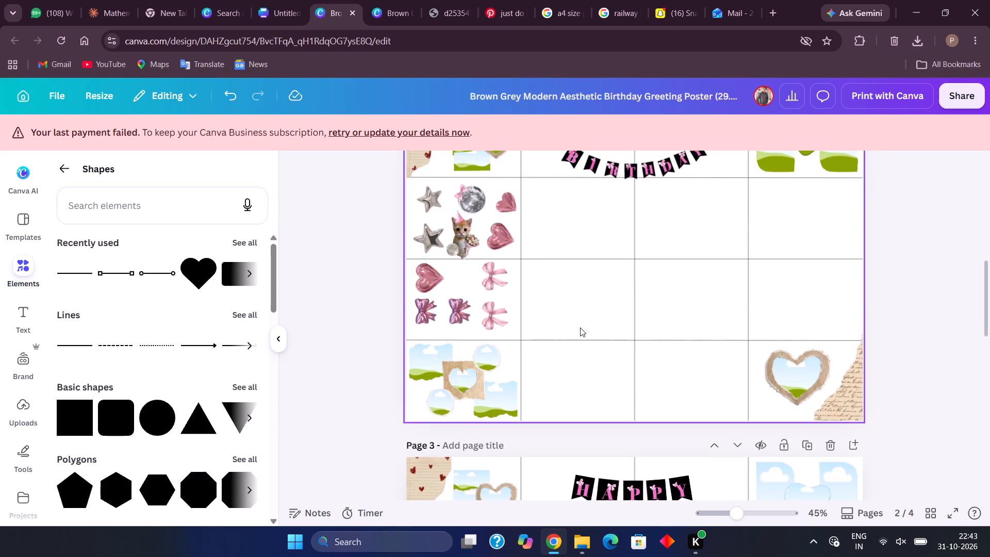
scroll(580, 327, "up", 1)
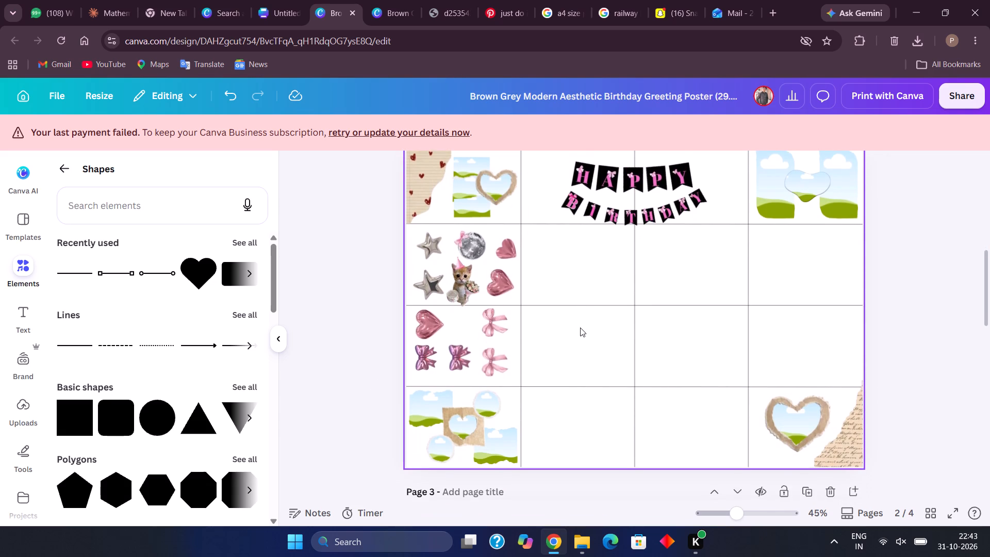
scroll(580, 327, "up", 1)
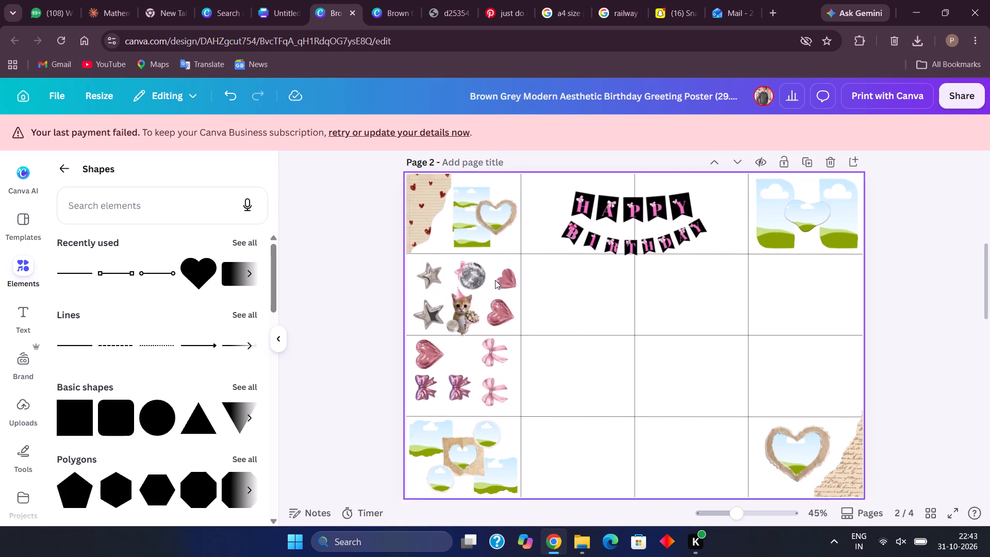
left_click(428, 193, "shift")
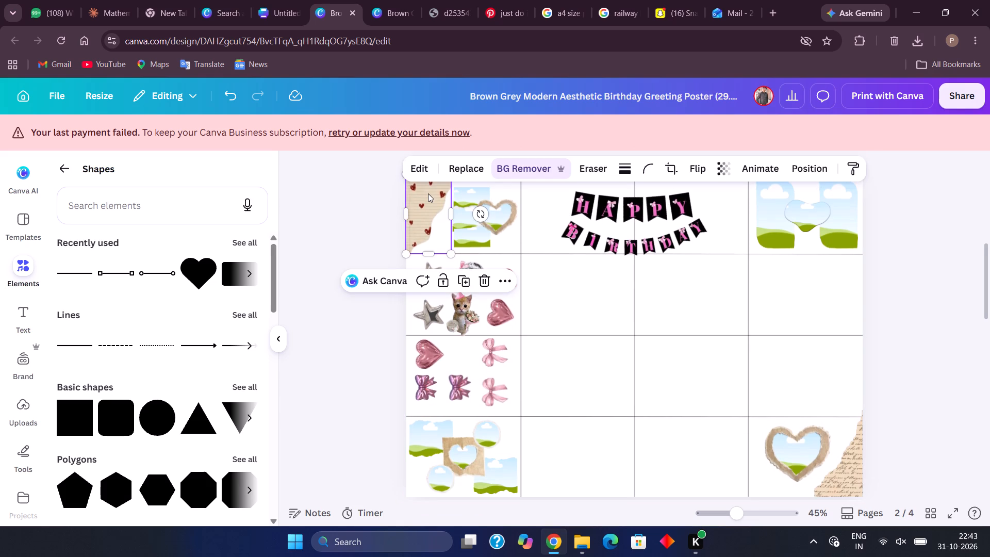
left_click(466, 231, "shift")
left_click(499, 219, "shift")
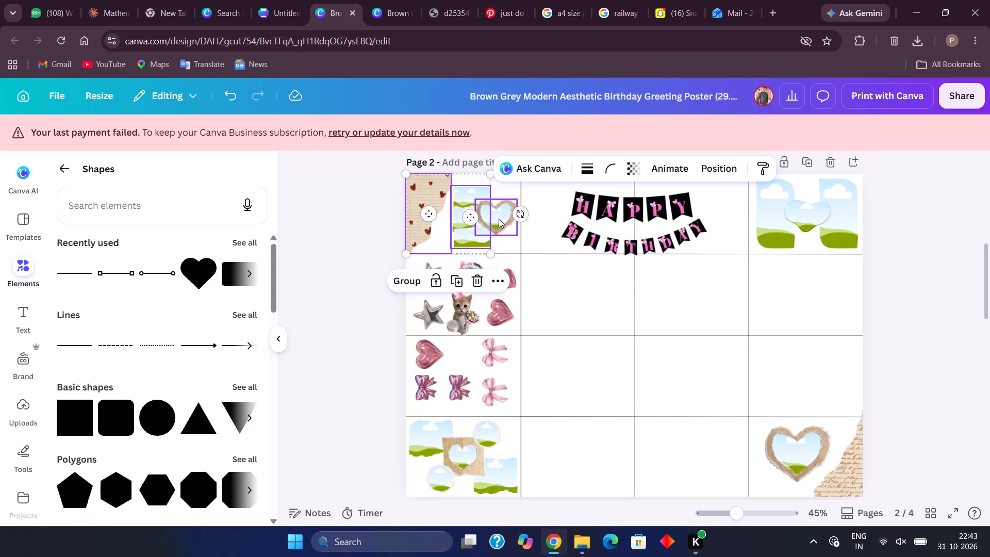
left_click(433, 318, "shift")
left_click(451, 319, "shift")
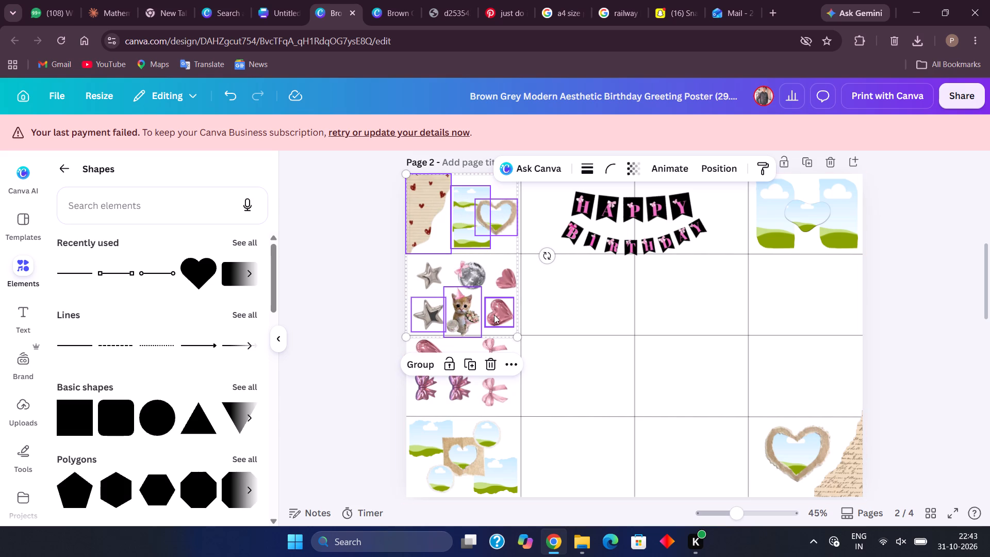
left_click(499, 315, "shift")
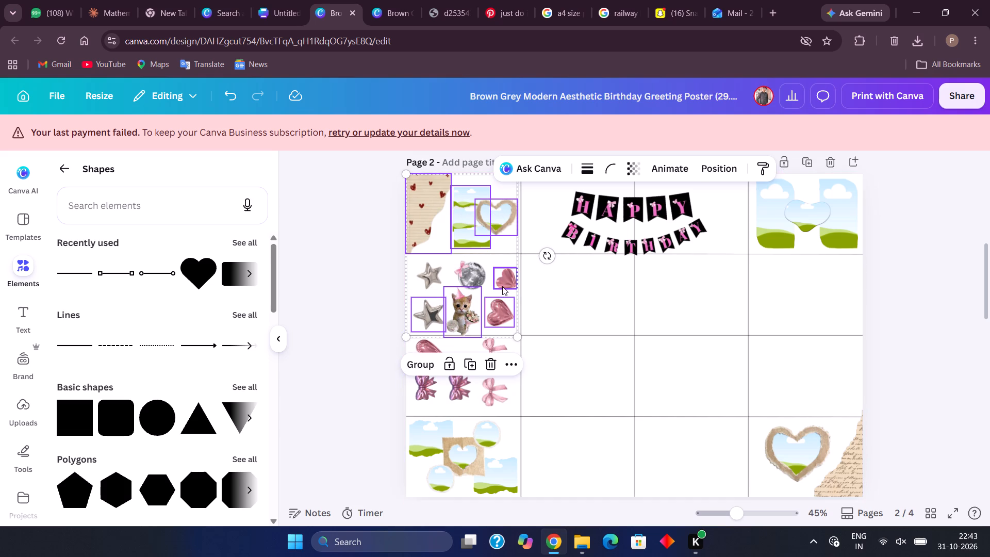
left_click(502, 286, "shift")
left_click(467, 271, "shift")
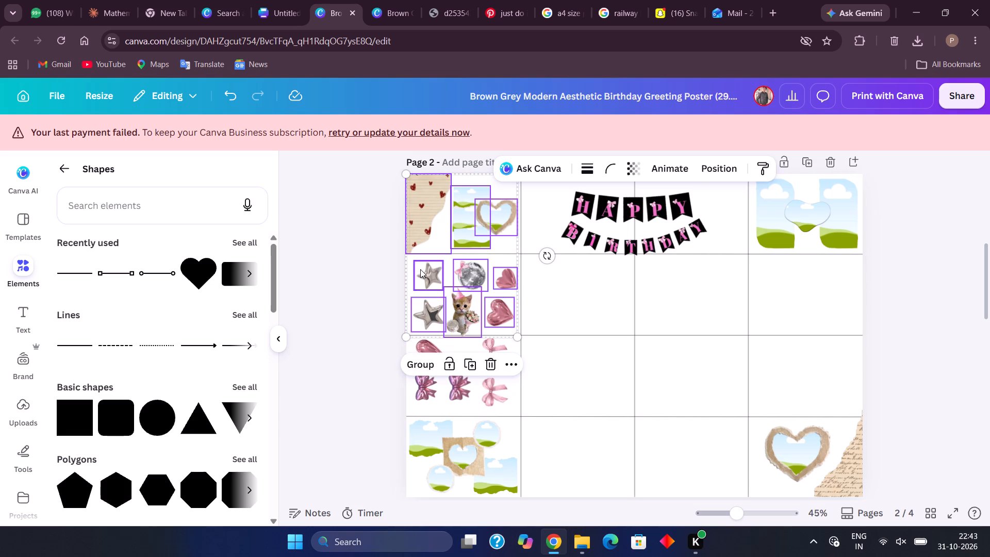
left_click(420, 269, "shift")
left_click(435, 395, "shift")
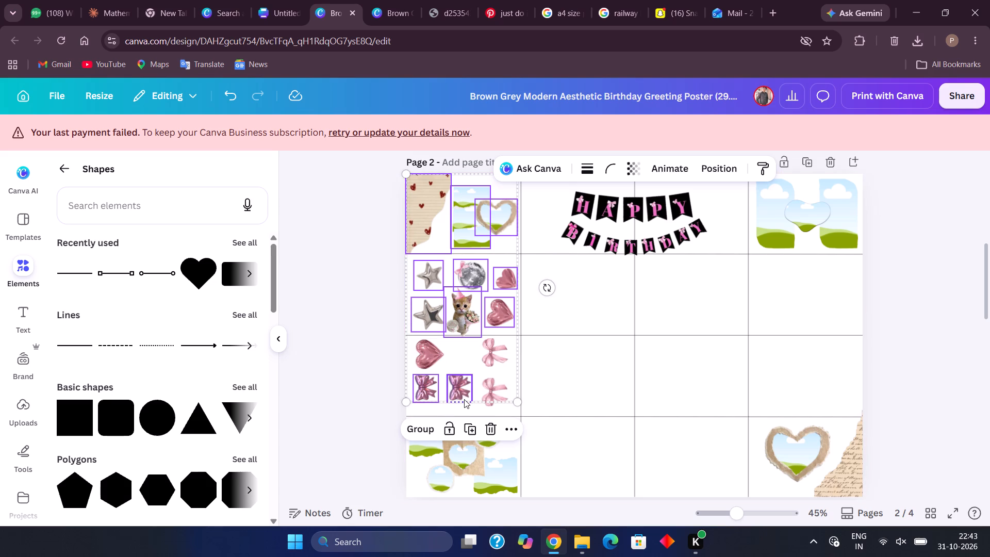
left_click(464, 399, "shift")
left_click(433, 344, "shift")
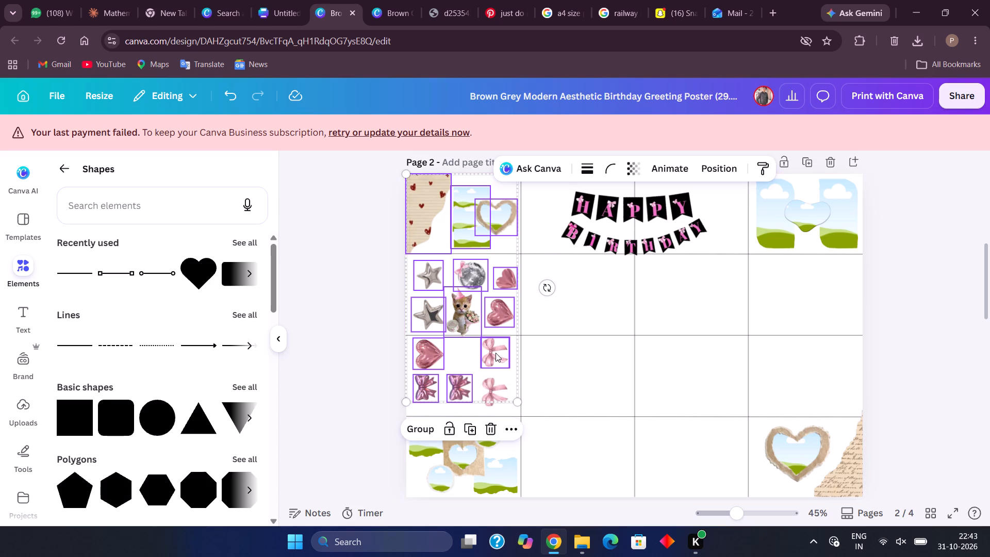
left_click(496, 353, "shift")
left_click(497, 383, "shift")
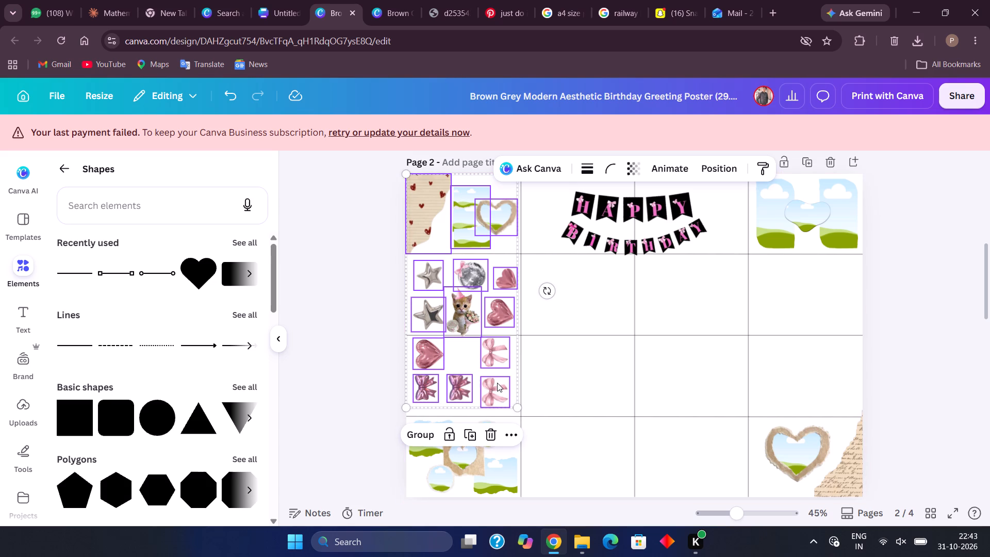
left_click(465, 452, "shift")
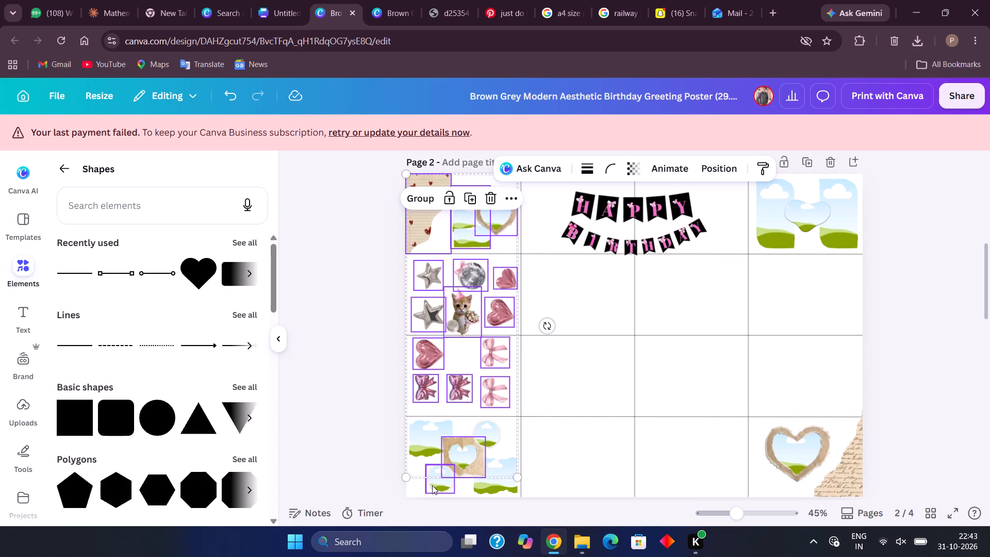
left_click(432, 485, "shift")
left_click(490, 434, "shift")
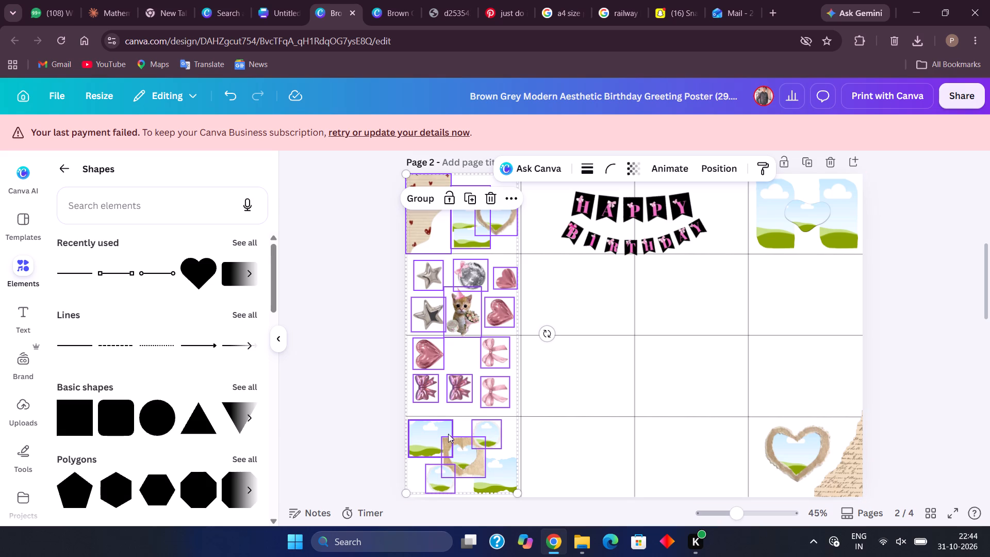
left_click(443, 433, "shift")
left_click(508, 469, "shift")
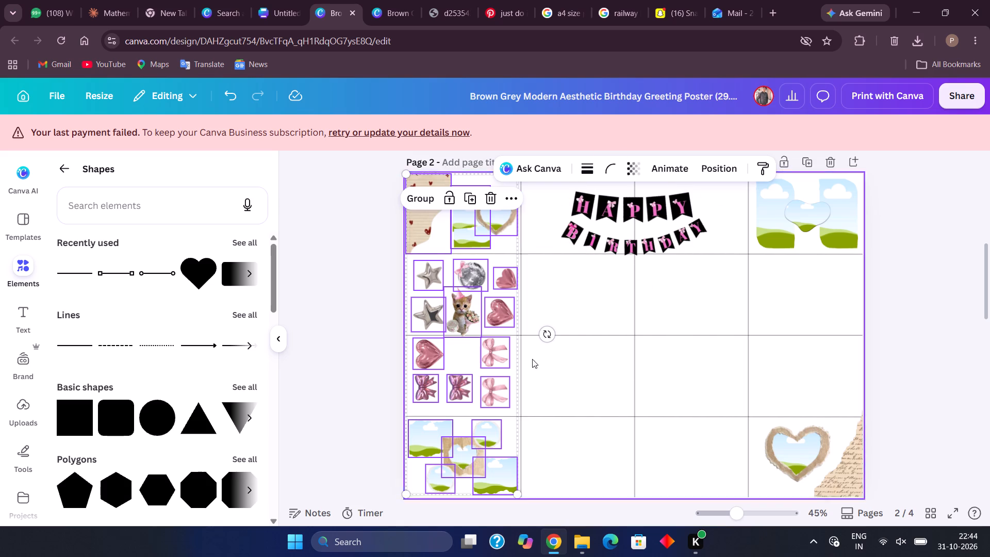
left_click(427, 193)
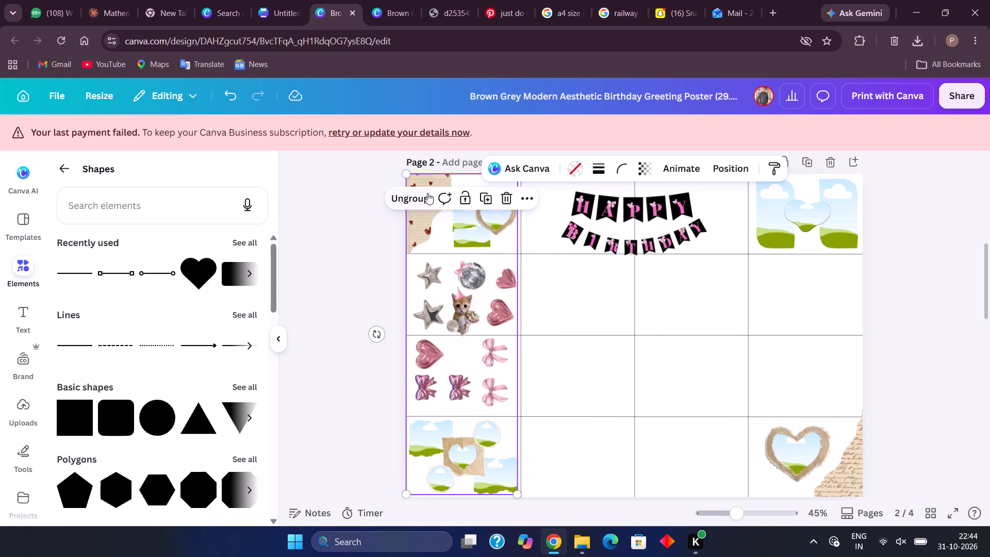
Copy the grouped first-column decorations and switch to the second birthday poster design, going to its page 2.
left_click(522, 196)
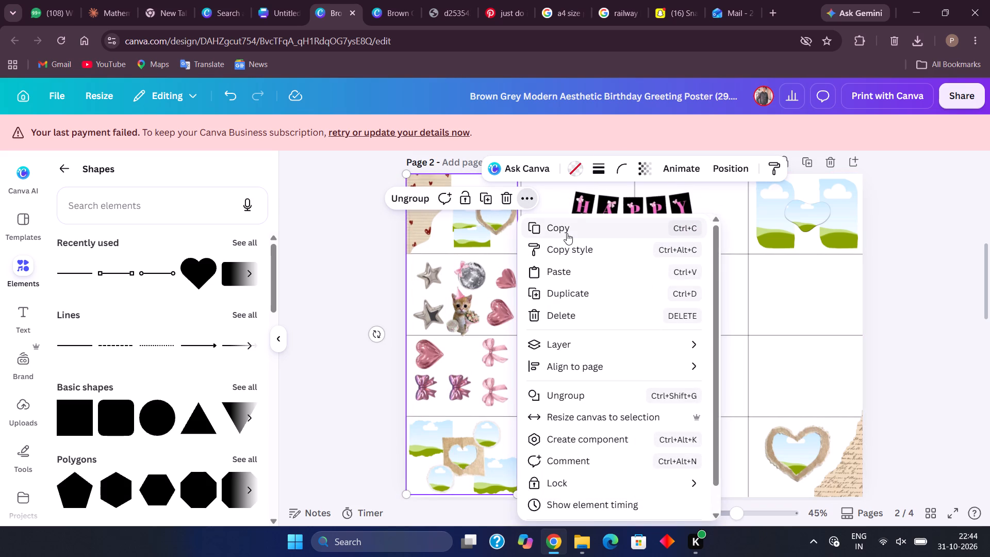
left_click(567, 233)
left_click(385, 0)
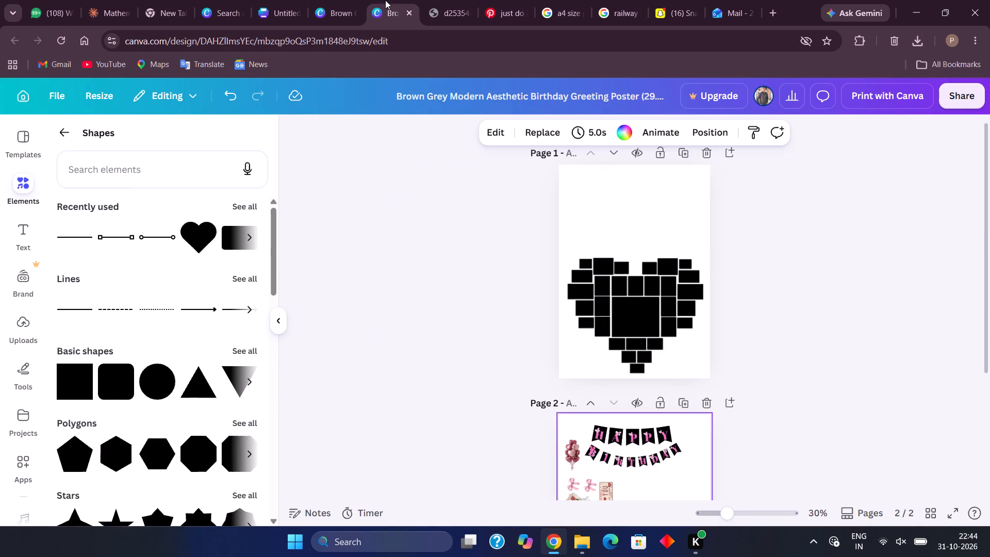
scroll(527, 272, "down", 4)
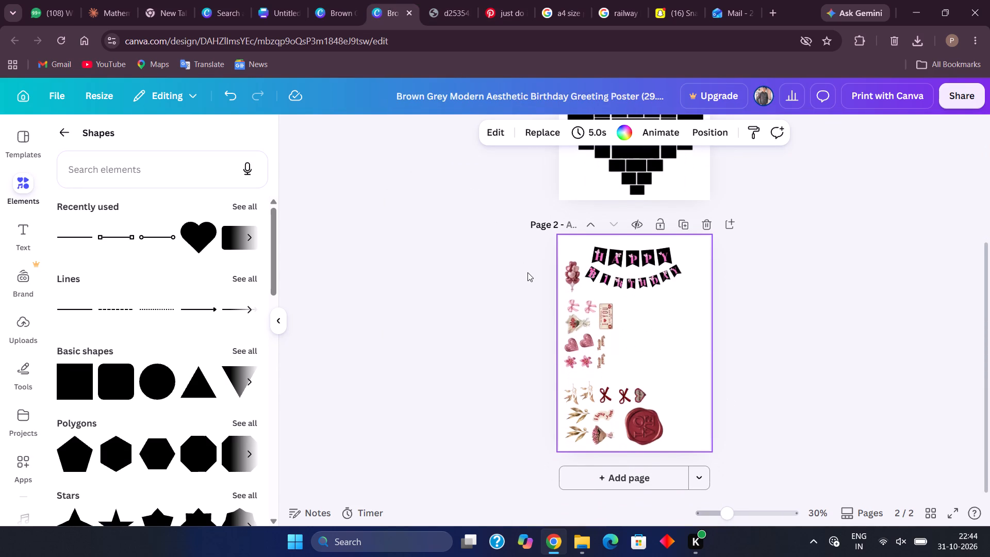
scroll(527, 272, "down", 2)
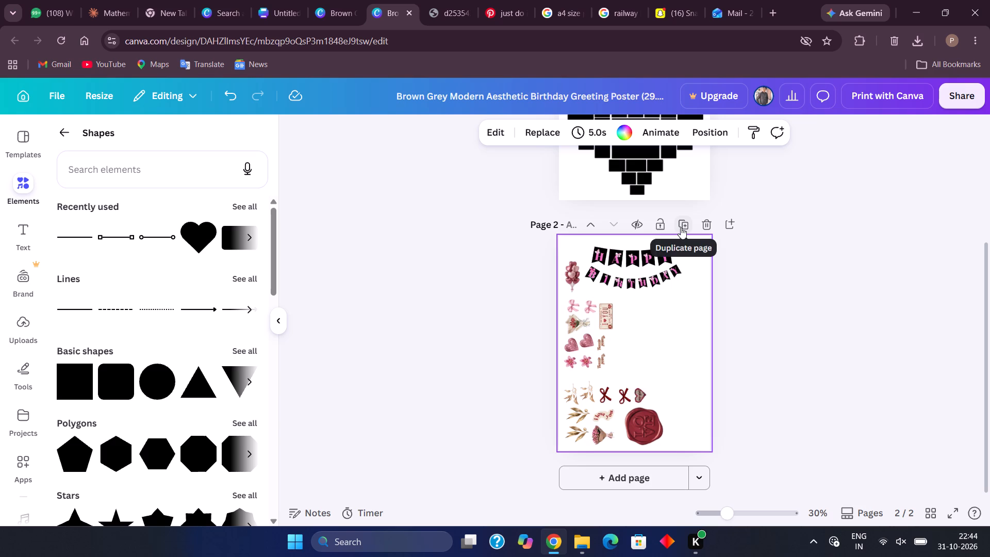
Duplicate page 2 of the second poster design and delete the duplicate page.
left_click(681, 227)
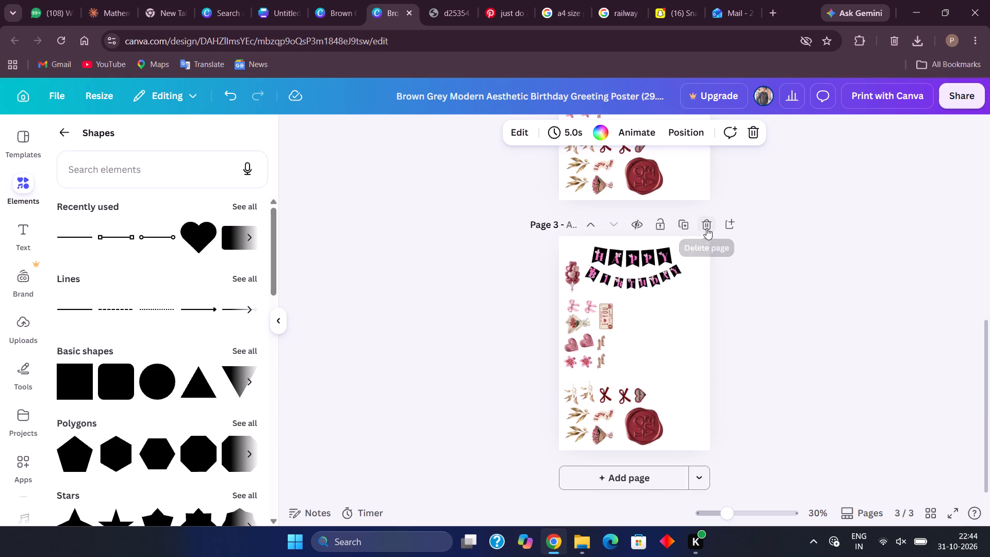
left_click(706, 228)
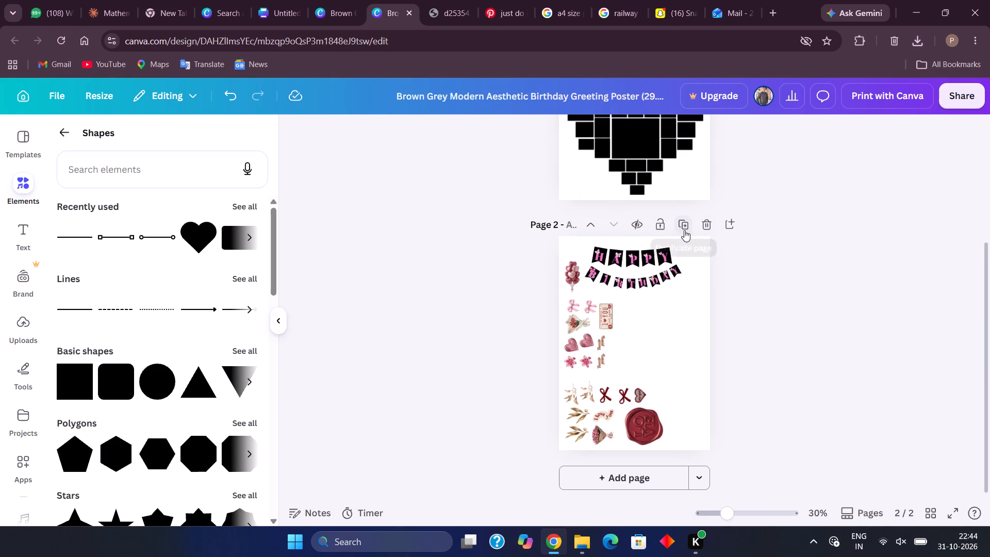
Add a blank page after page 2 of the second poster design and paste the copied decoration group onto it.
left_click(665, 483)
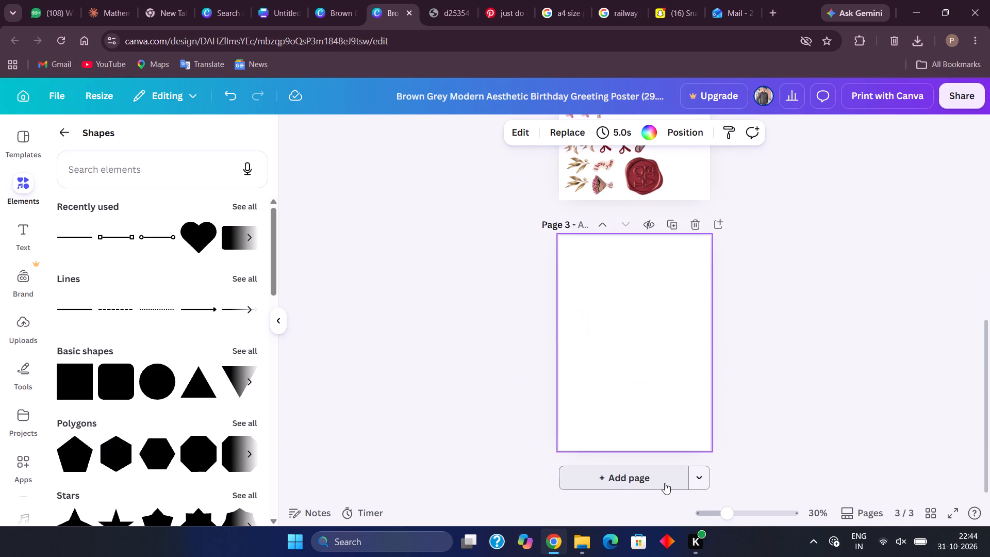
left_click(642, 447)
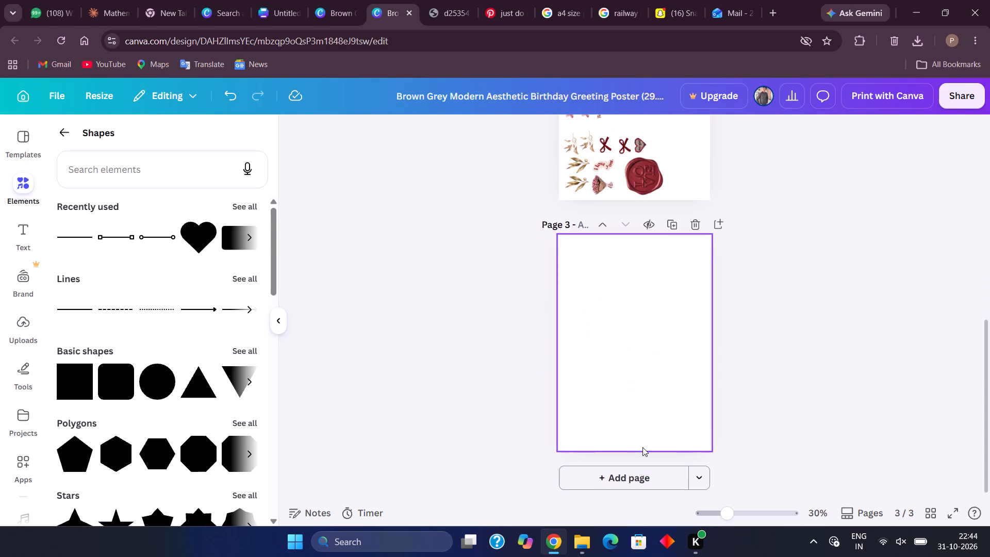
key("ctrl+v")
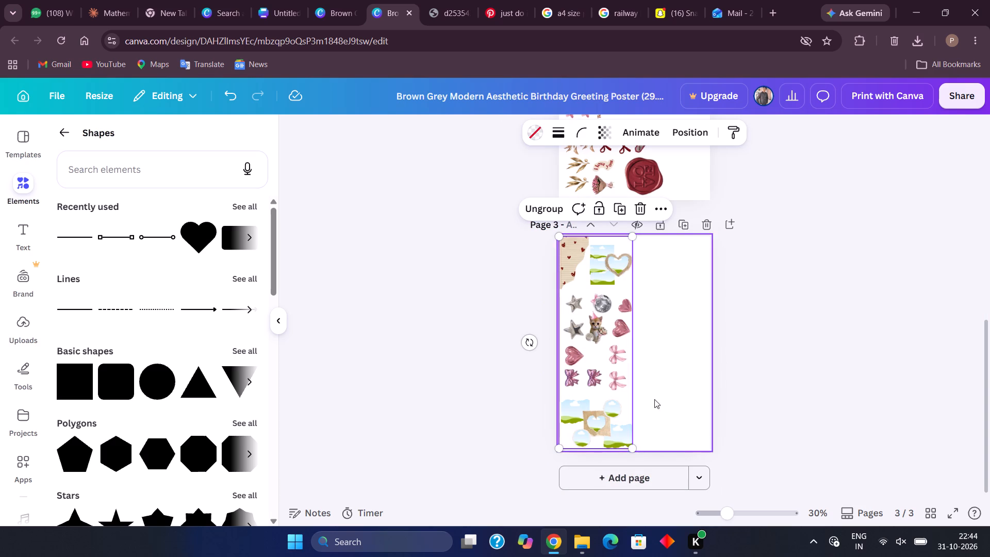
left_click(784, 349)
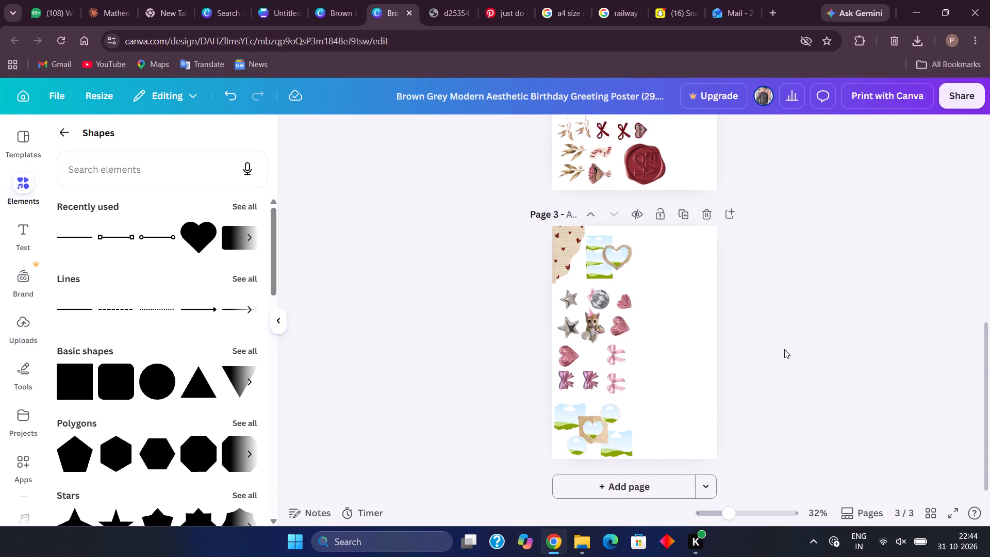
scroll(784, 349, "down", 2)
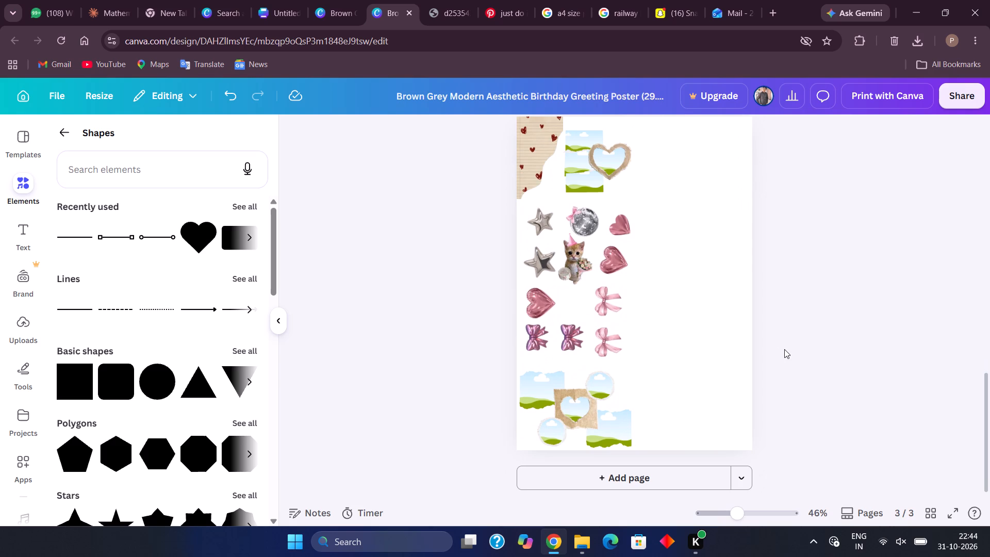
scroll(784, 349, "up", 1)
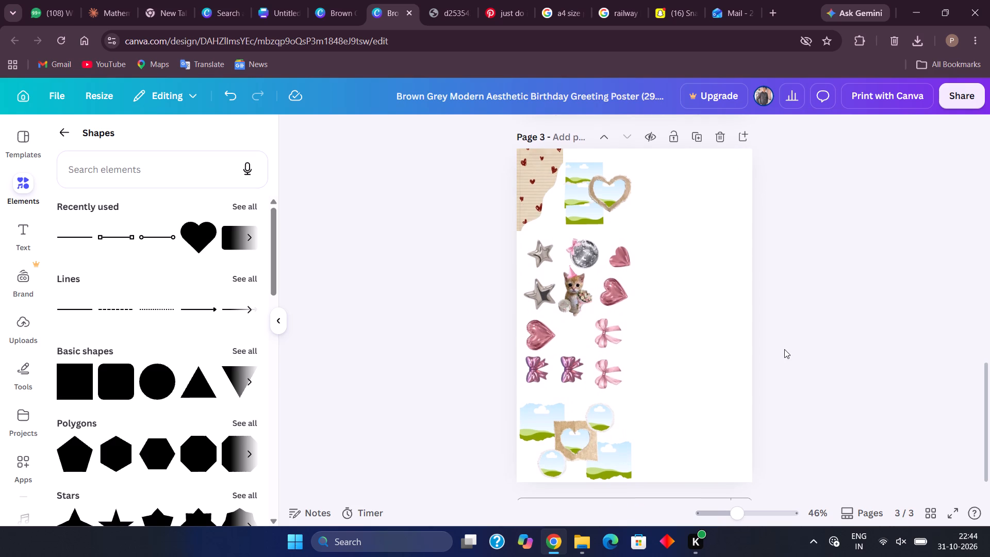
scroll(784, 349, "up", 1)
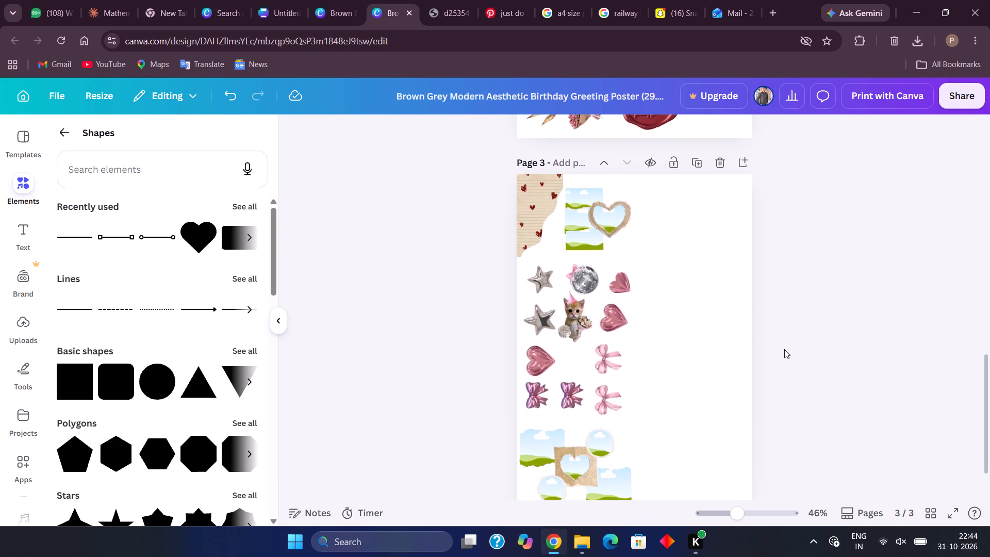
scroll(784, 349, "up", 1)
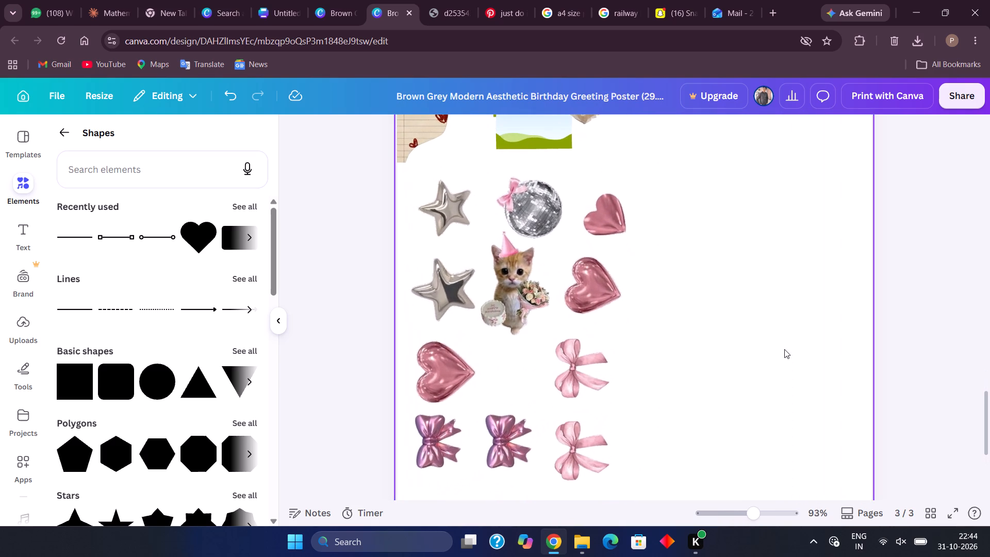
Ungroup the pasted decoration group on page 3 of the second poster design and deselect it.
scroll(757, 298, "up", 2)
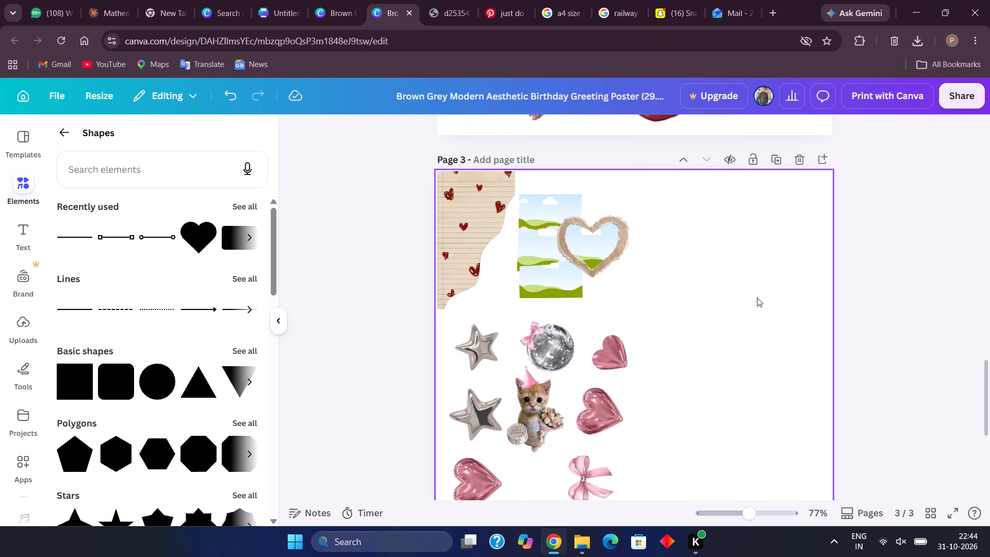
left_click(564, 245)
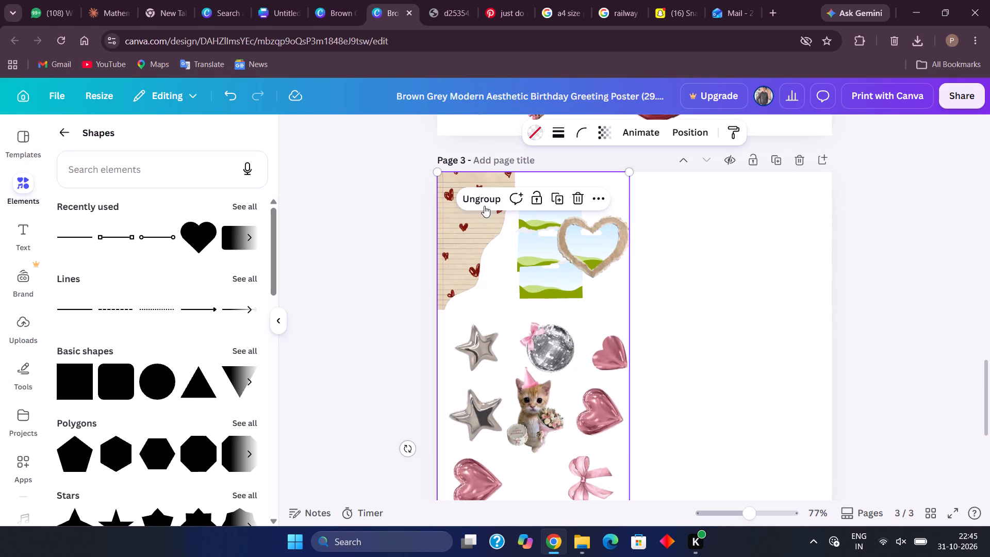
left_click(484, 205)
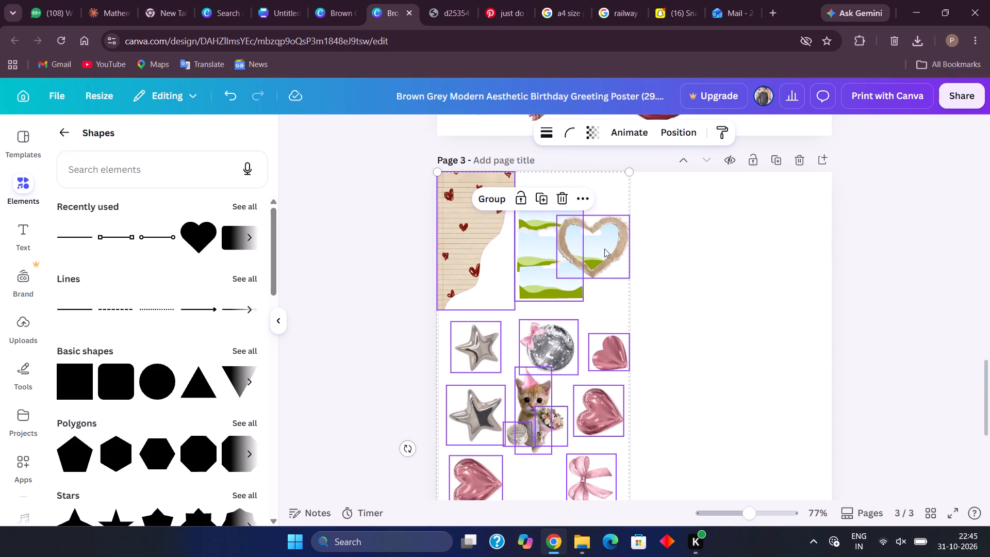
left_click_drag(604, 249, 626, 248)
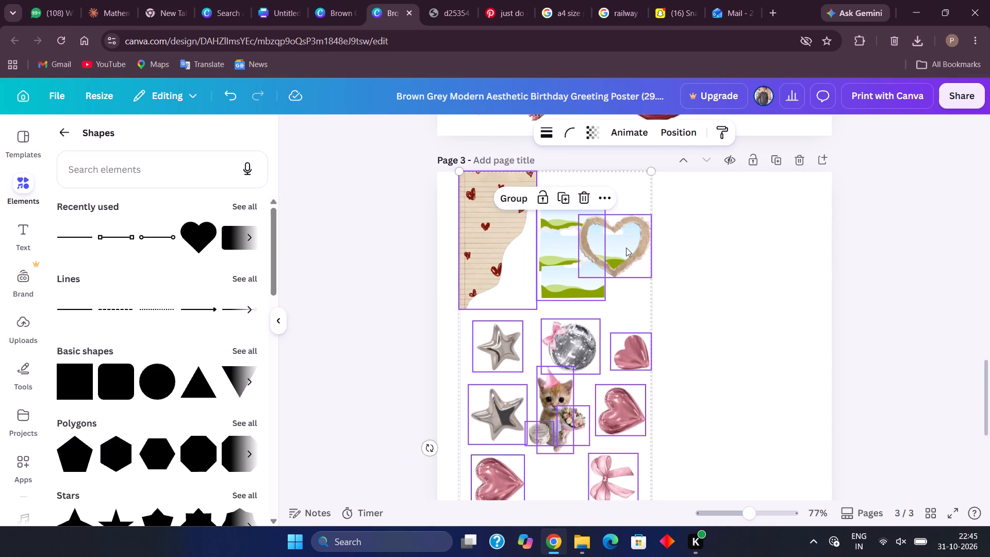
key("ctrl+z")
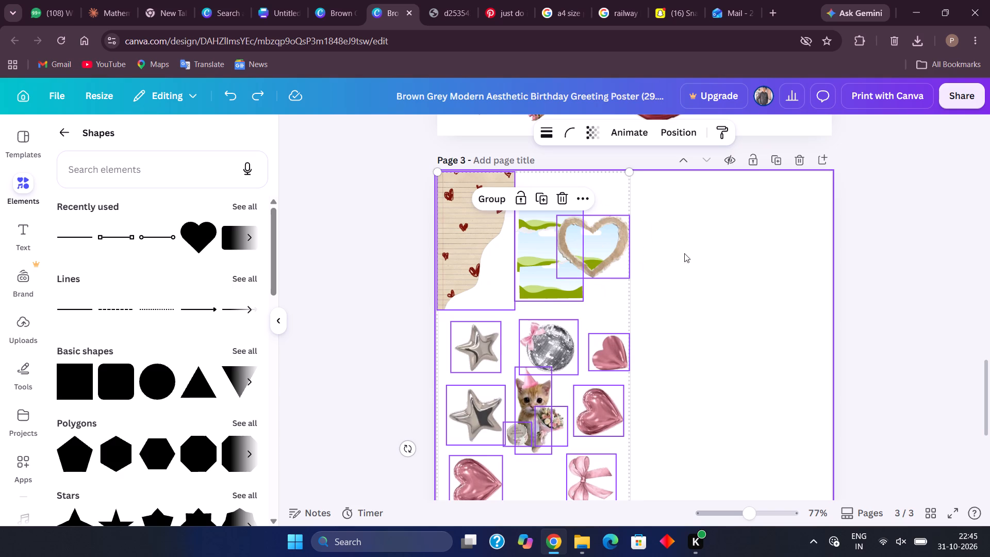
left_click(697, 256)
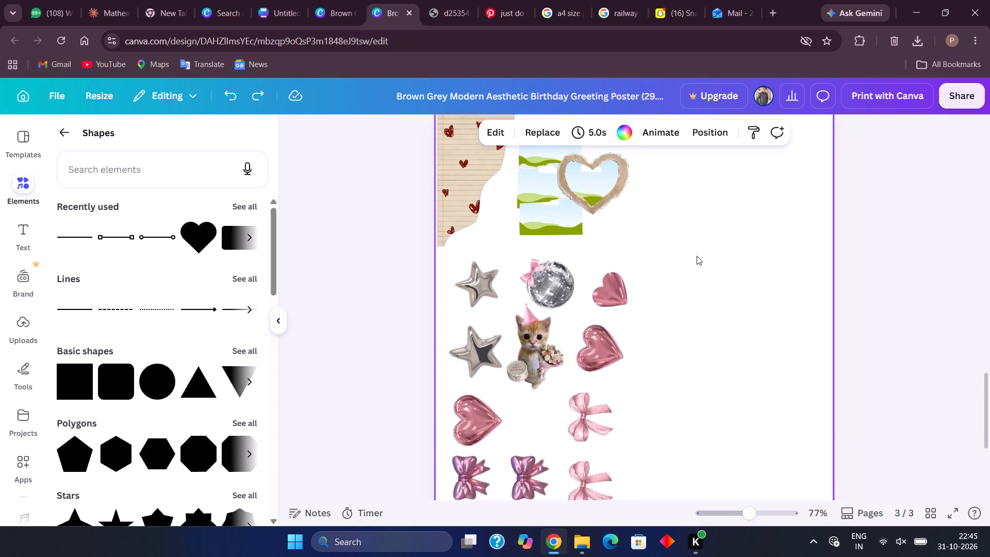
Move the torn-paper heart frame from page 3 to page 2, placing it beside the "my girl" heart above the wax seal.
scroll(697, 256, "up", 1)
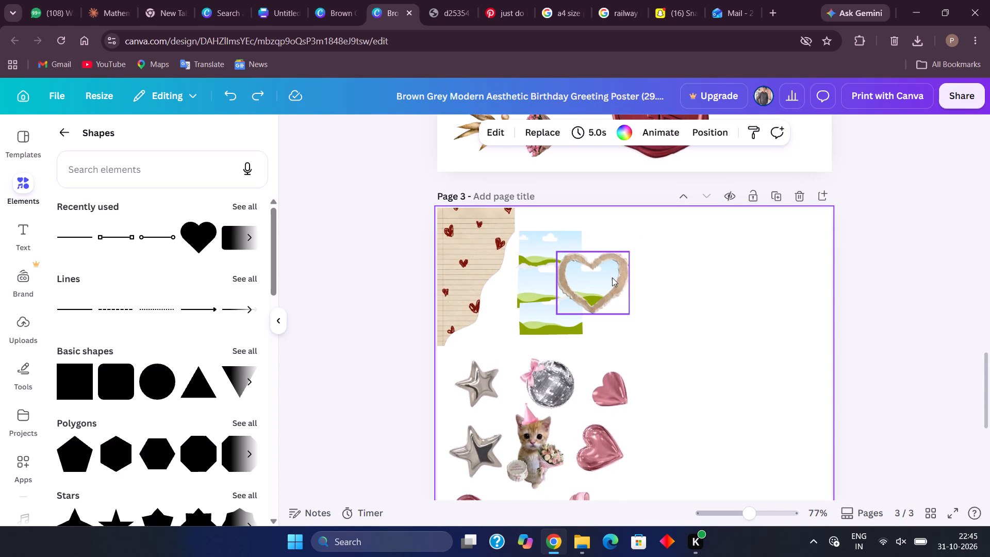
left_click(612, 277)
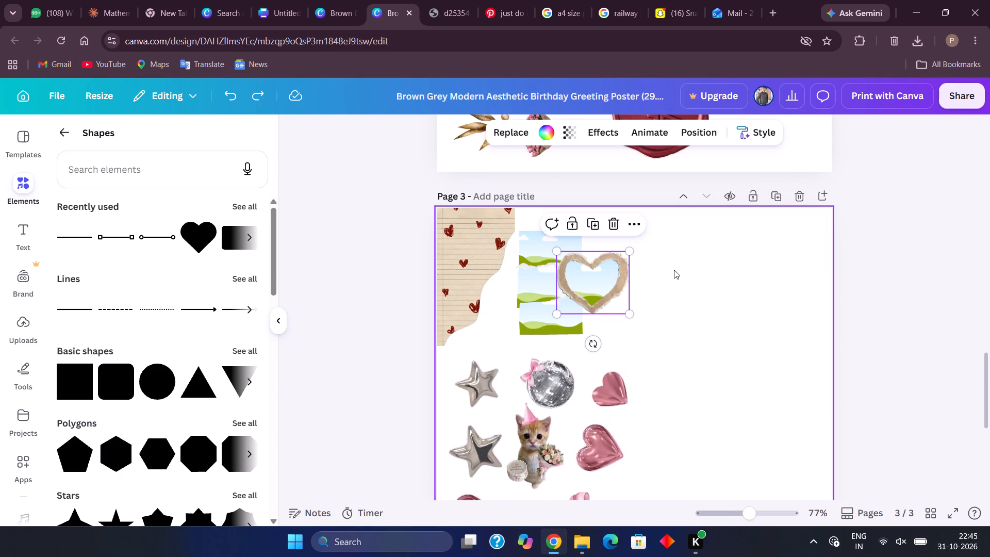
left_click(679, 272)
left_click_drag(605, 286, 753, 135)
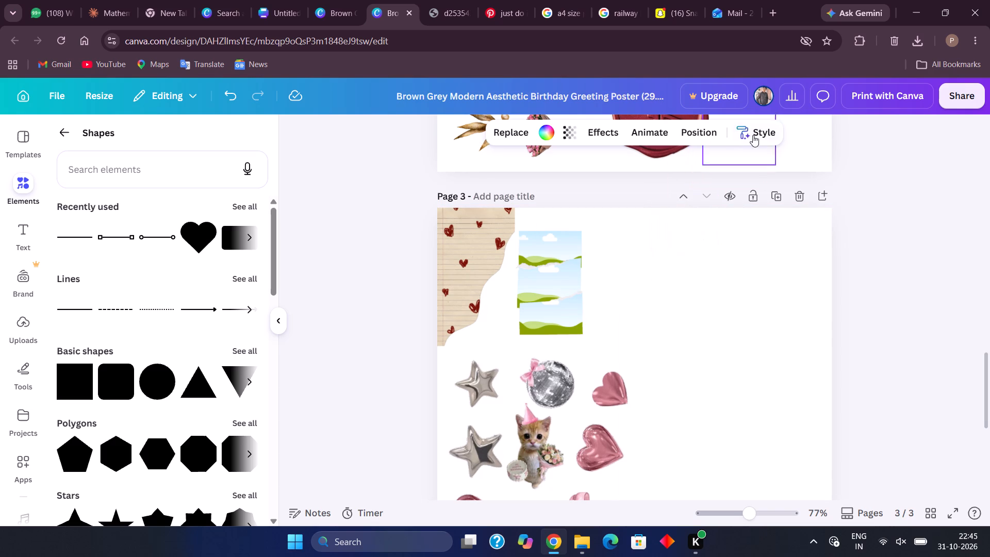
left_click_drag(753, 135, 760, 140)
scroll(784, 201, "up", 3)
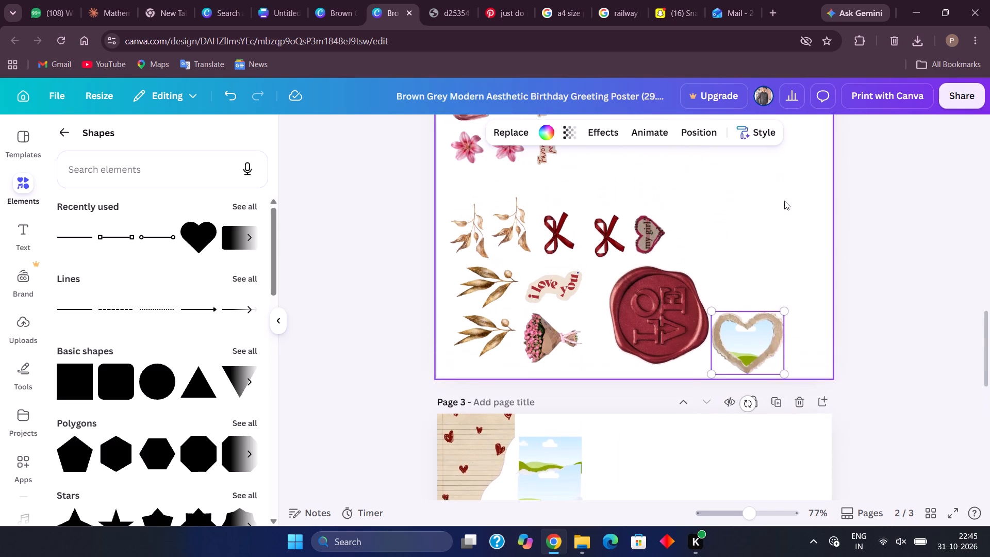
scroll(784, 201, "up", 1)
left_click_drag(762, 389, 798, 290)
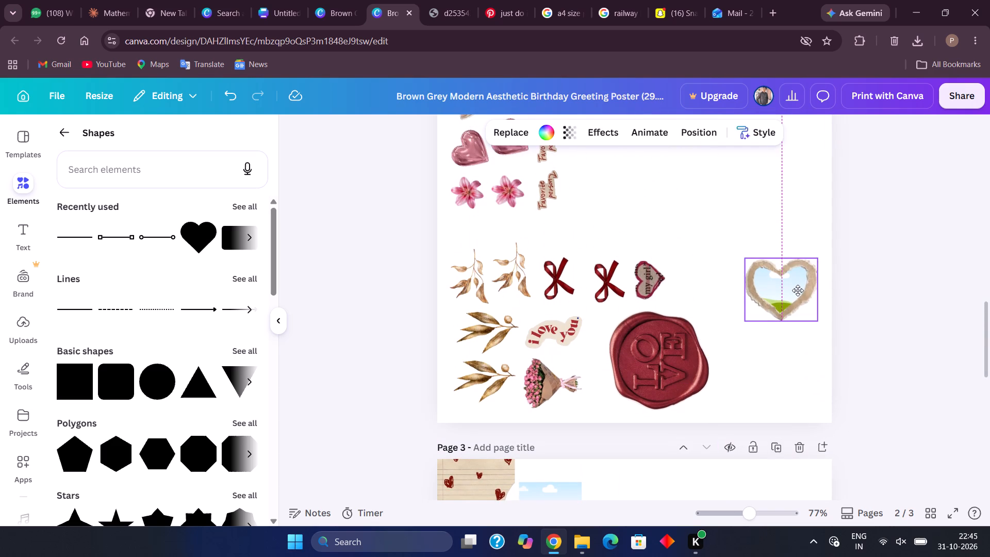
left_click_drag(798, 290, 733, 284)
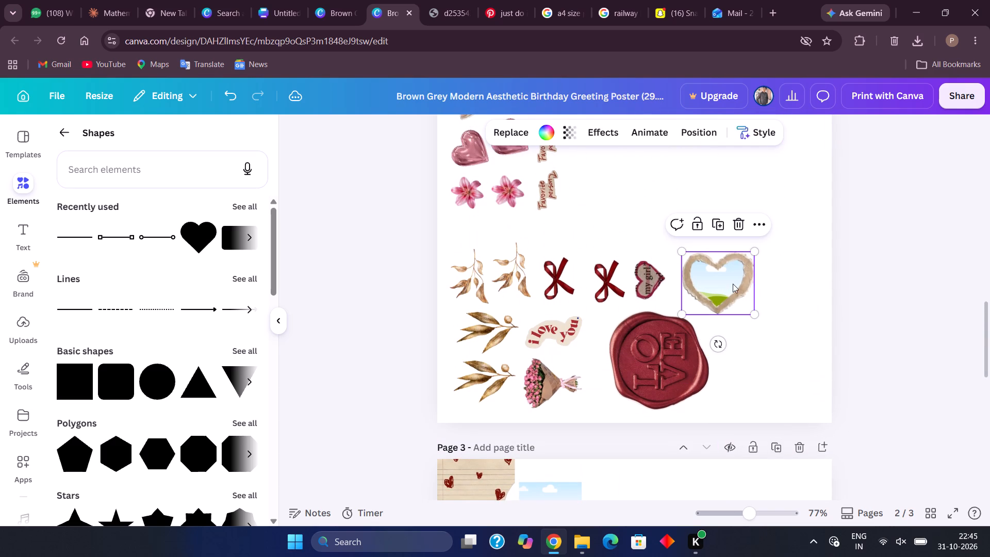
Move the stacked landscape photo frames from page 3 to page 2's lower corner, beside the red LOVE wax seal.
scroll(733, 284, "down", 2)
left_click_drag(531, 437, 738, 272)
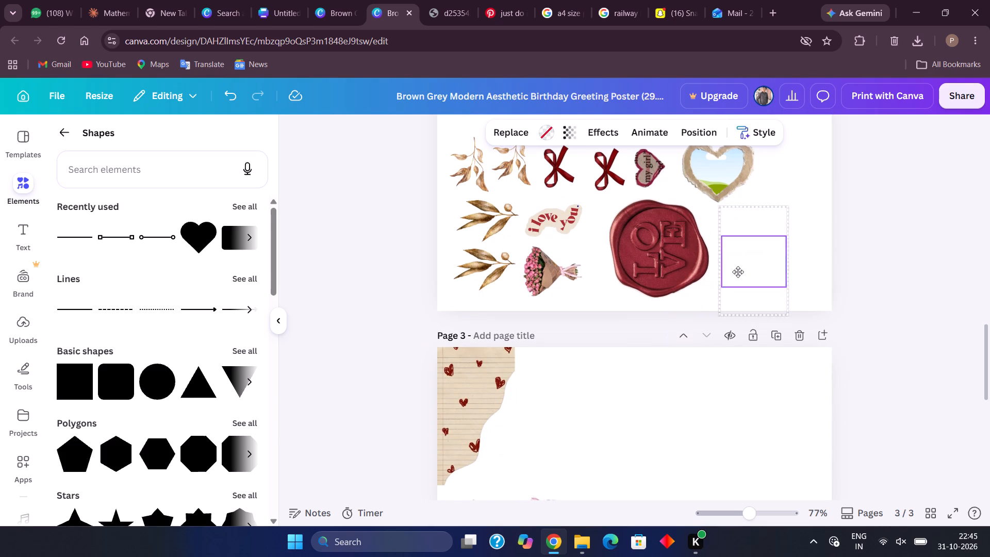
left_click_drag(738, 272, 764, 263)
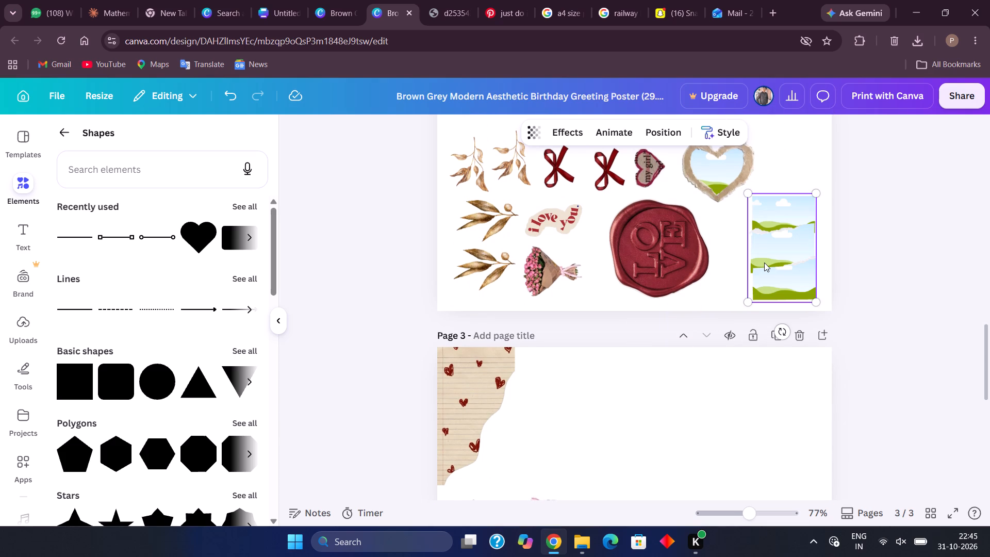
left_click_drag(773, 265, 783, 266)
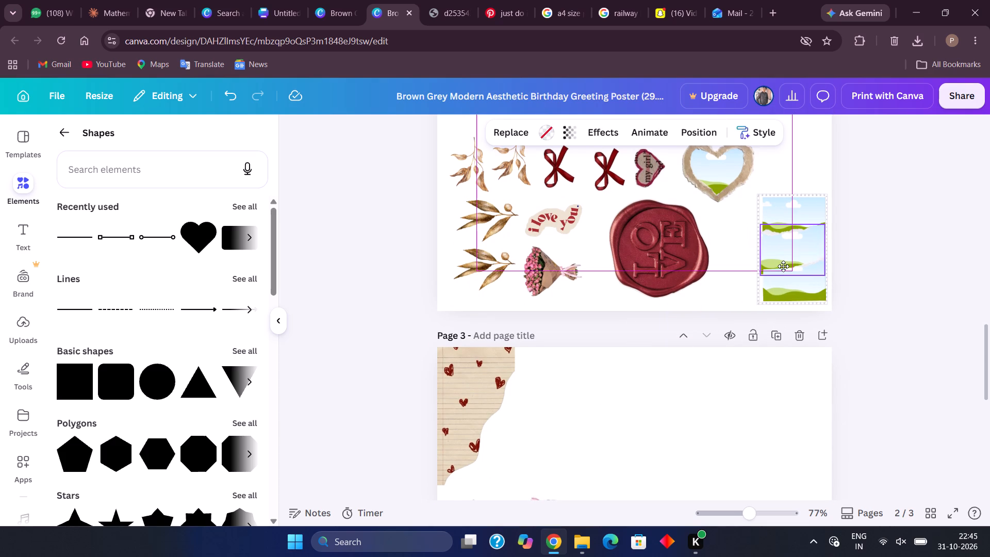
left_click_drag(783, 266, 783, 268)
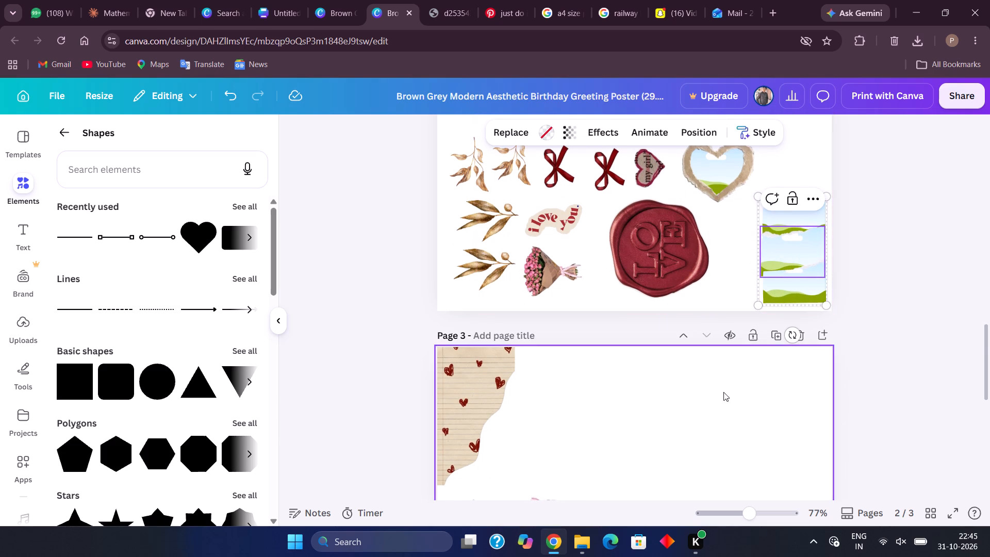
Nudge the torn-paper heart frame on page 2 slightly downward.
scroll(723, 400, "up", 1)
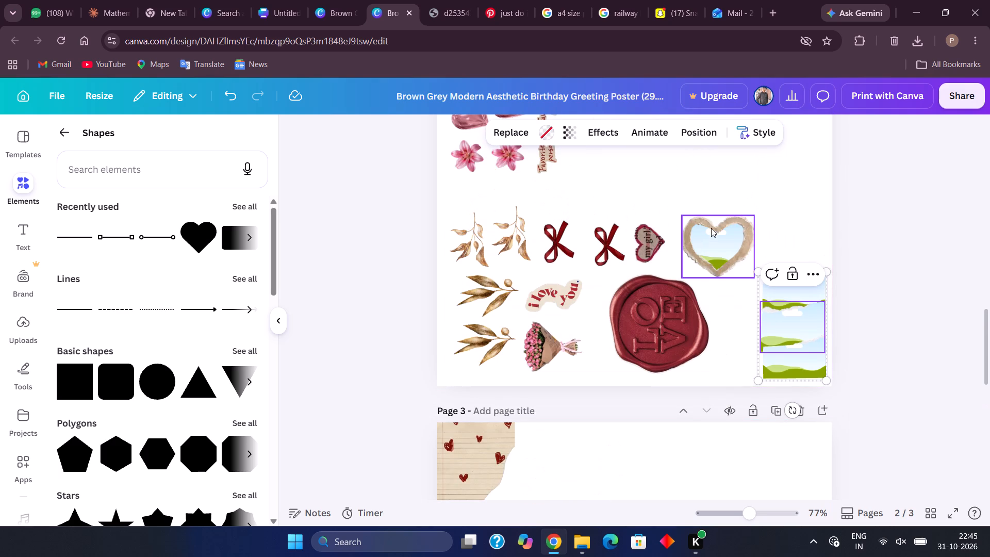
left_click_drag(711, 228, 711, 234)
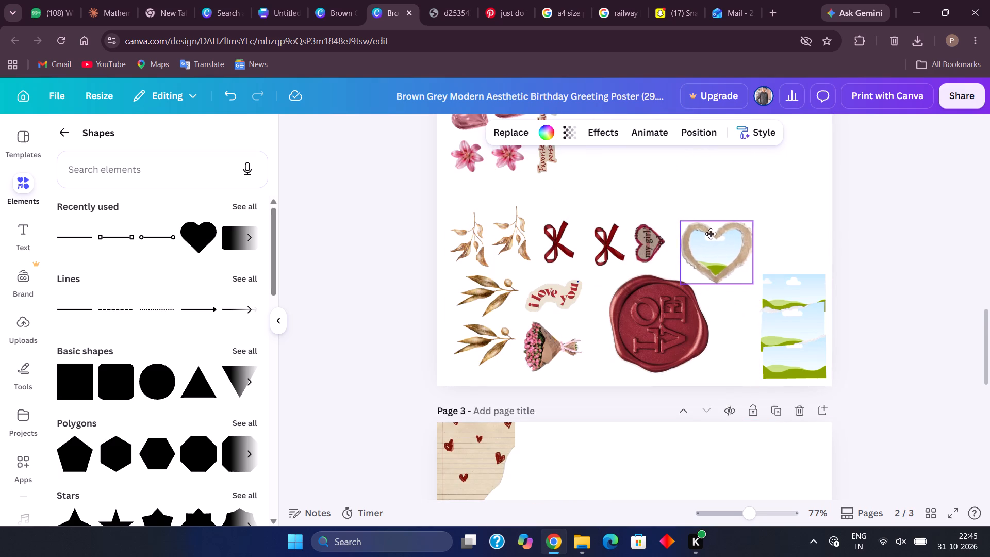
left_click_drag(711, 234, 711, 234)
Switch back to the first birthday poster design and review the decoration layouts on its grid pages.
scroll(726, 399, "down", 1)
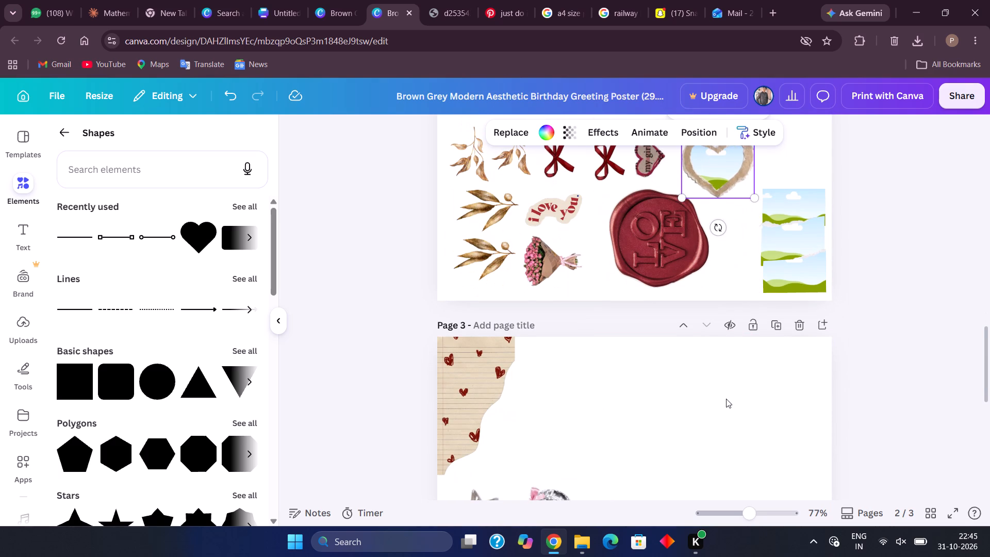
scroll(726, 399, "down", 1)
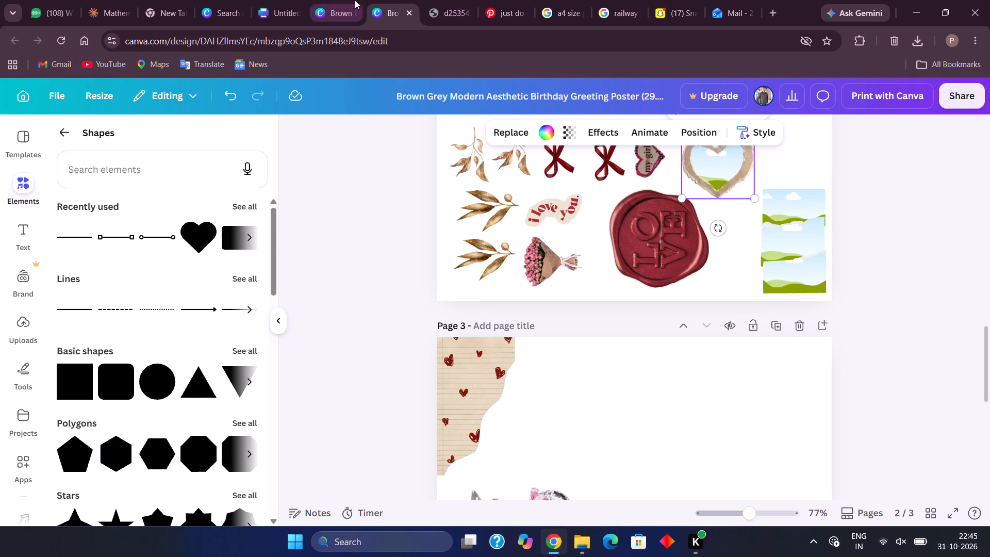
left_click(346, 0)
scroll(521, 320, "down", 3)
scroll(521, 320, "up", 1)
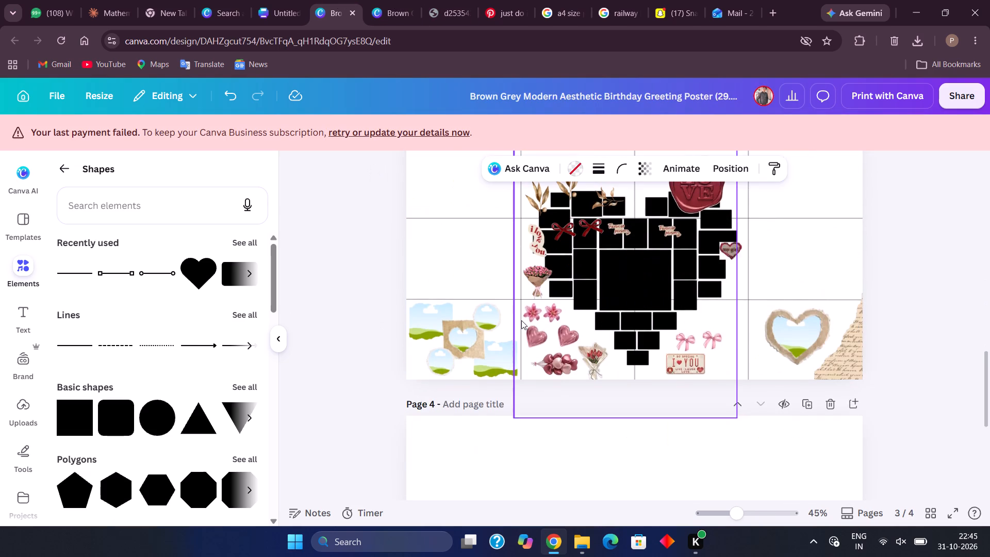
scroll(521, 320, "up", 6)
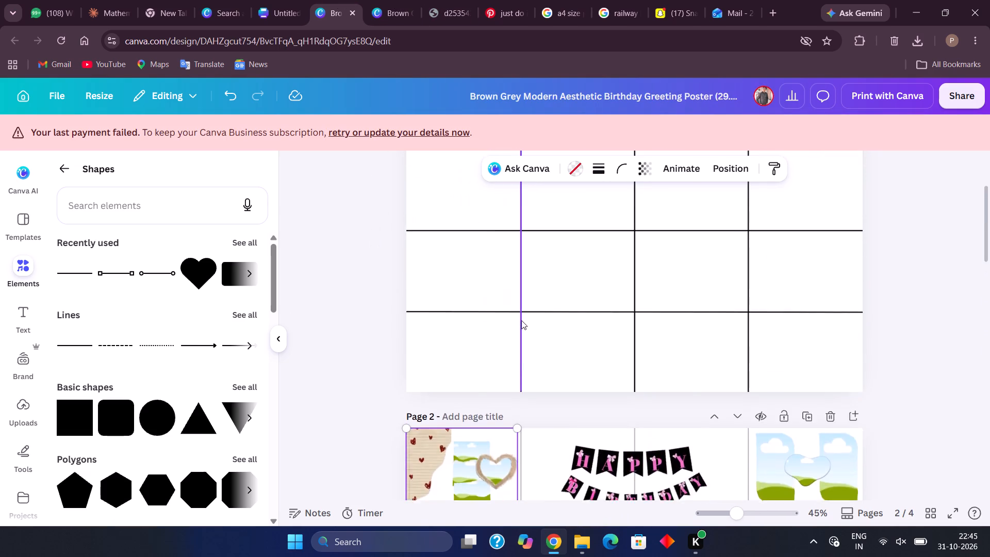
scroll(521, 320, "down", 4)
scroll(521, 320, "up", 6)
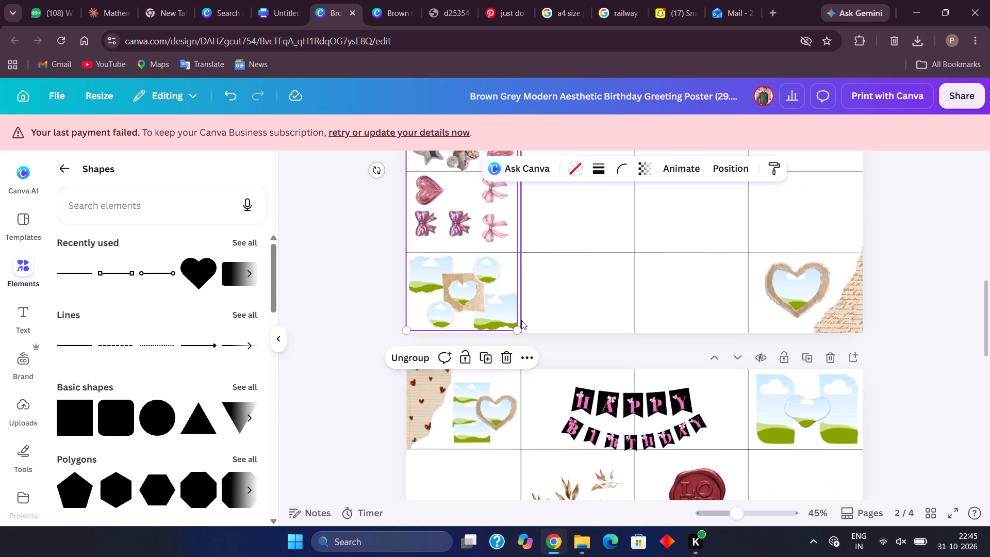
scroll(521, 320, "down", 4)
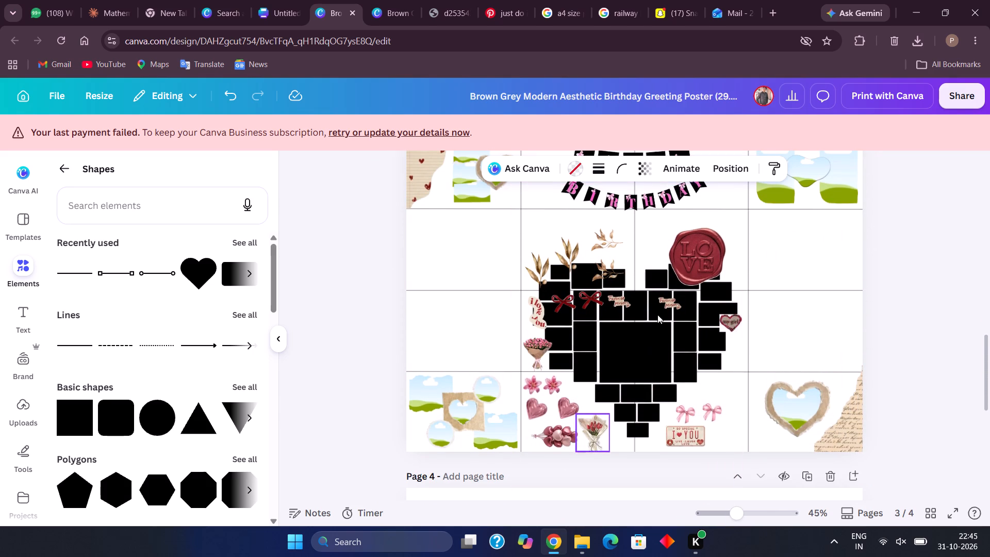
scroll(658, 309, "up", 4)
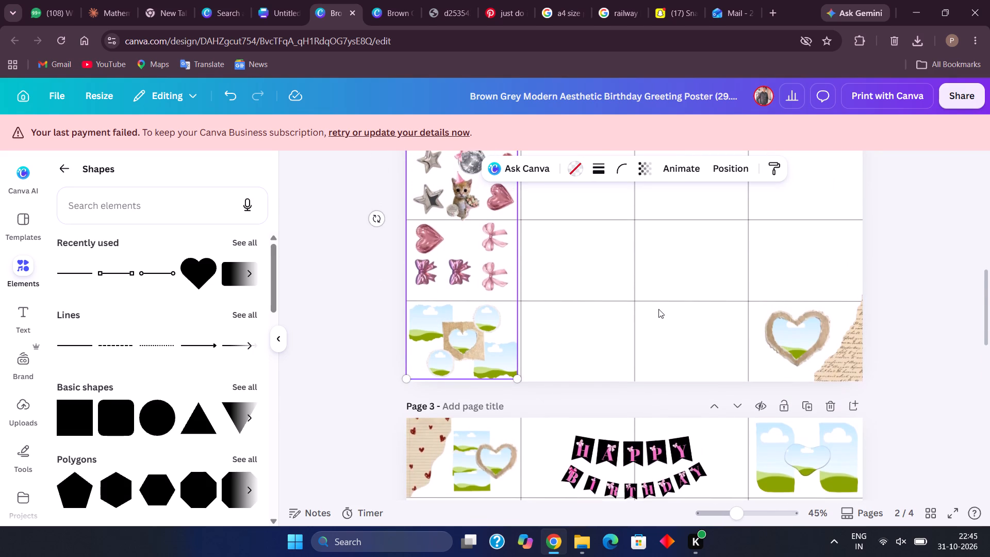
scroll(658, 309, "up", 3)
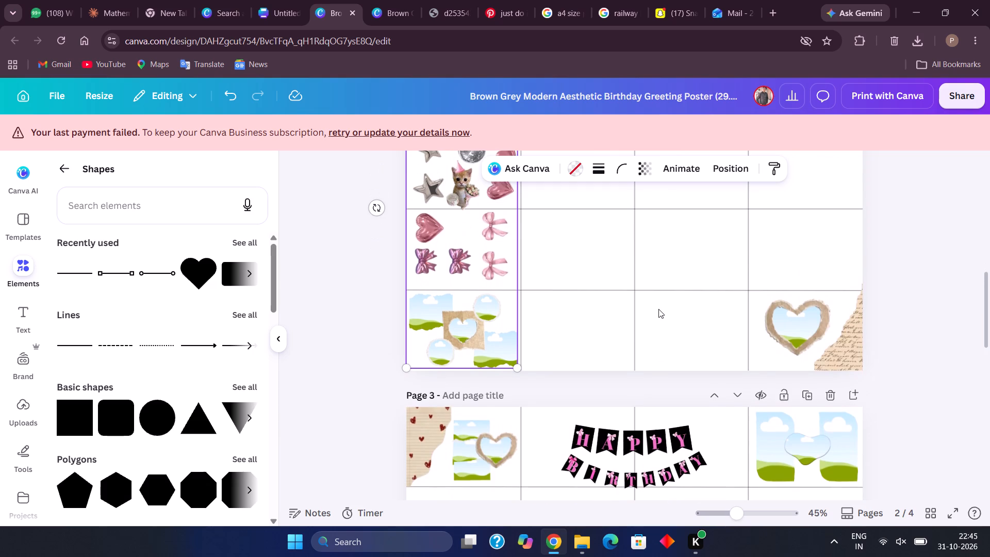
scroll(658, 309, "up", 2)
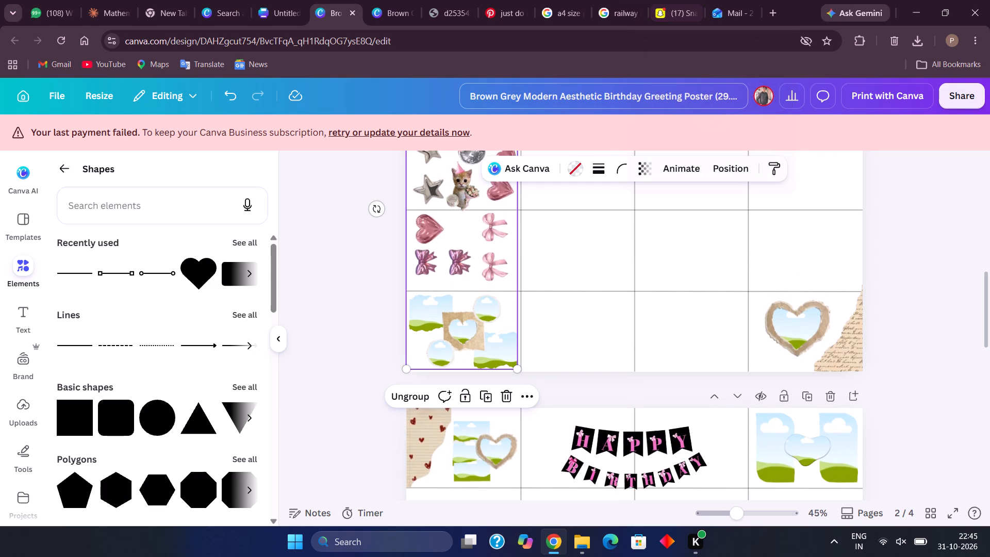
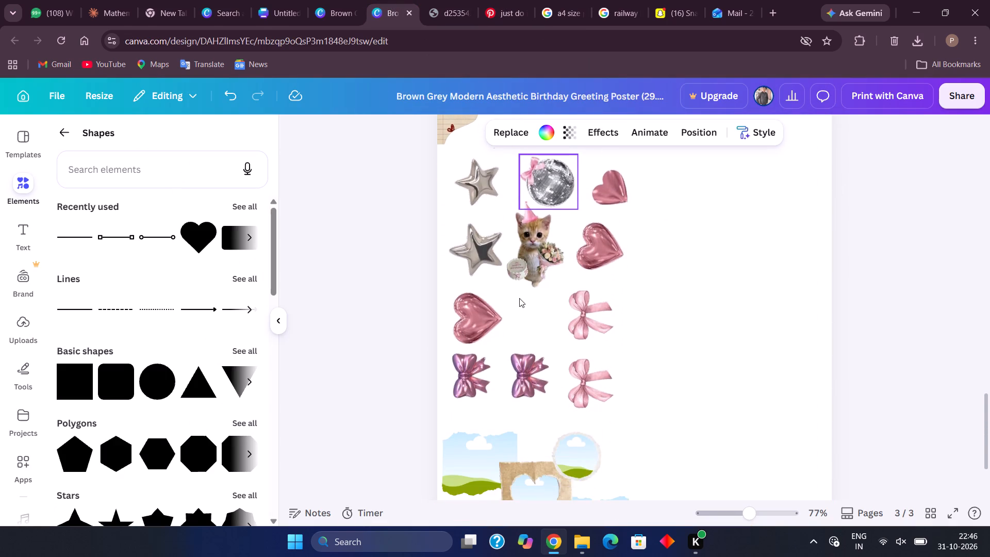
Compare the decorations on pages 2 and 3 with the heart photo collage layout in the other birthday poster design.
scroll(519, 298, "up", 2)
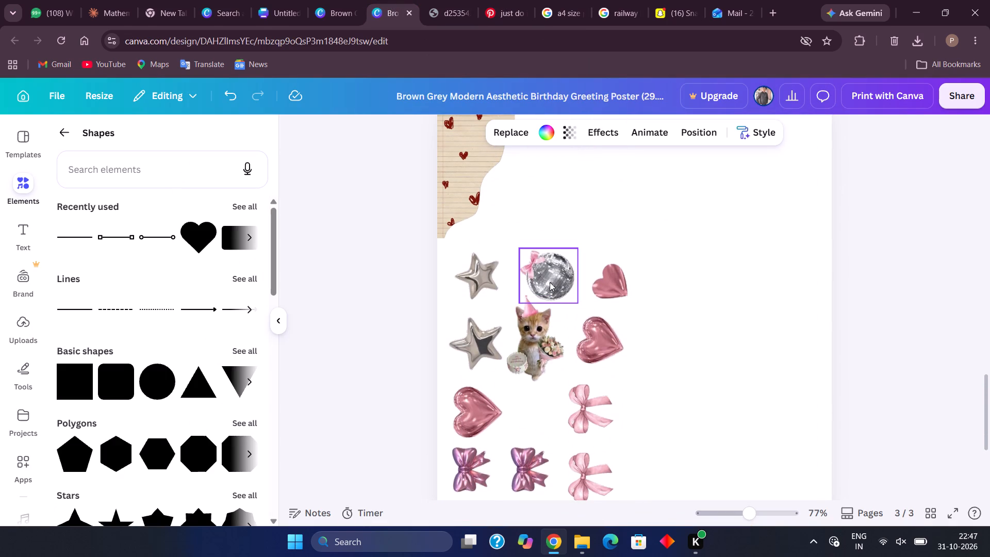
scroll(671, 252, "up", 1)
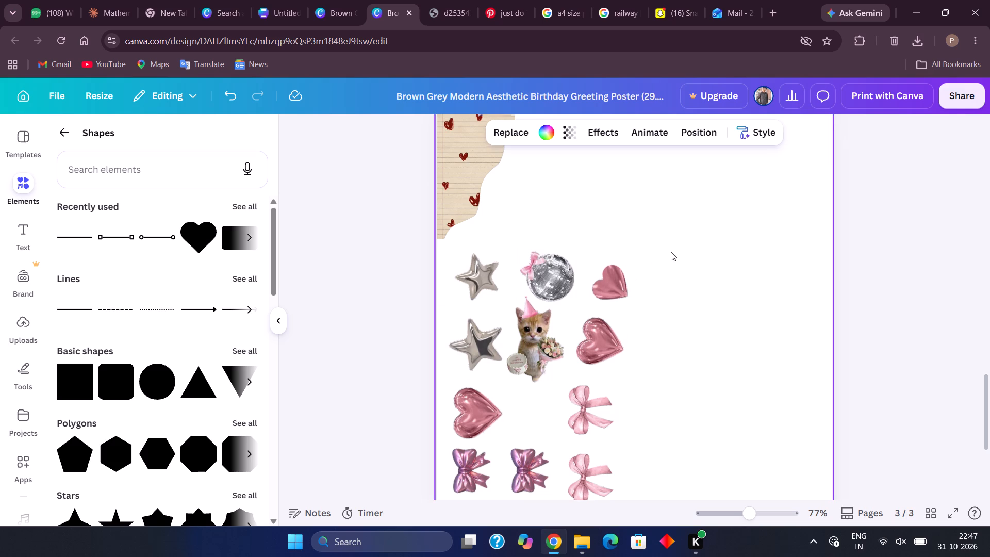
scroll(671, 252, "up", 4)
scroll(671, 252, "down", 1)
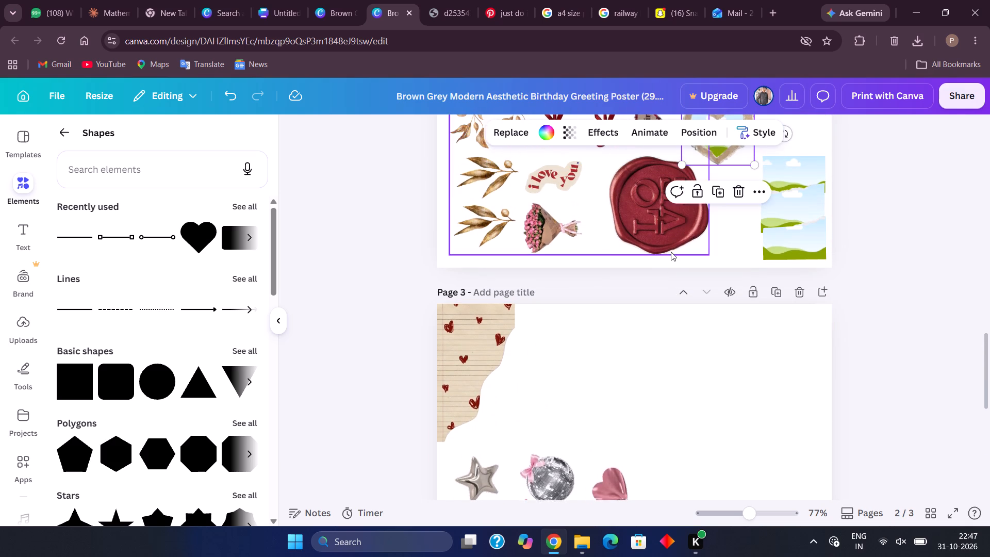
scroll(671, 252, "down", 1)
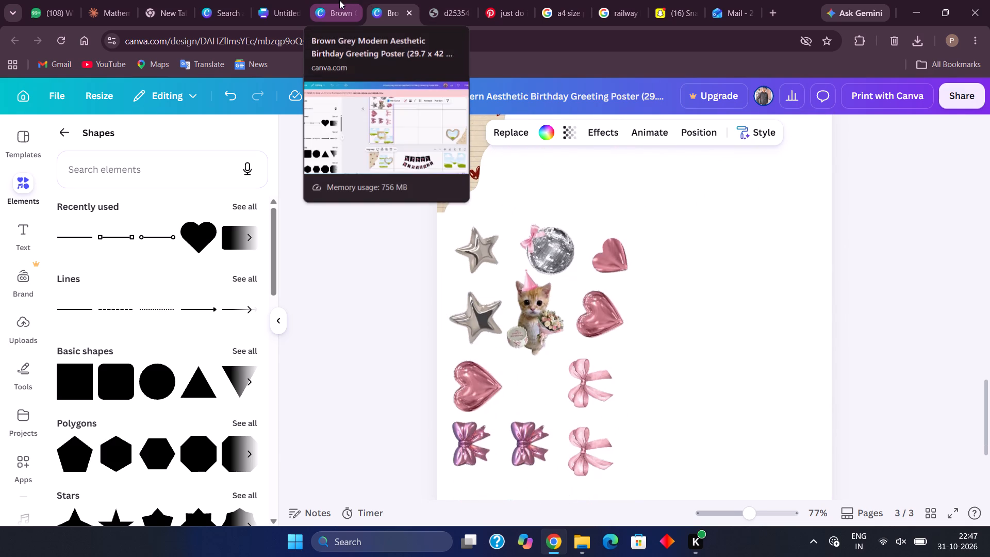
left_click(339, 0)
scroll(541, 303, "down", 3)
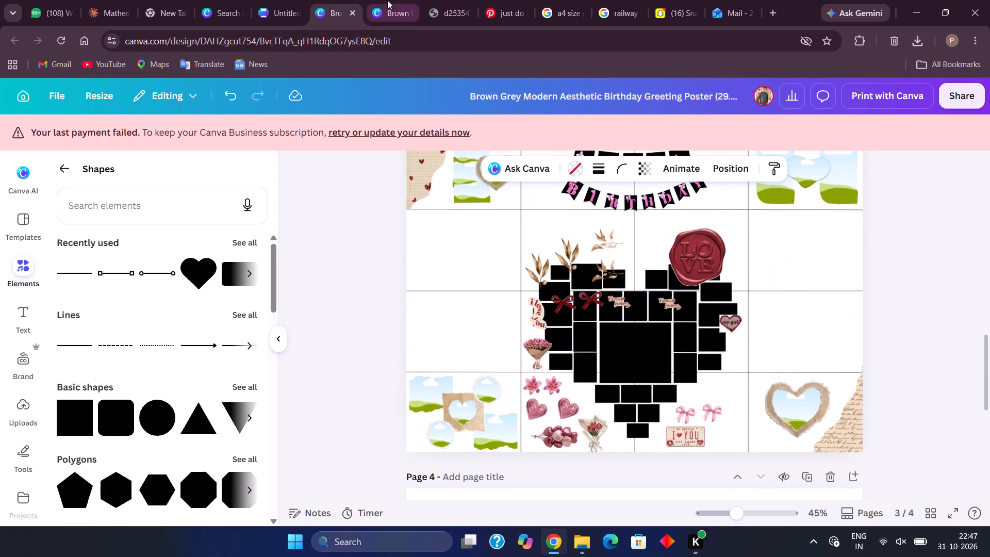
Switch to the second birthday poster design and move page 3's upper round photo frame out of the frame cluster into the empty area beside the pink hearts.
left_click(387, 0)
scroll(619, 351, "up", 5)
scroll(619, 351, "down", 1)
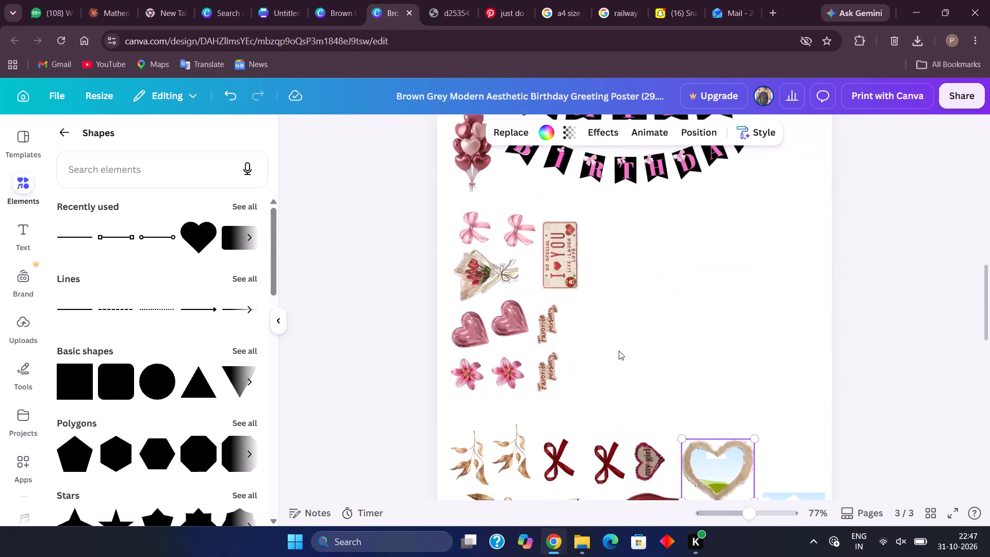
scroll(619, 351, "down", 2)
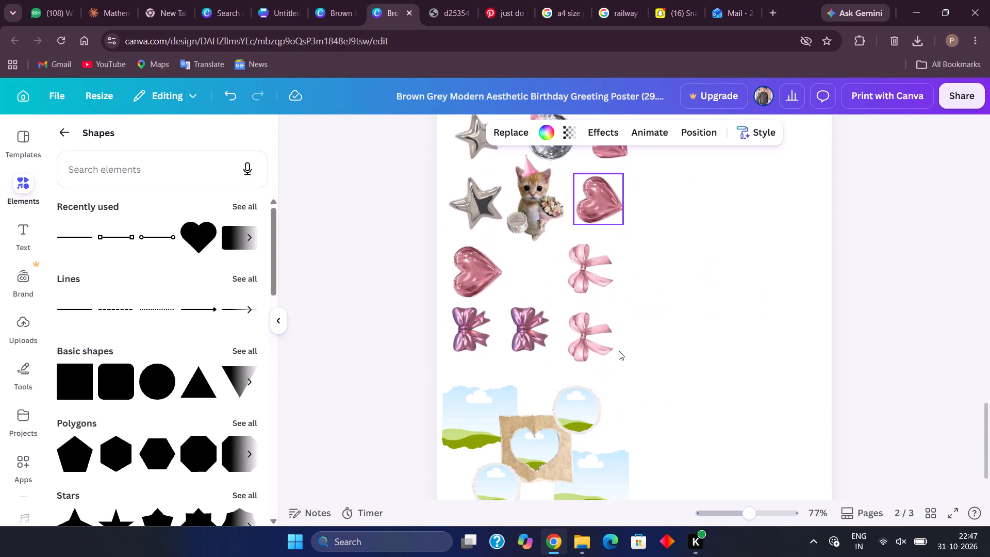
scroll(619, 351, "down", 1)
left_click_drag(577, 364, 624, 349)
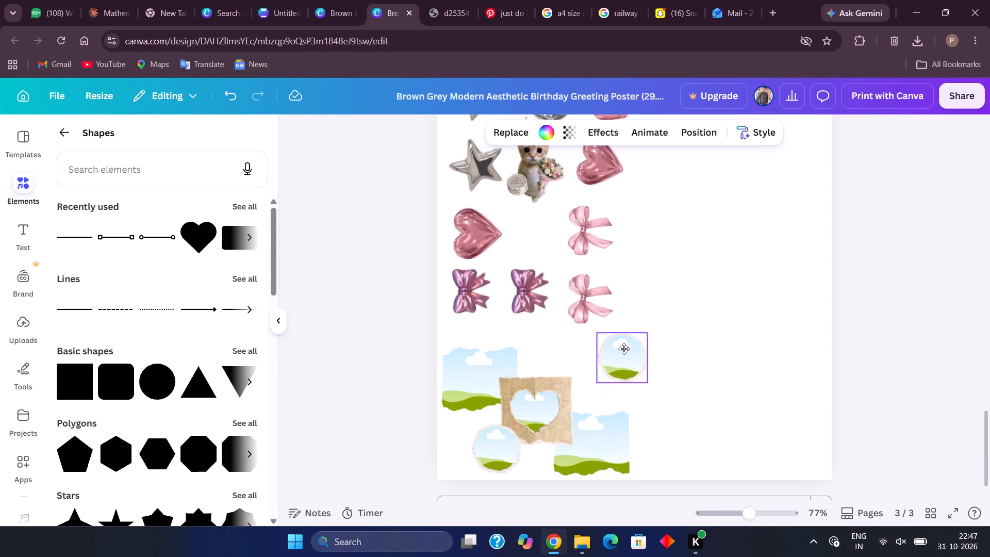
left_click_drag(624, 349, 696, 188)
Move the brown torn-paper heart frame on page 3 beside the upper landscape frame, just below the pink bows.
left_click_drag(543, 409, 585, 396)
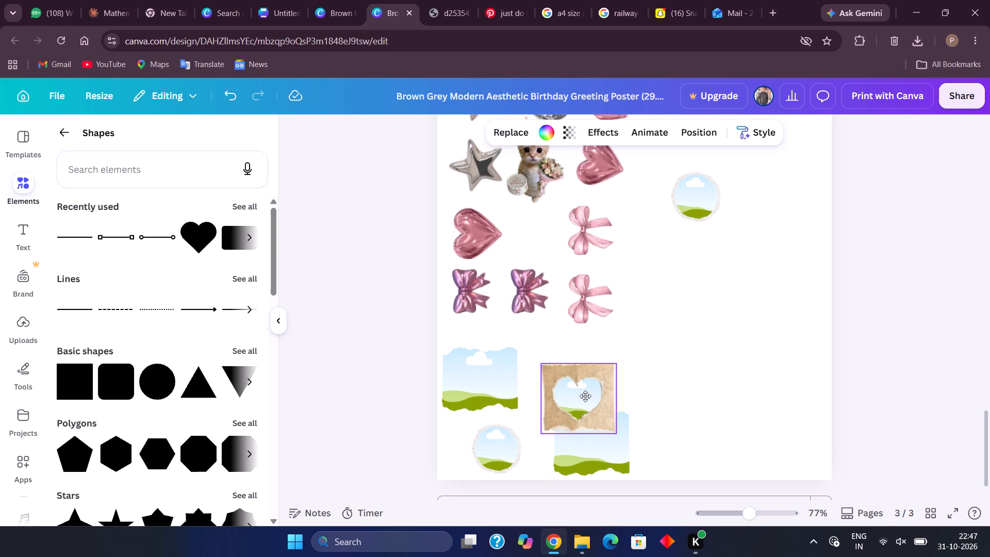
left_click_drag(585, 396, 578, 370)
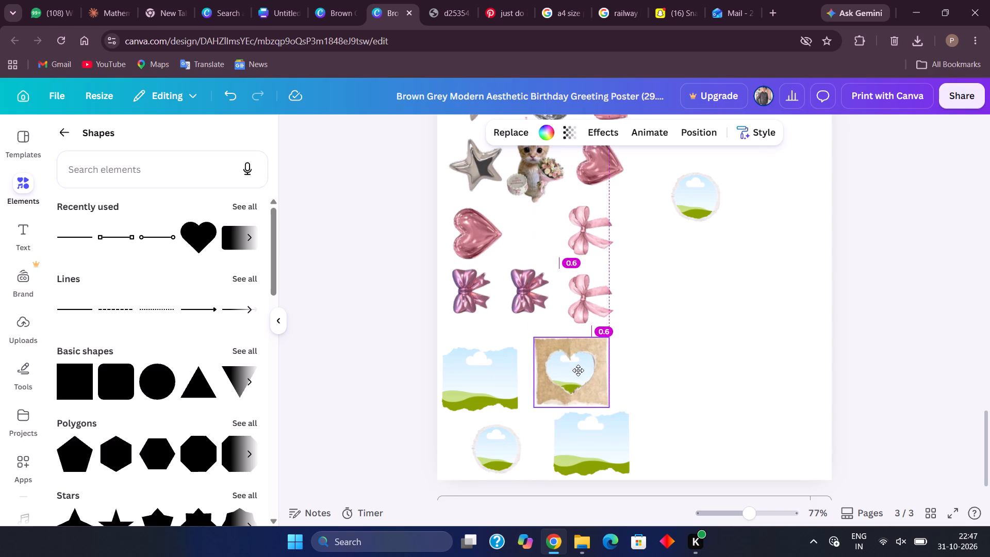
left_click_drag(578, 370, 577, 369)
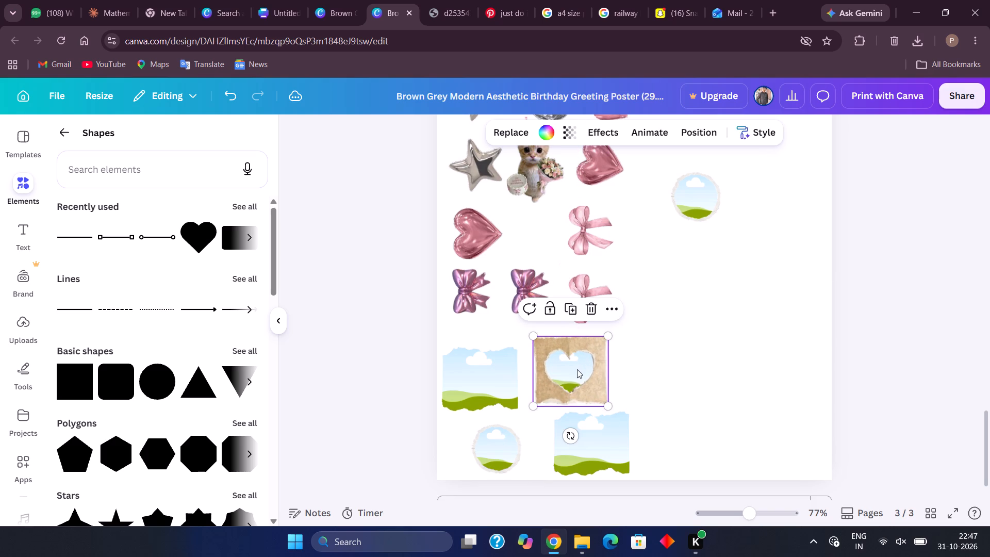
Arrange the remaining round frame and the lower landscape frame side by side in a row beneath page 3's upper landscape frame.
left_click_drag(506, 457, 484, 455)
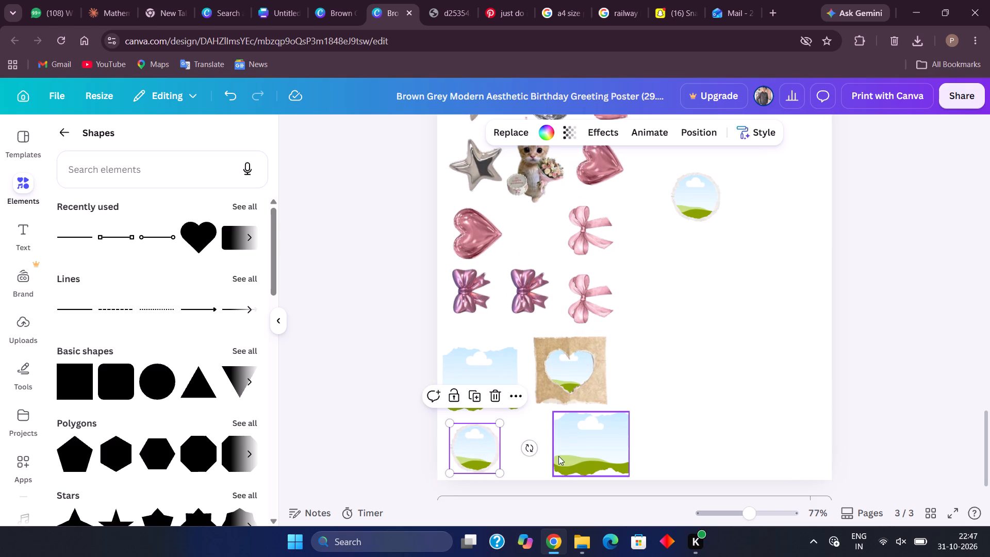
left_click_drag(583, 454, 541, 456)
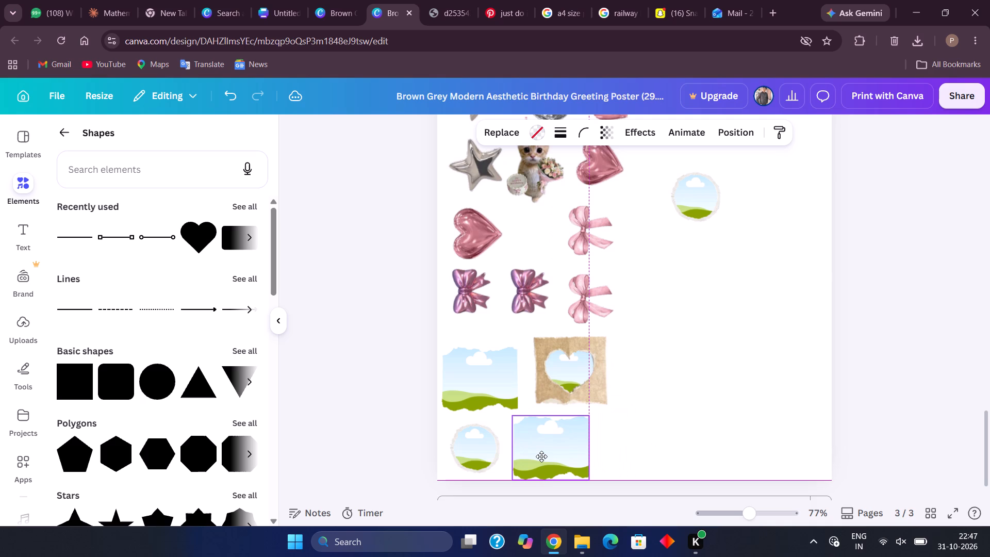
left_click_drag(541, 456, 542, 455)
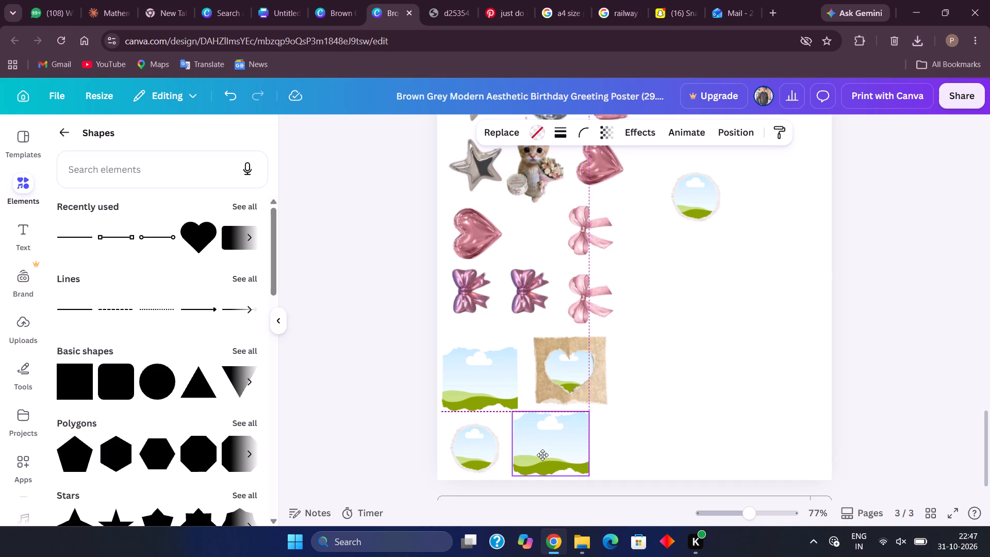
left_click_drag(542, 455, 542, 456)
key("Right")
key("Right")
left_click(676, 447)
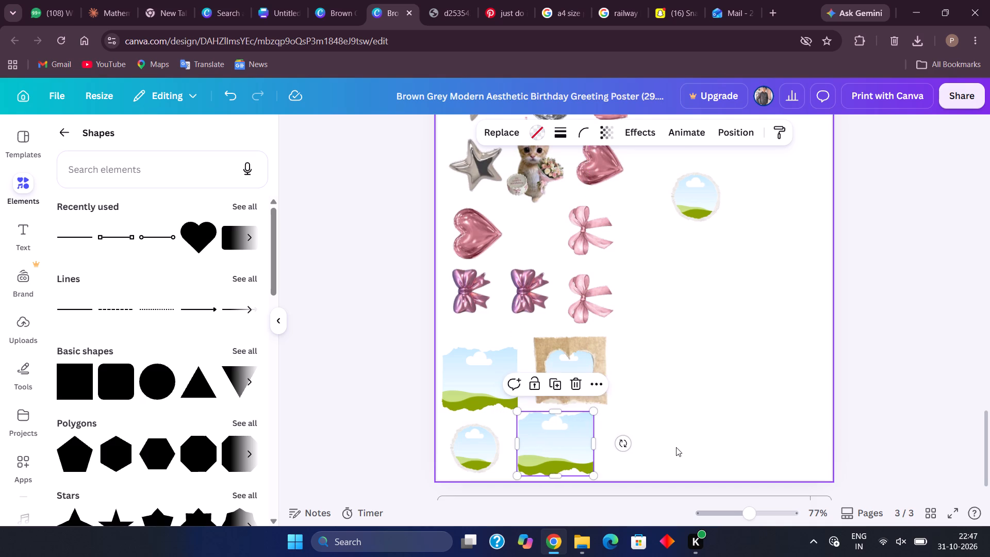
Place the separated round photo frame beside the heart-patterned torn paper on page 3, above the star and disco ball.
scroll(676, 447, "up", 3)
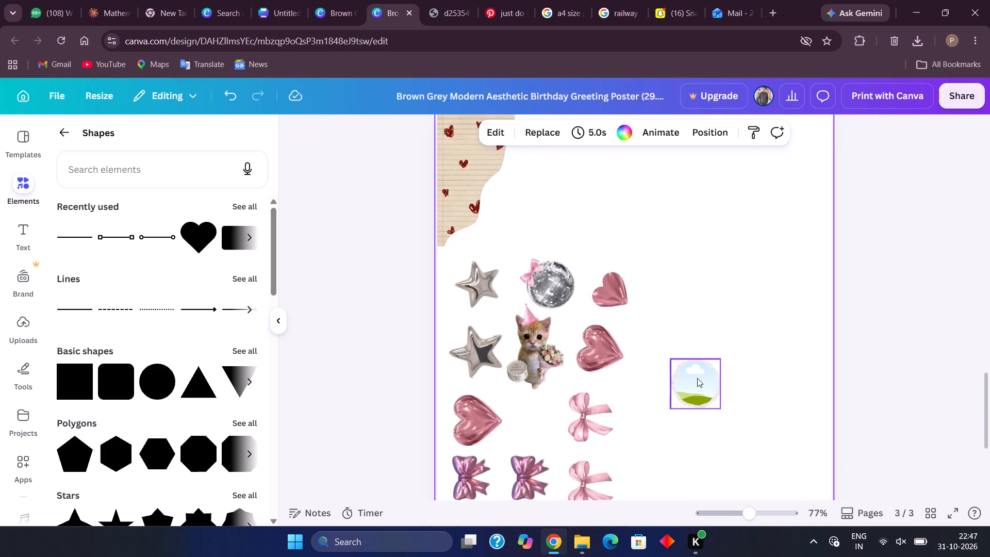
left_click_drag(697, 378, 522, 214)
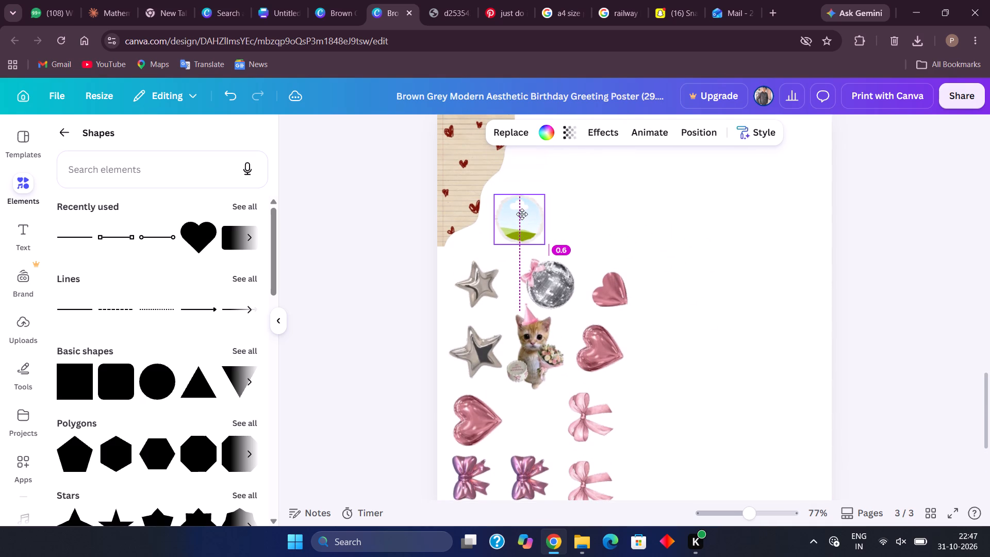
left_click_drag(522, 214, 522, 215)
Move the stacked landscape photo frames from page 2 to page 3, placing them beside the round frame above the disco ball.
scroll(657, 216, "up", 2)
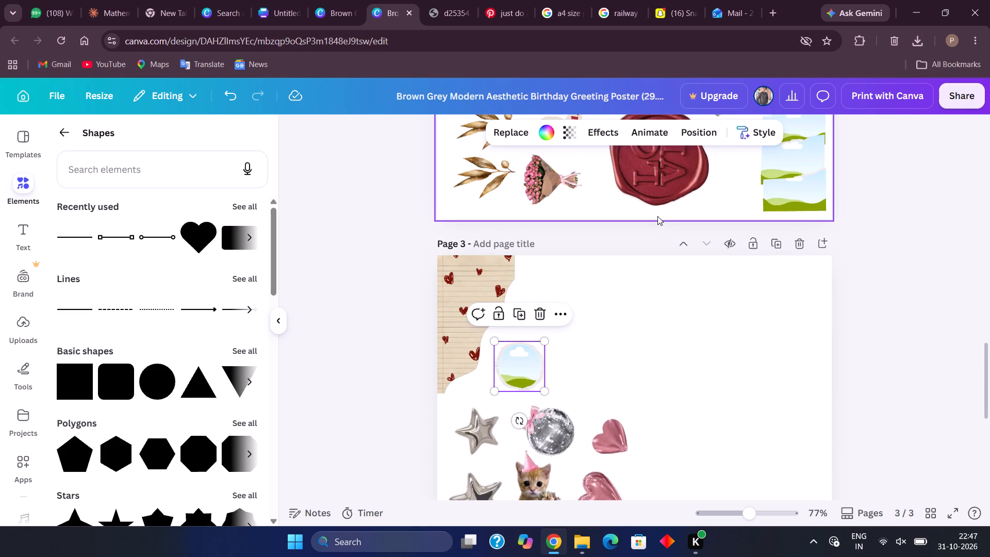
scroll(658, 228, "up", 7)
scroll(658, 228, "down", 1)
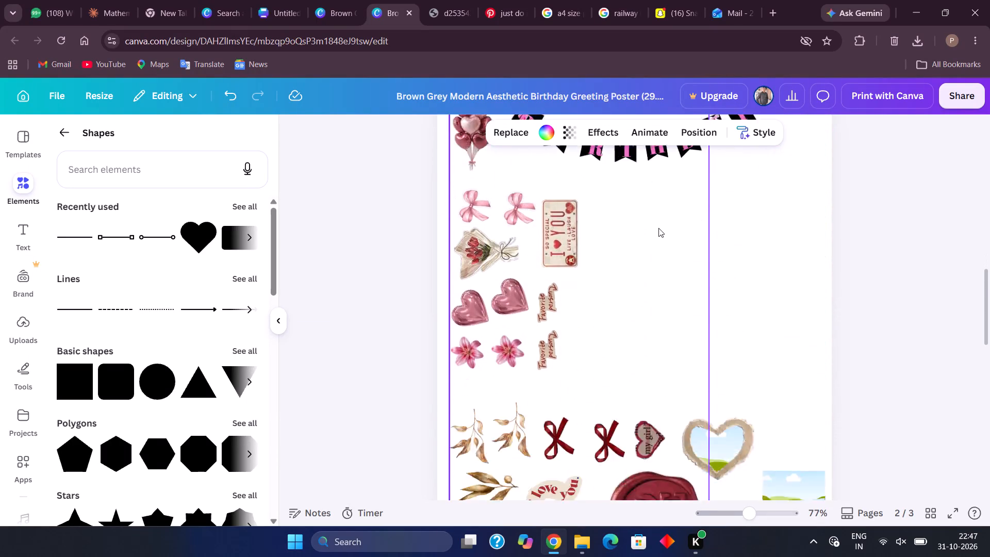
scroll(658, 228, "down", 2)
left_click_drag(768, 182, 767, 182)
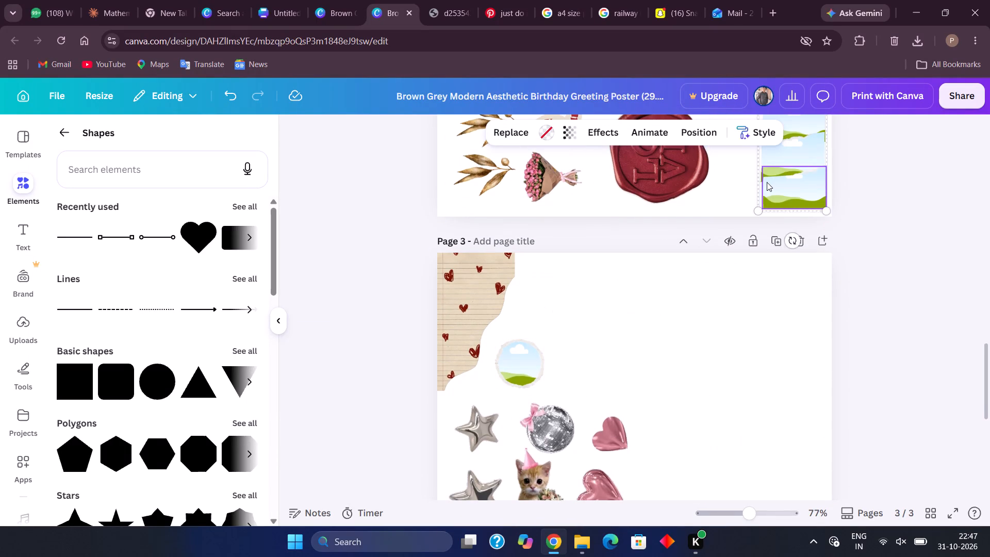
left_click_drag(767, 182, 565, 359)
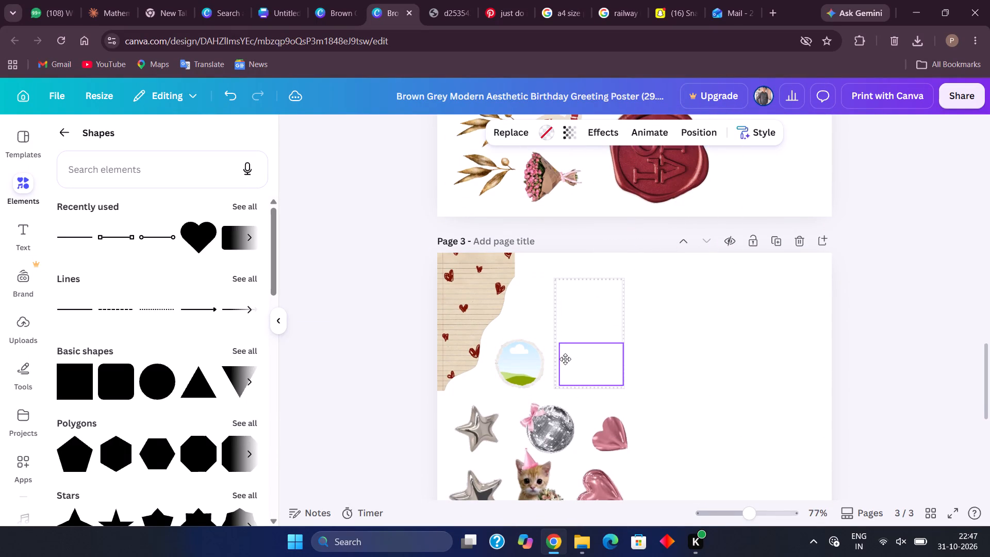
left_click_drag(565, 359, 562, 359)
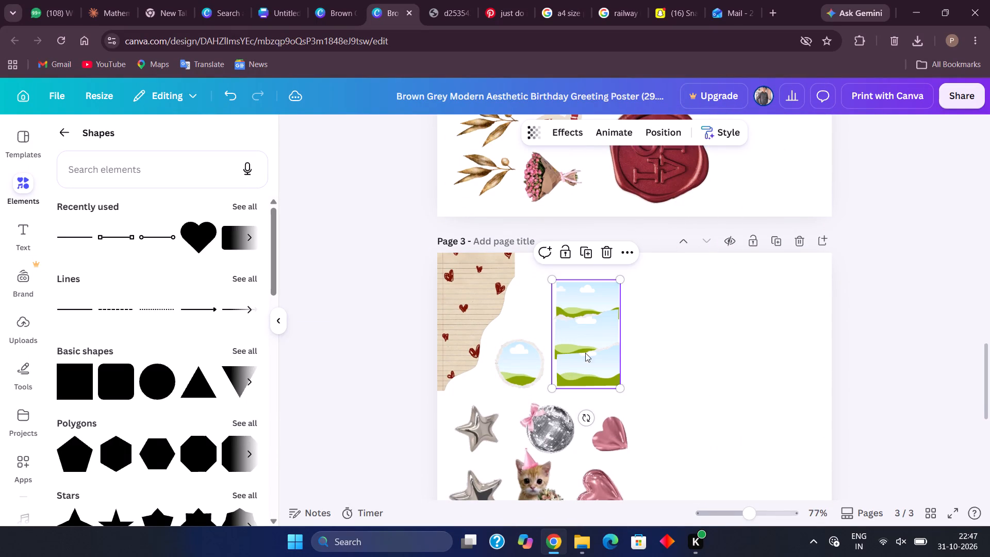
left_click(673, 357)
Review the sticker and frame layouts across all three pages of the second design.
scroll(673, 357, "down", 2)
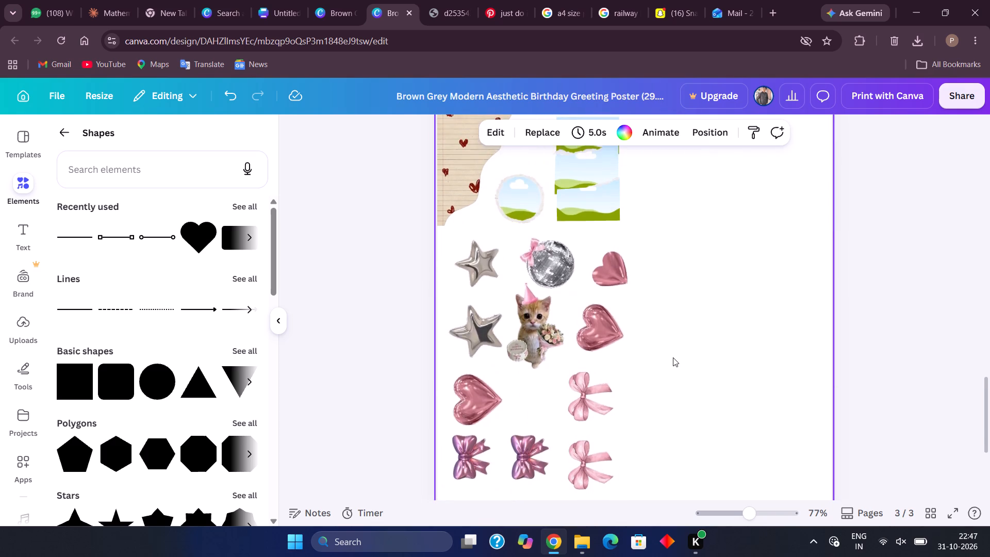
scroll(673, 357, "down", 2)
scroll(673, 357, "up", 3)
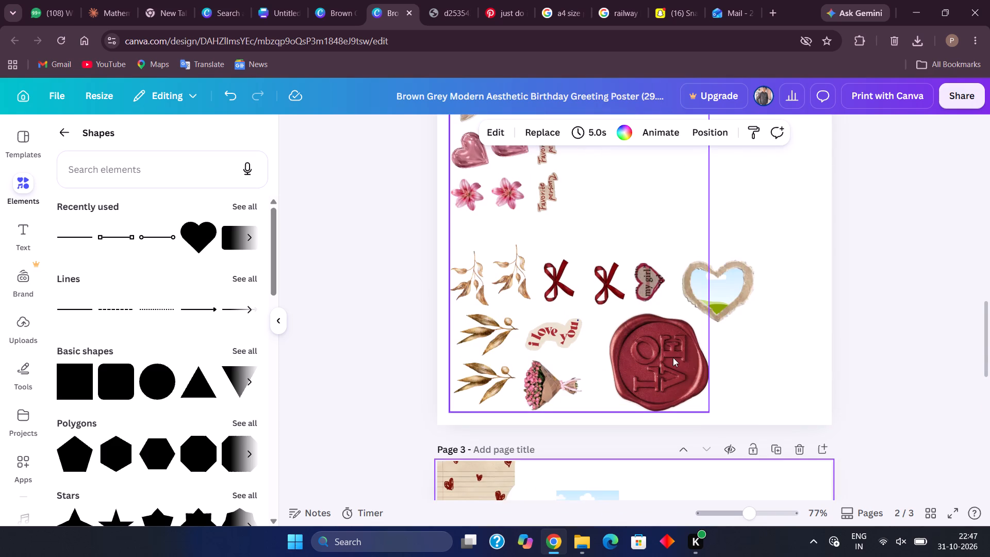
scroll(673, 357, "up", 5)
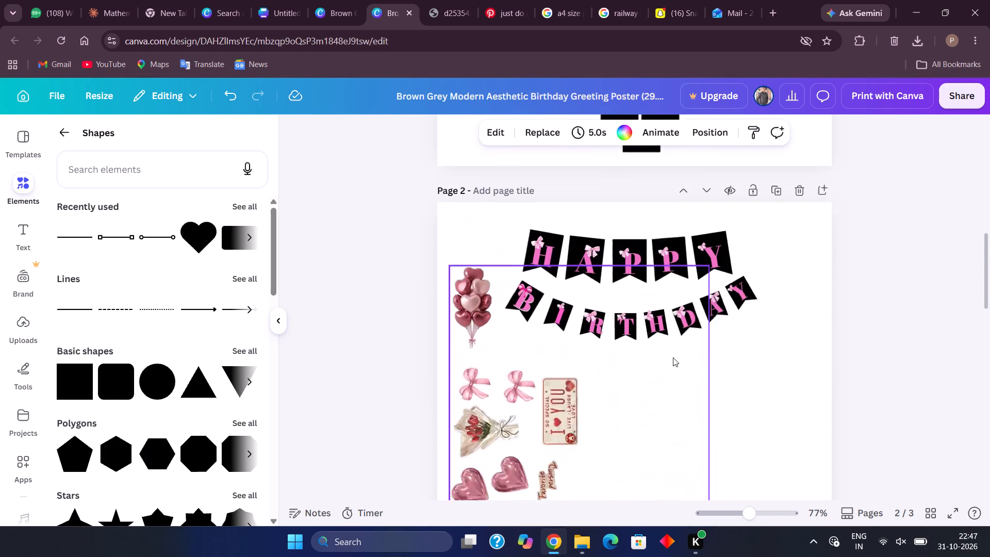
scroll(673, 357, "up", 3)
scroll(673, 357, "down", 3)
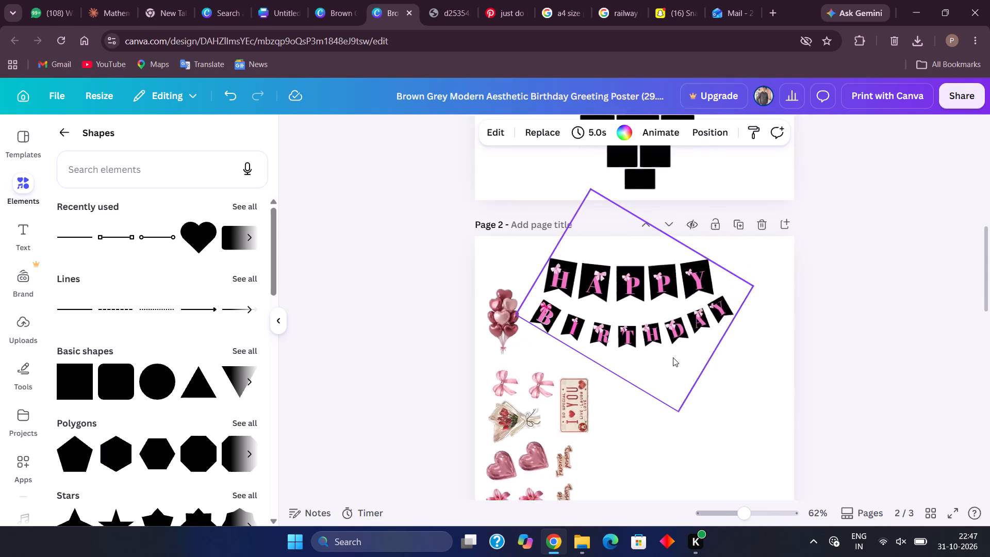
scroll(673, 357, "down", 4)
scroll(673, 357, "up", 1)
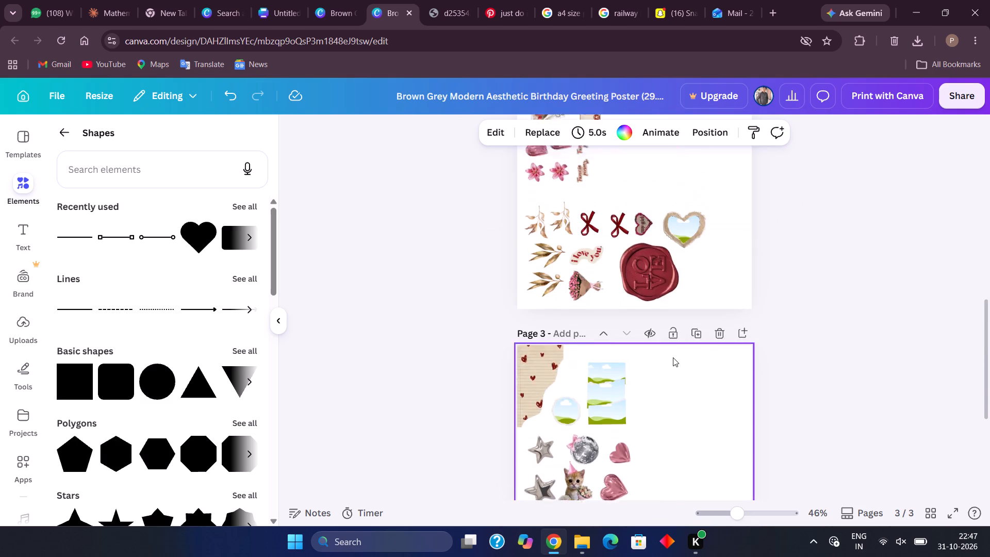
scroll(673, 357, "up", 9)
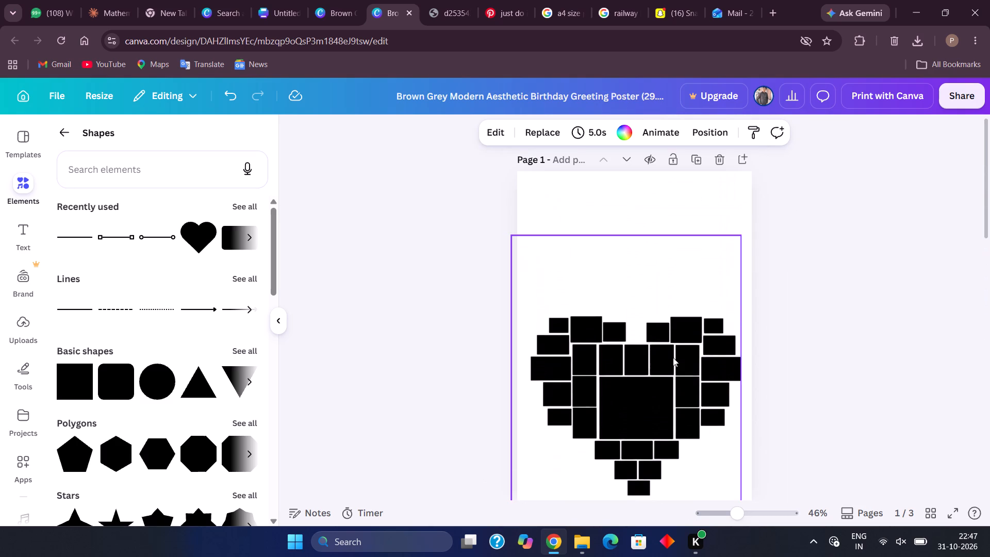
scroll(836, 302, "down", 4)
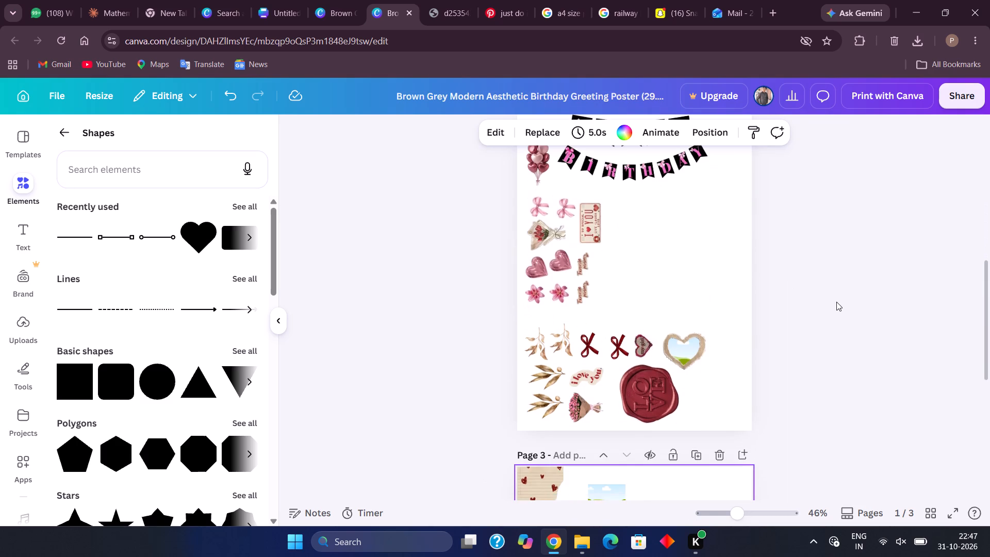
scroll(836, 302, "down", 1)
scroll(836, 302, "up", 1)
scroll(836, 302, "down", 4)
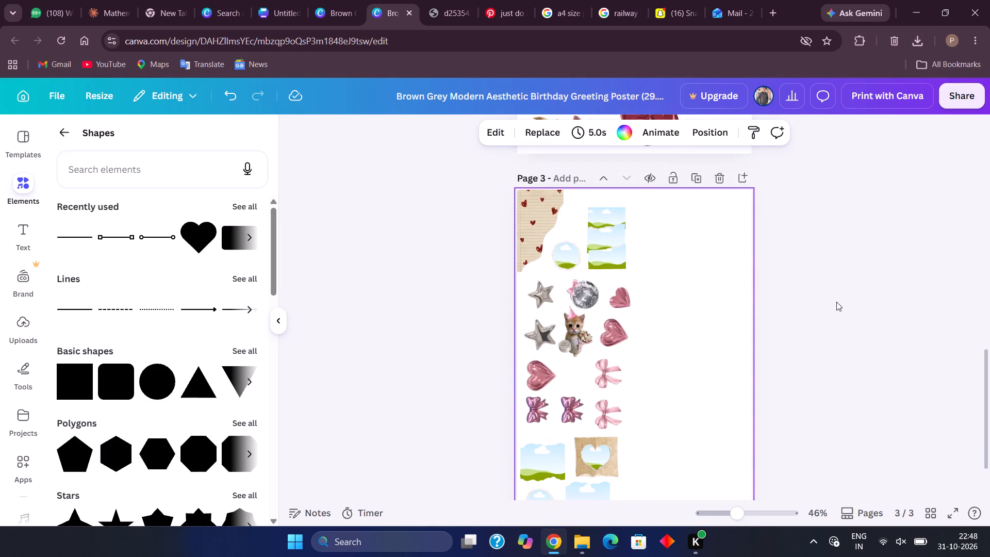
scroll(836, 302, "down", 2)
Switch to Pinterest and look through the birthday sticker sheets related to the open pin for more sticker ideas.
left_click(492, 0)
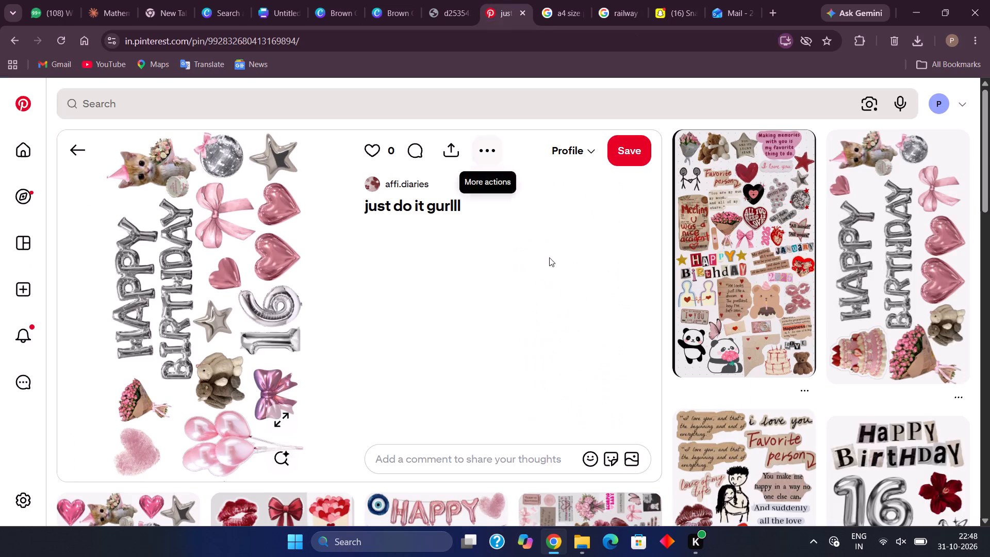
scroll(655, 346, "down", 5)
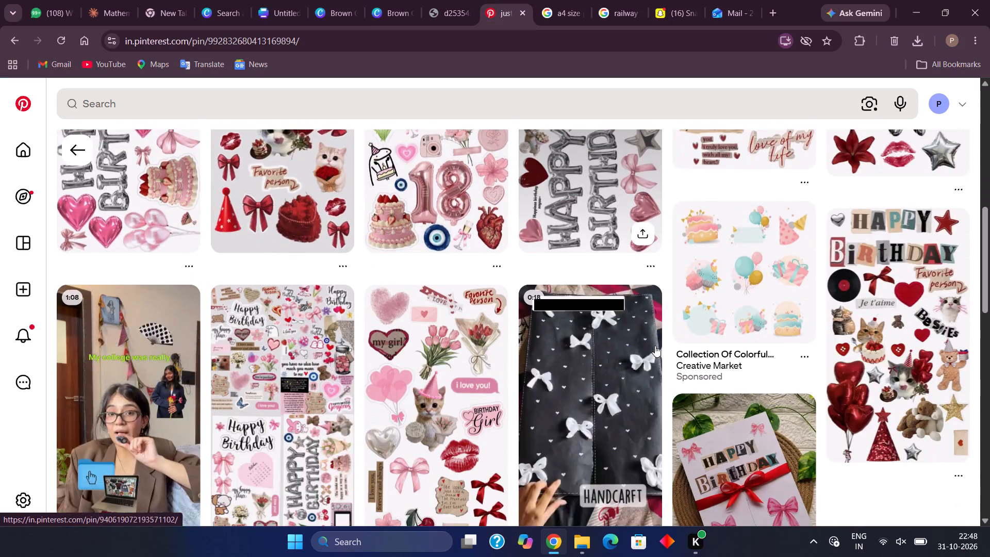
scroll(655, 346, "down", 3)
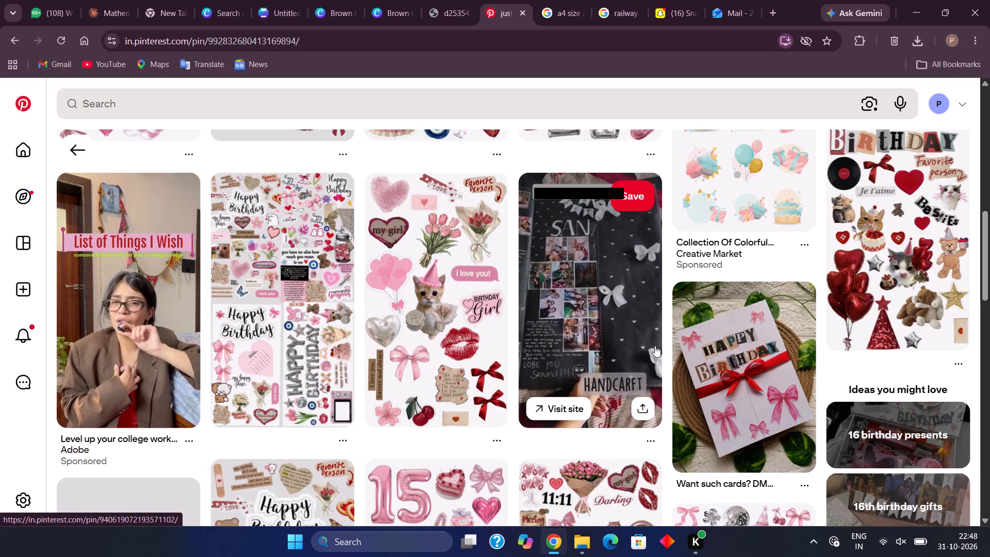
scroll(655, 346, "down", 3)
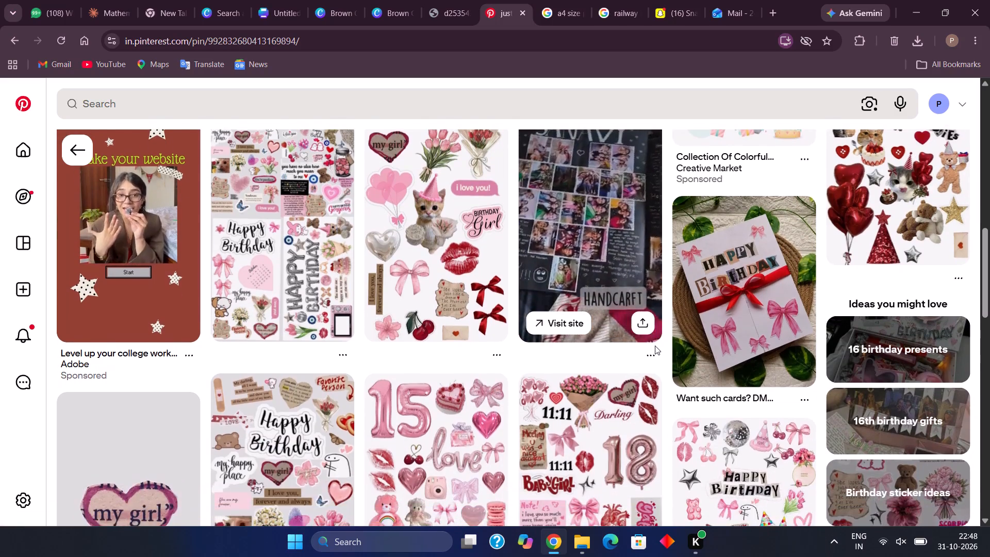
scroll(655, 346, "down", 2)
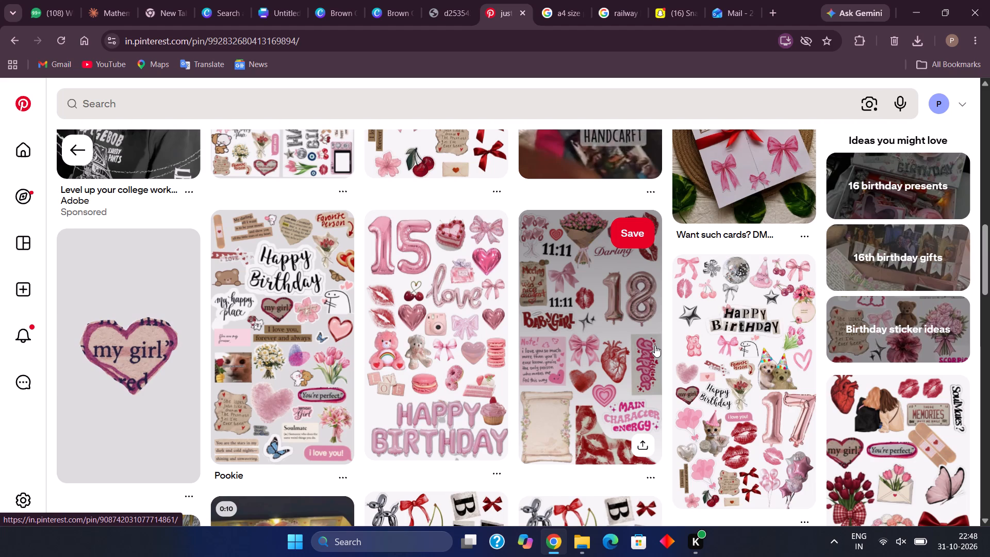
scroll(655, 346, "down", 1)
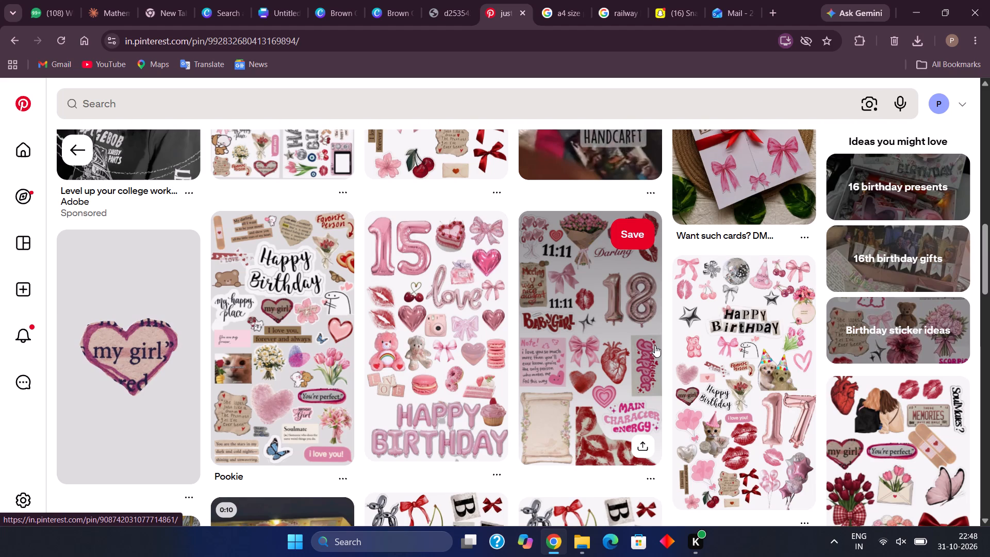
scroll(655, 346, "down", 6)
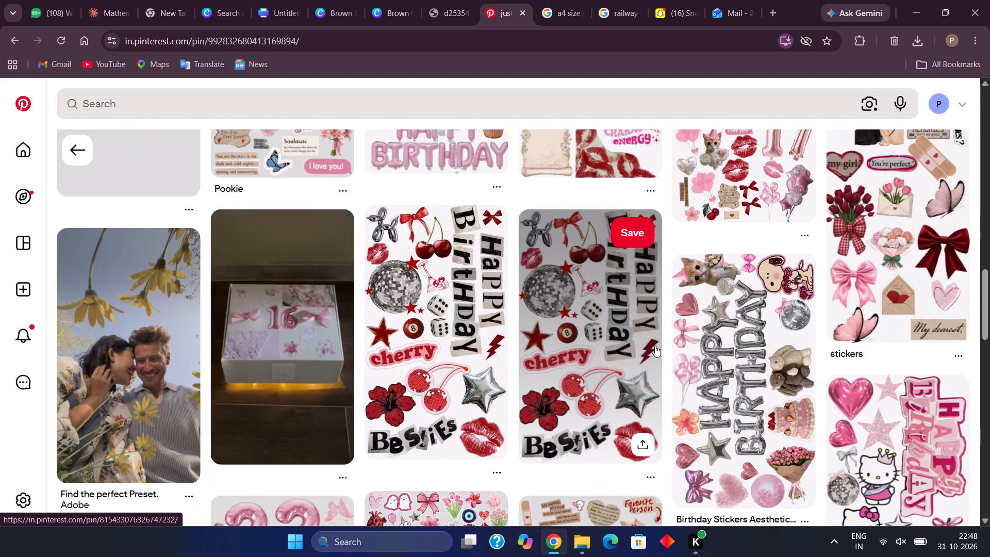
scroll(655, 346, "right", 1)
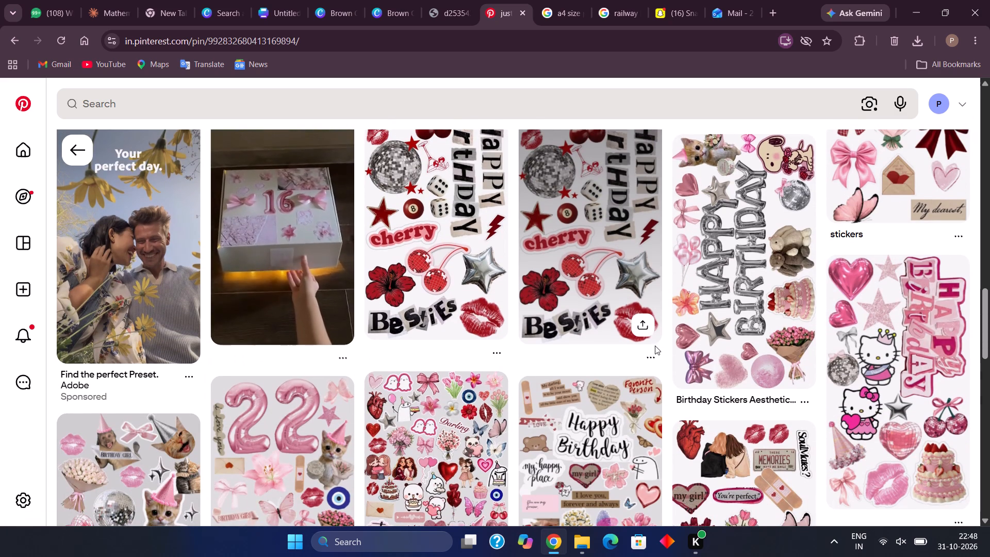
scroll(655, 346, "right", 1)
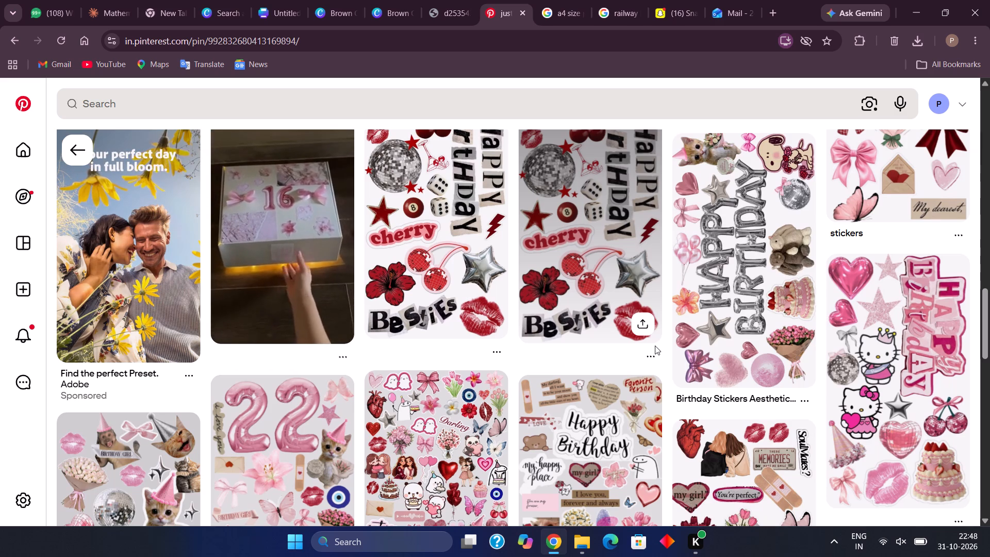
scroll(655, 346, "right", 1)
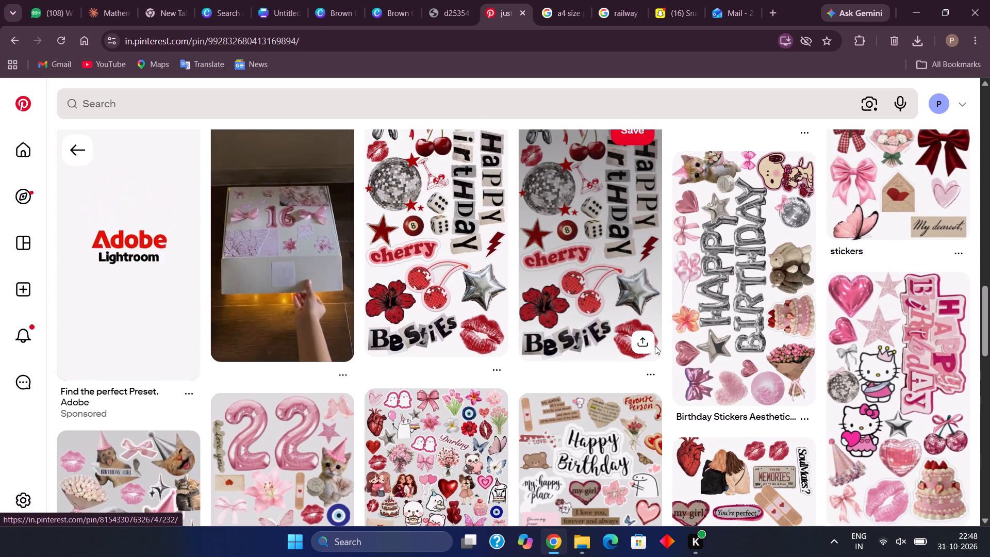
scroll(655, 346, "right", 1)
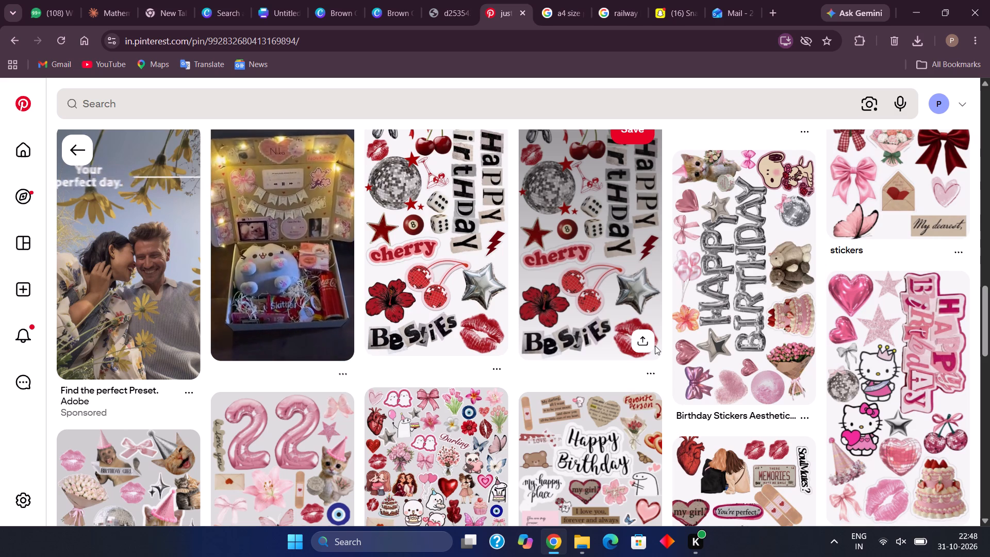
scroll(655, 346, "right", 1)
scroll(655, 346, "up", 2)
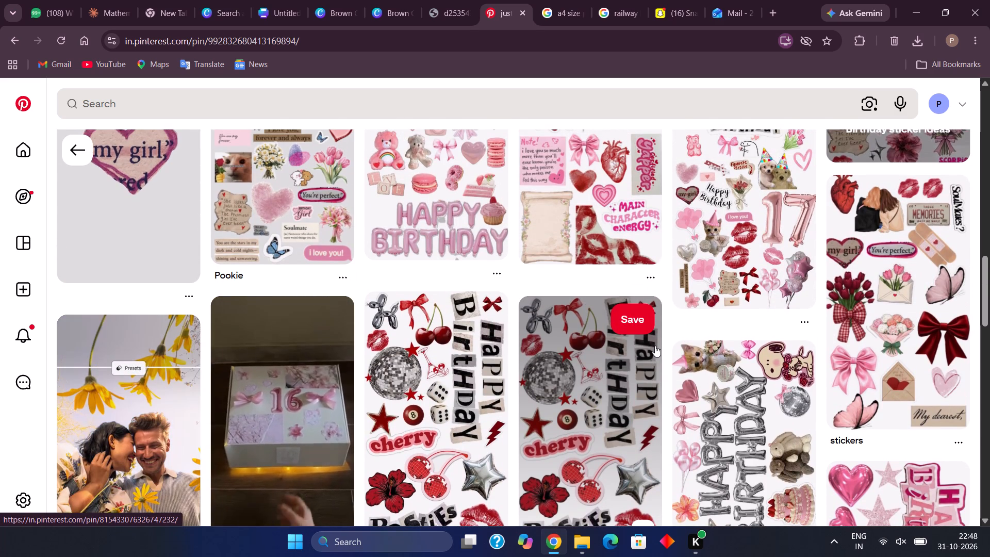
scroll(655, 346, "down", 4)
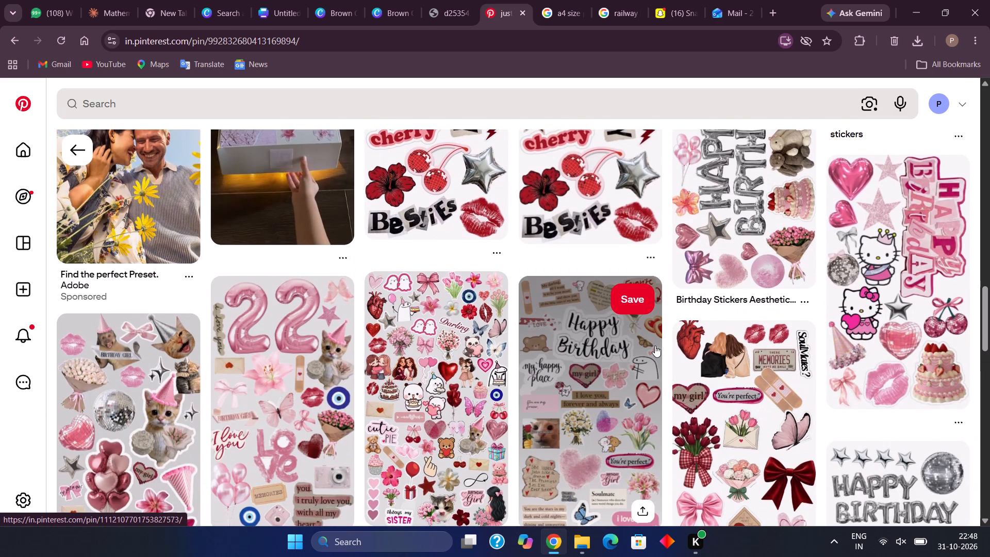
scroll(655, 346, "down", 1)
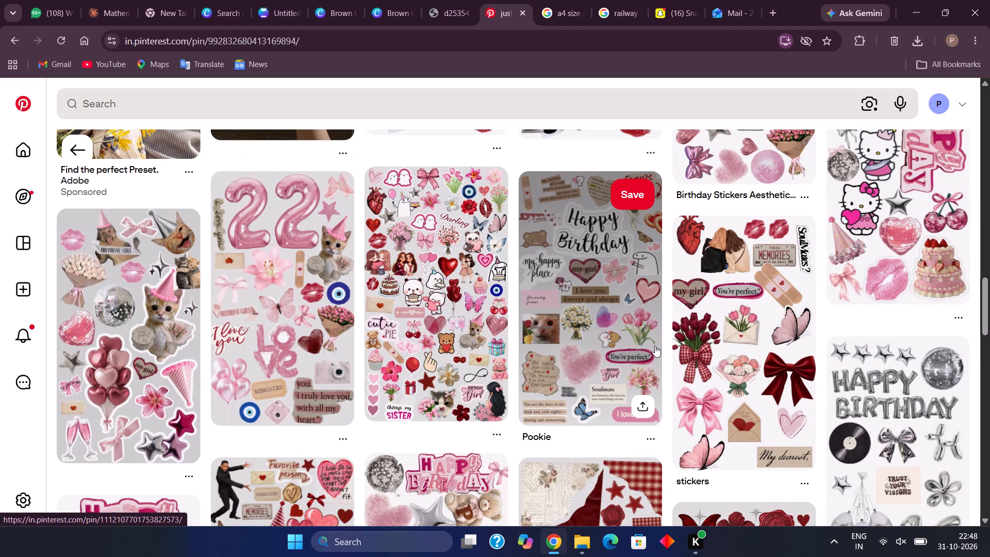
scroll(655, 346, "down", 1)
Open the pink and red sticker collage with the "Darling" and "cutie pie" lettering and examine its stickers up close.
left_click(466, 315)
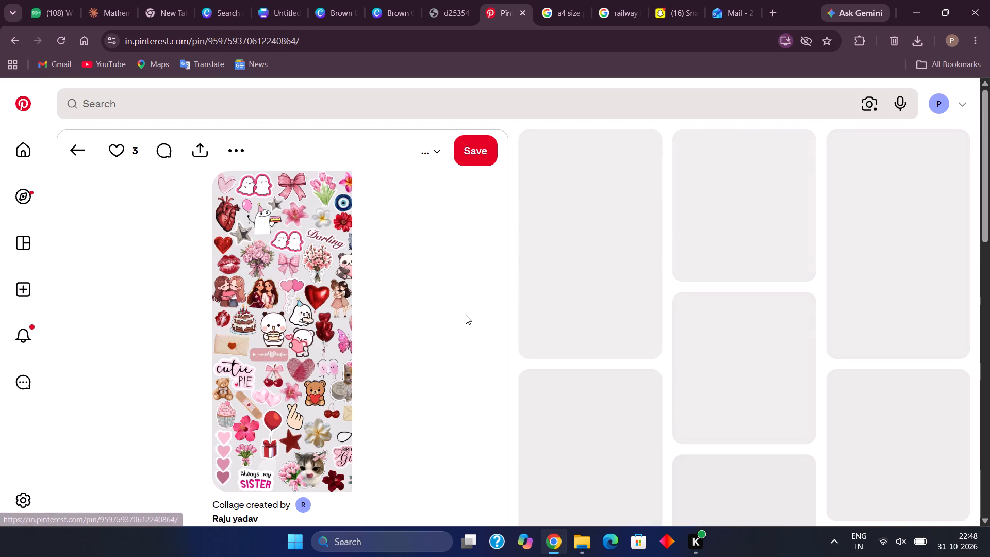
scroll(466, 315, "down", 1)
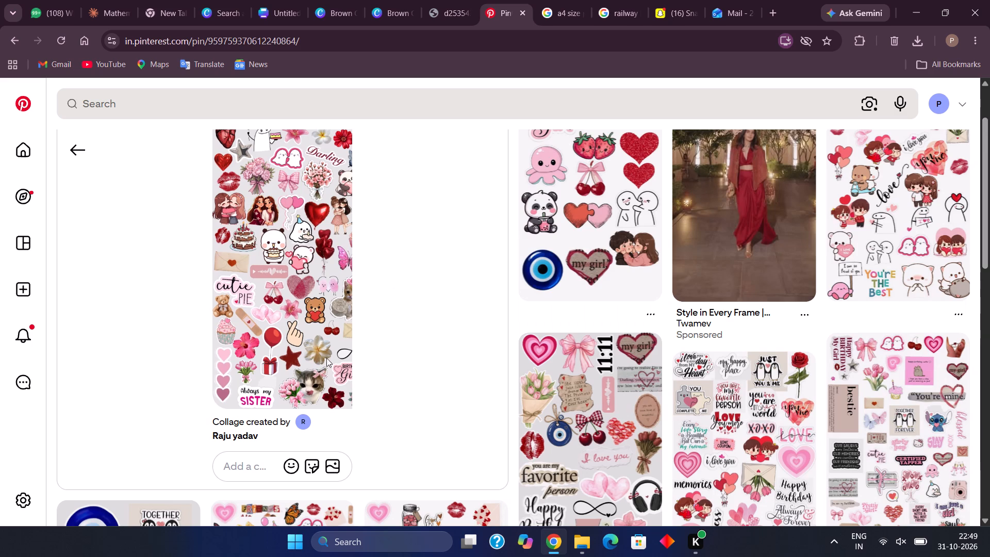
scroll(422, 369, "up", 1)
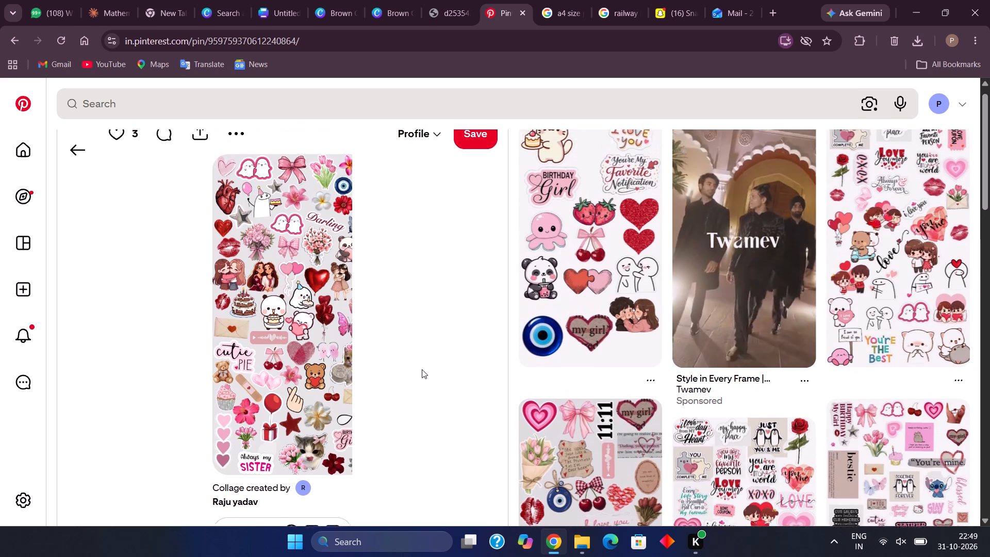
scroll(422, 369, "up", 1)
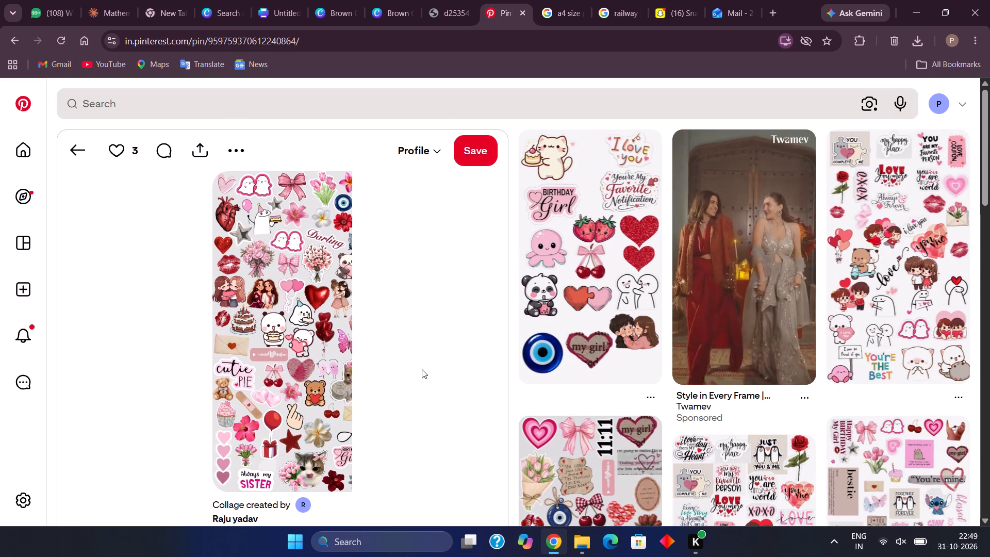
scroll(422, 369, "up", 1)
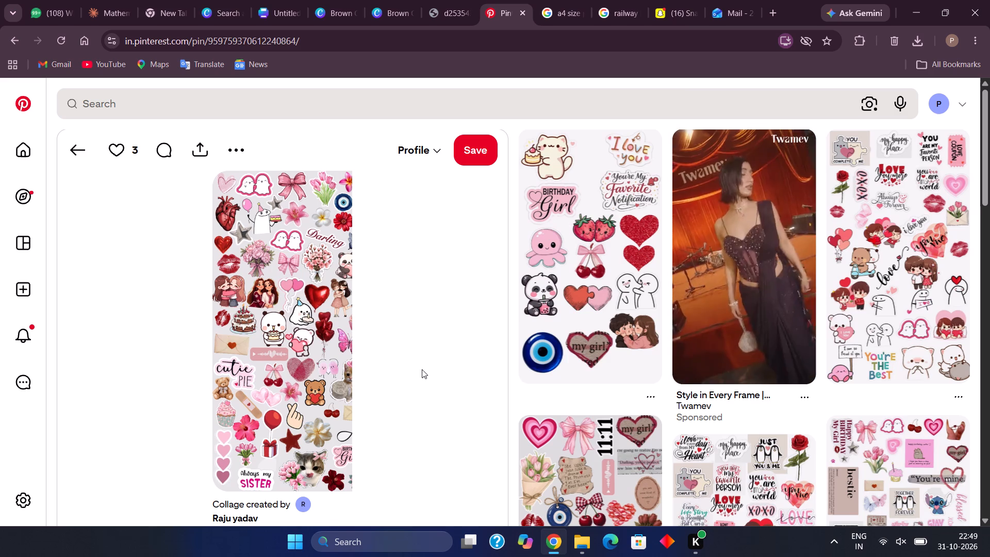
scroll(422, 369, "up", 1)
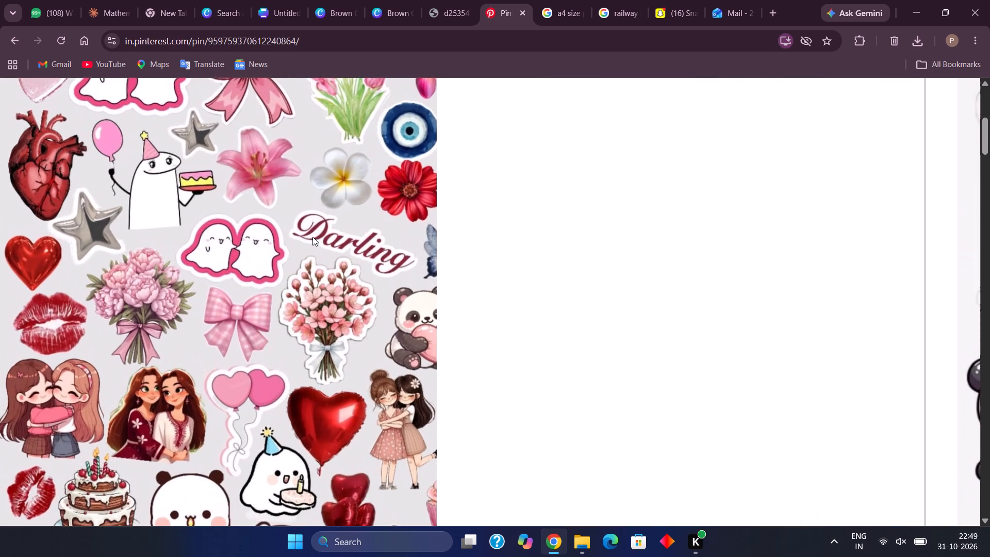
Look through the related sticker collages beneath the opened "Darling" collage for another suitable sheet.
scroll(312, 237, "down", 4)
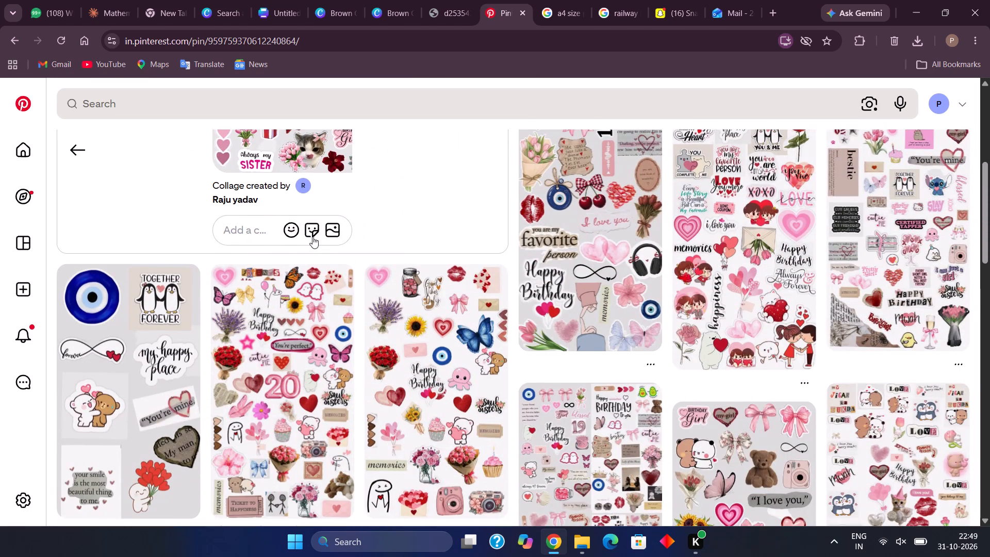
scroll(312, 237, "down", 4)
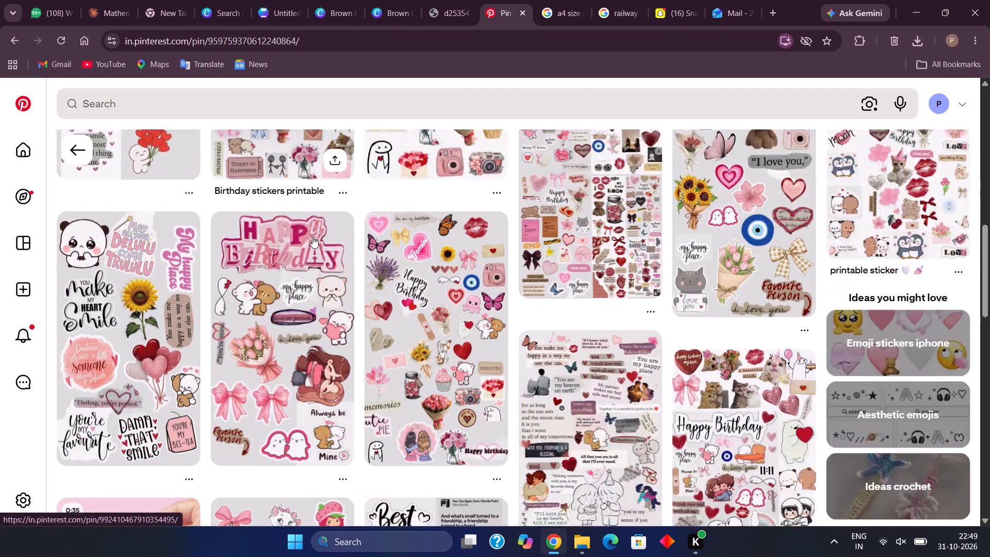
scroll(312, 237, "down", 5)
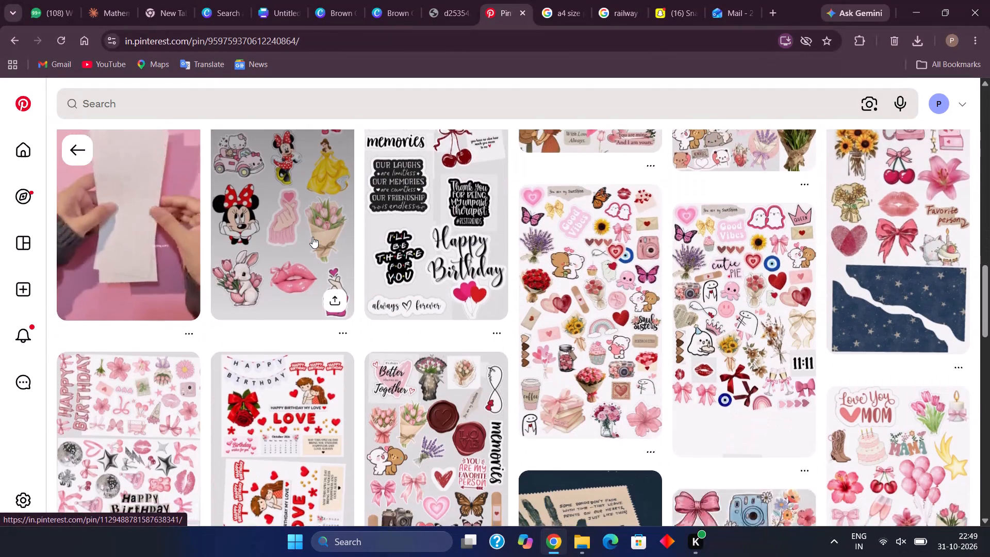
scroll(312, 237, "down", 5)
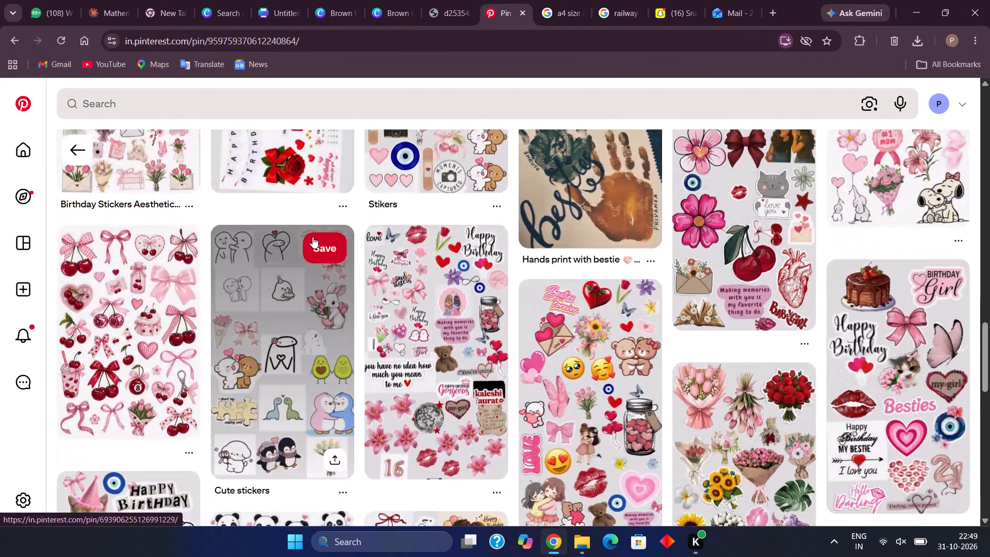
scroll(312, 237, "down", 1)
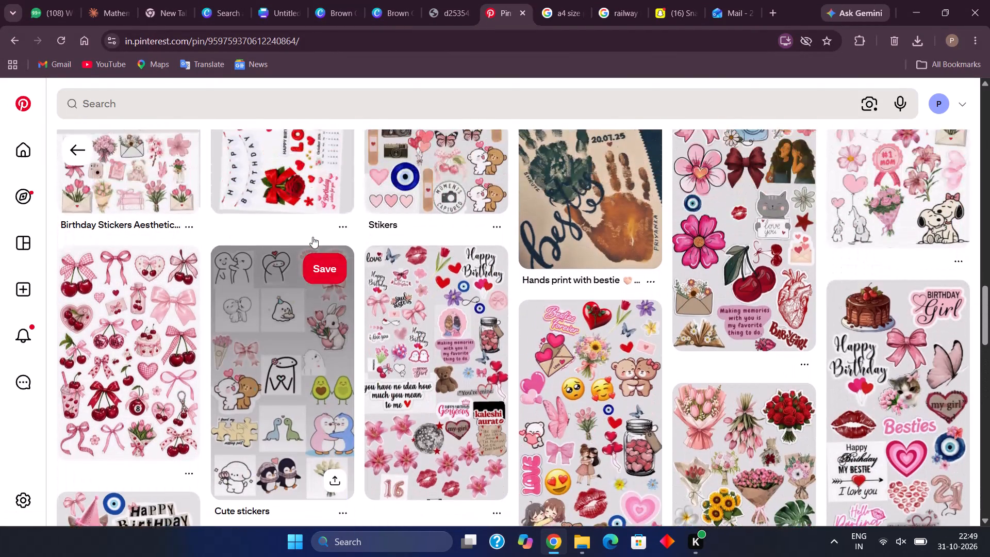
scroll(312, 237, "down", 2)
scroll(312, 237, "up", 6)
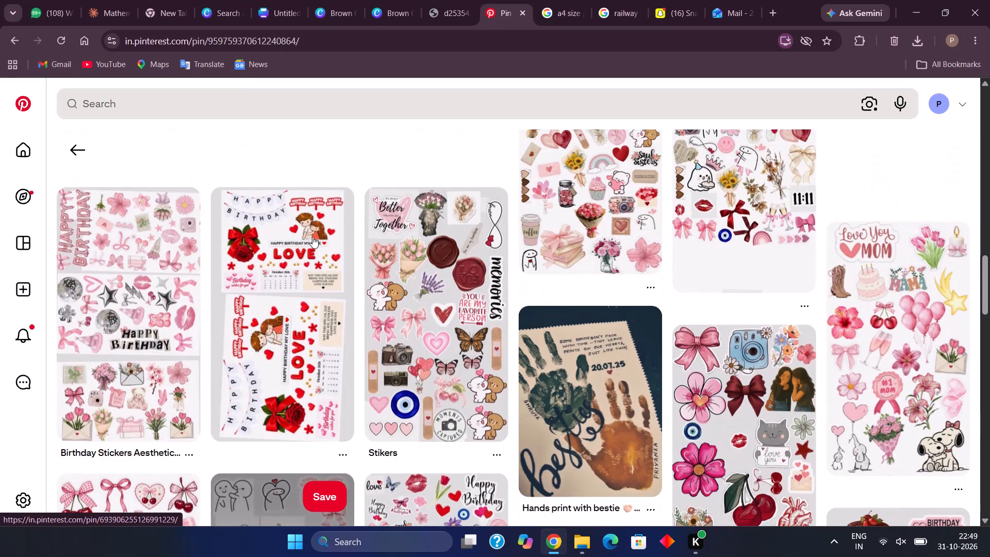
scroll(312, 237, "up", 1)
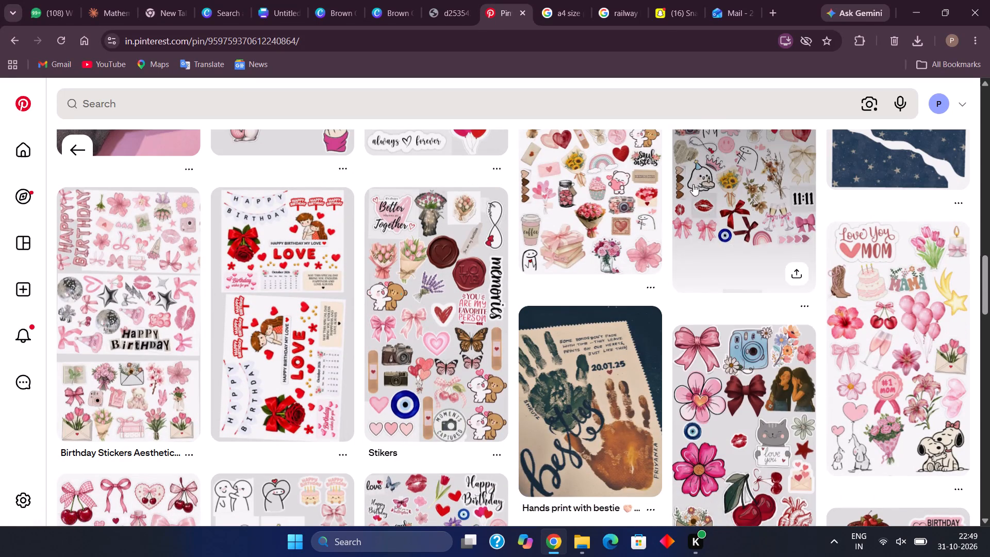
scroll(649, 216, "up", 2)
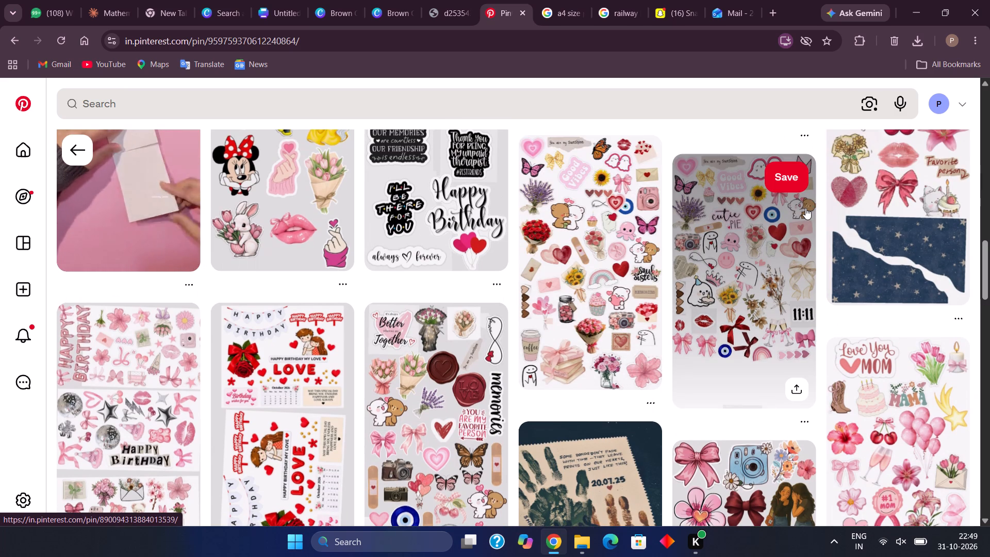
Open the "Good Vibes" sticker collage with butterflies, bouquets and bears, and examine its individual stickers.
left_click(626, 275)
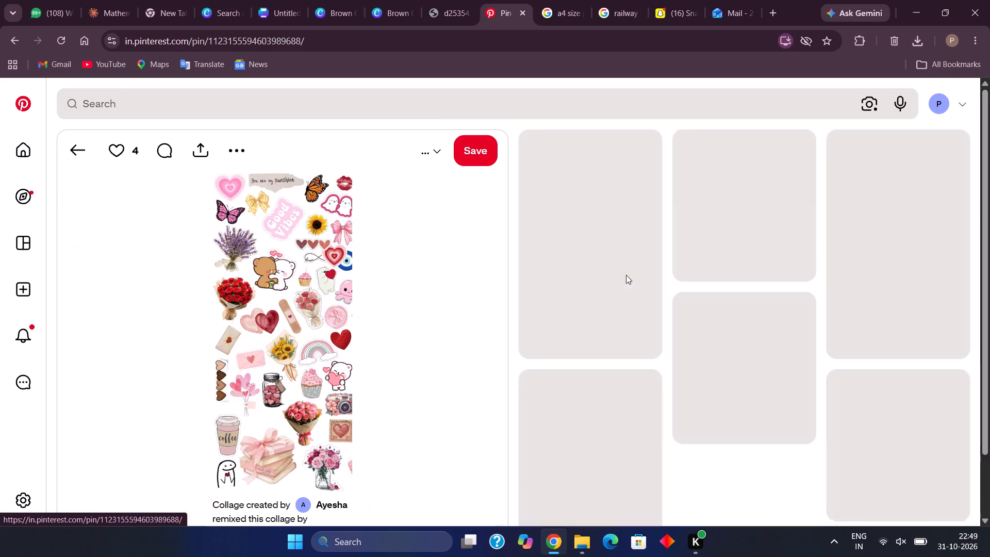
left_click(344, 296)
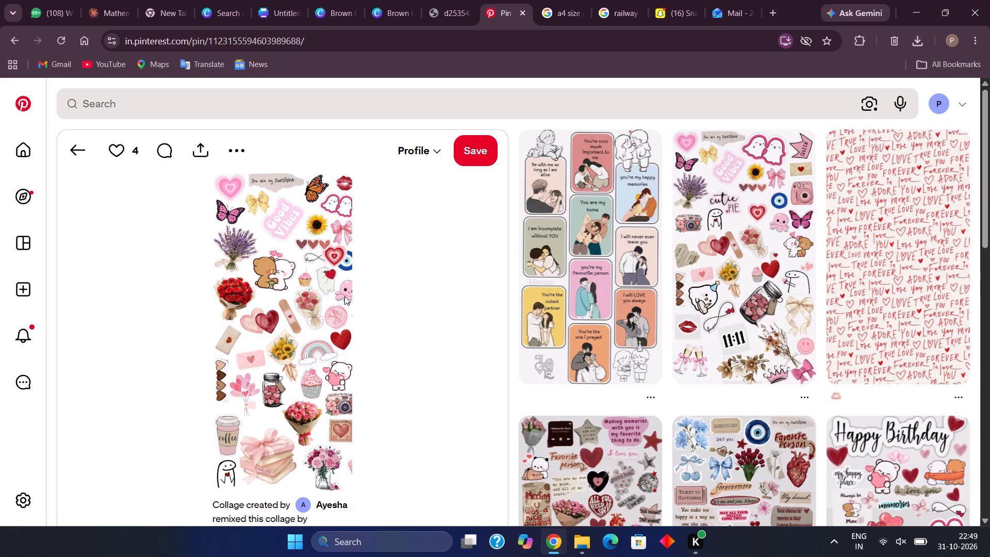
left_click(319, 299)
left_click(312, 200)
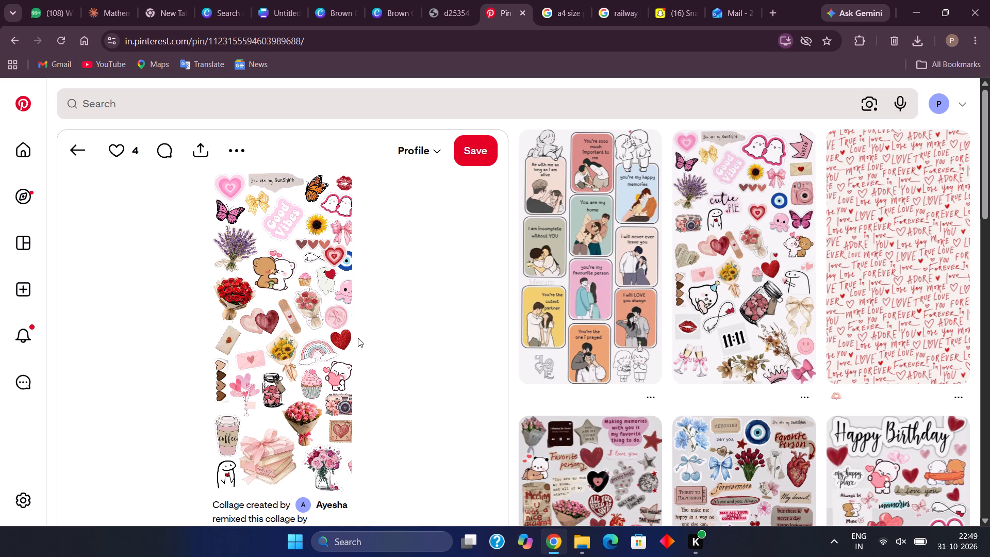
left_click_drag(308, 327, 249, 330)
double_click(249, 330)
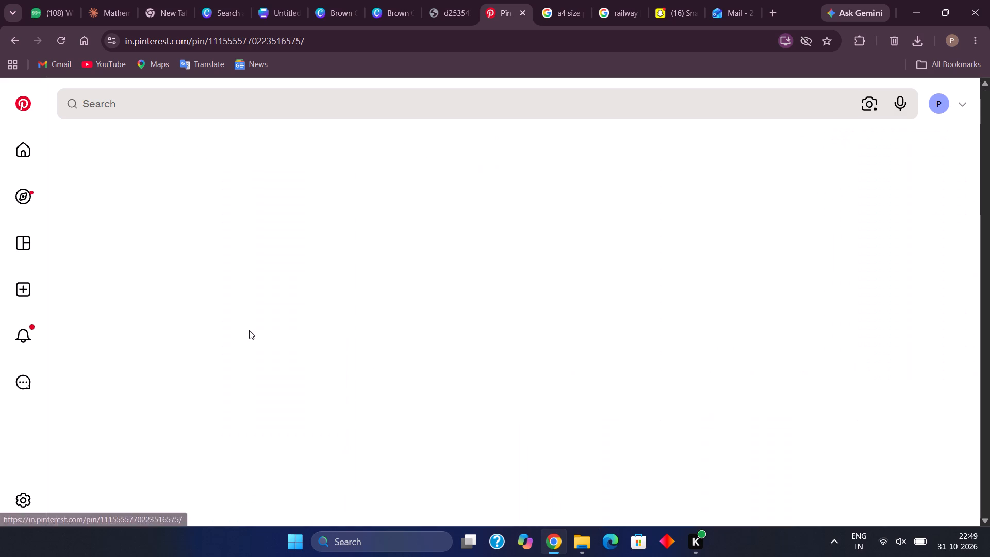
left_click(18, 41)
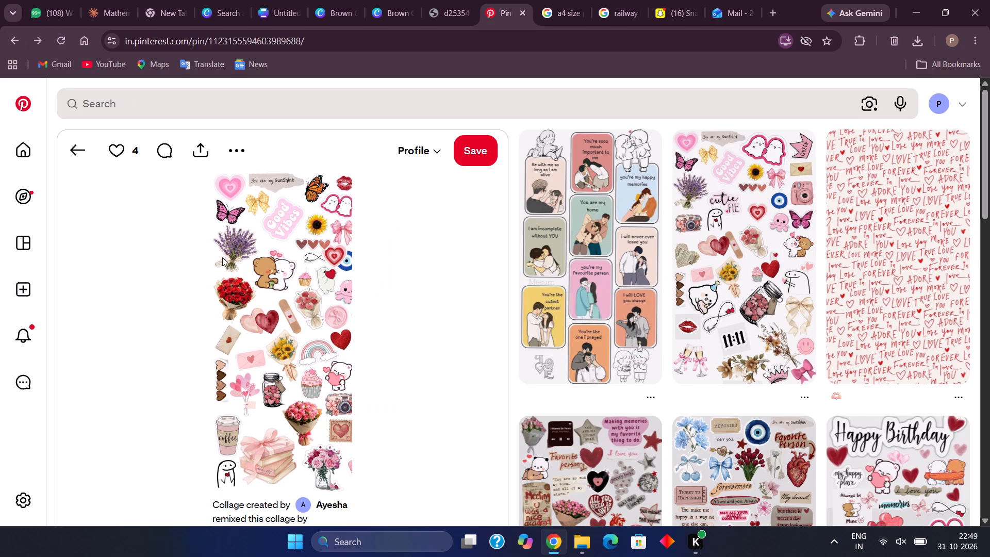
Examine the stickers throughout the opened "Good Vibes" collage up close to choose one for the poster.
scroll(222, 257, "down", 2)
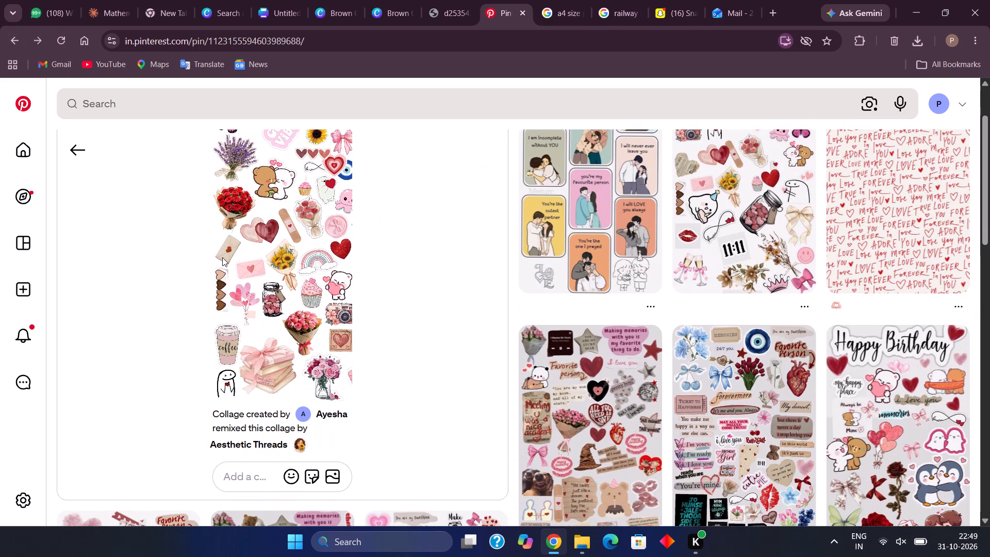
scroll(323, 323, "up", 1)
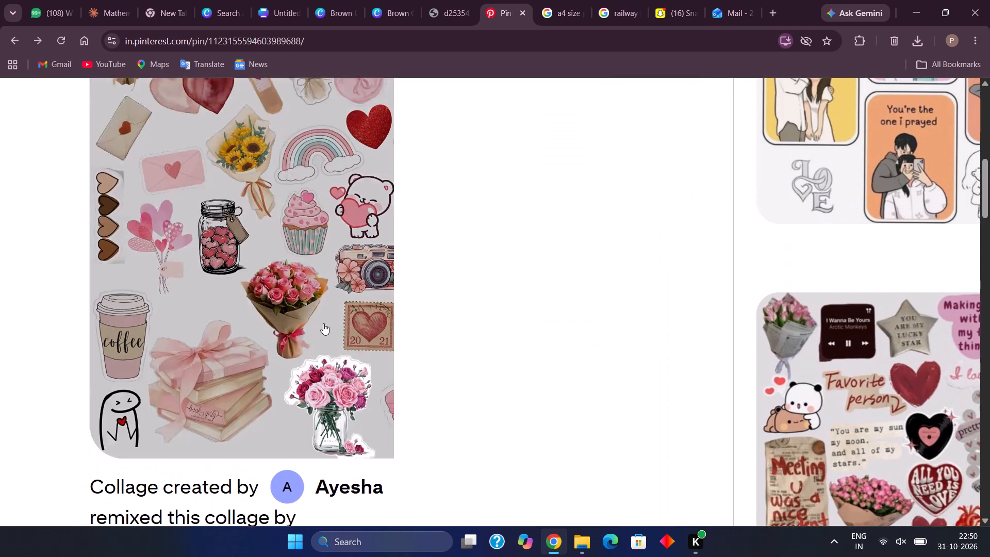
scroll(323, 323, "up", 1)
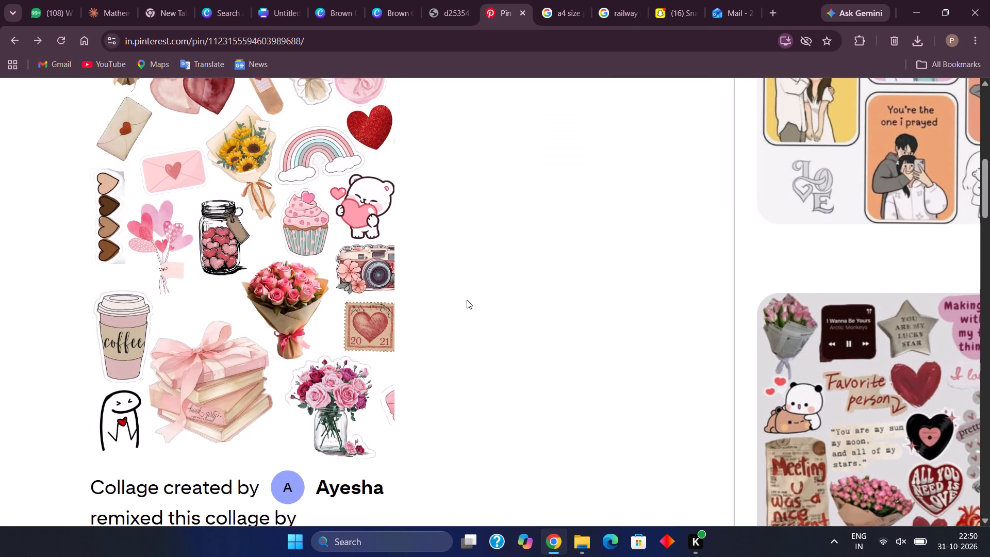
scroll(467, 300, "up", 3)
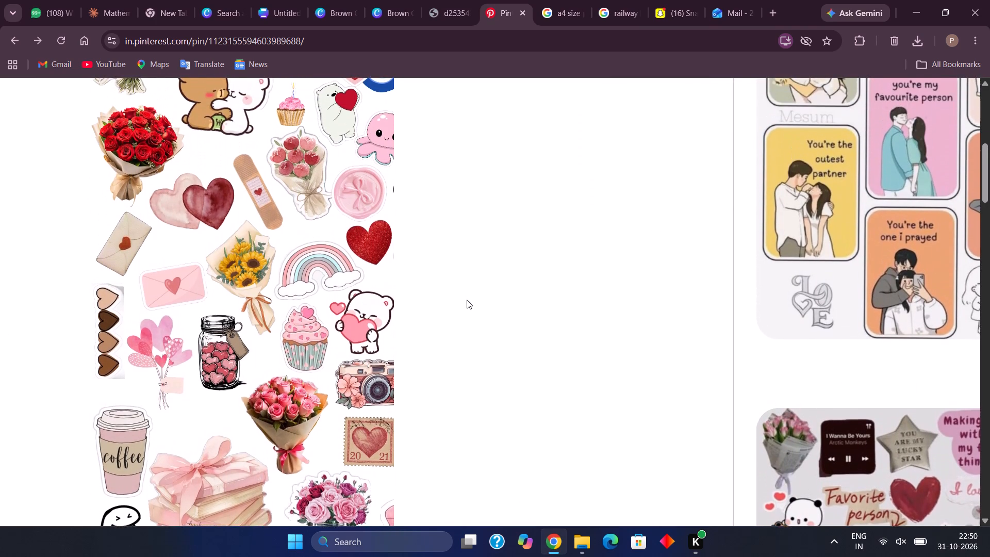
scroll(467, 300, "up", 4)
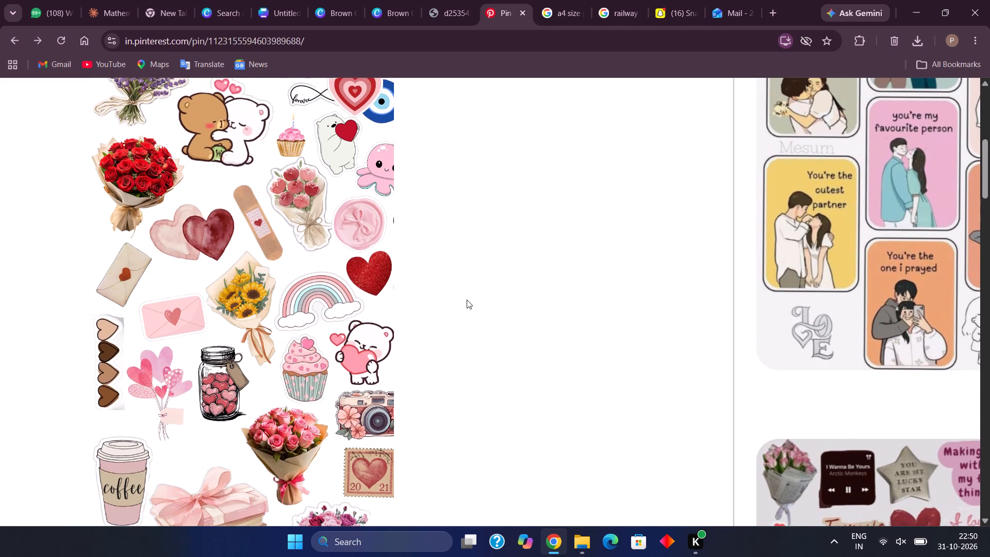
scroll(467, 300, "up", 3)
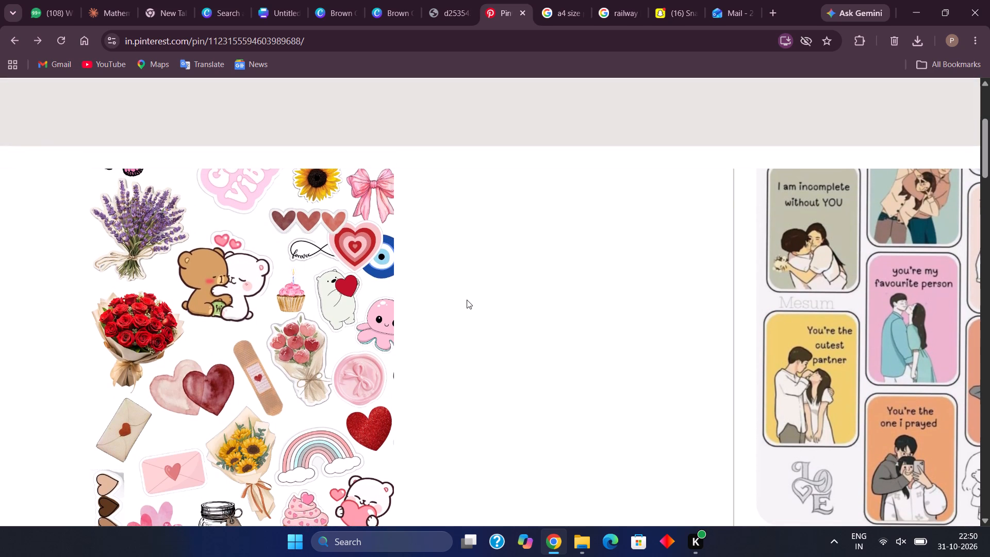
scroll(467, 300, "up", 1)
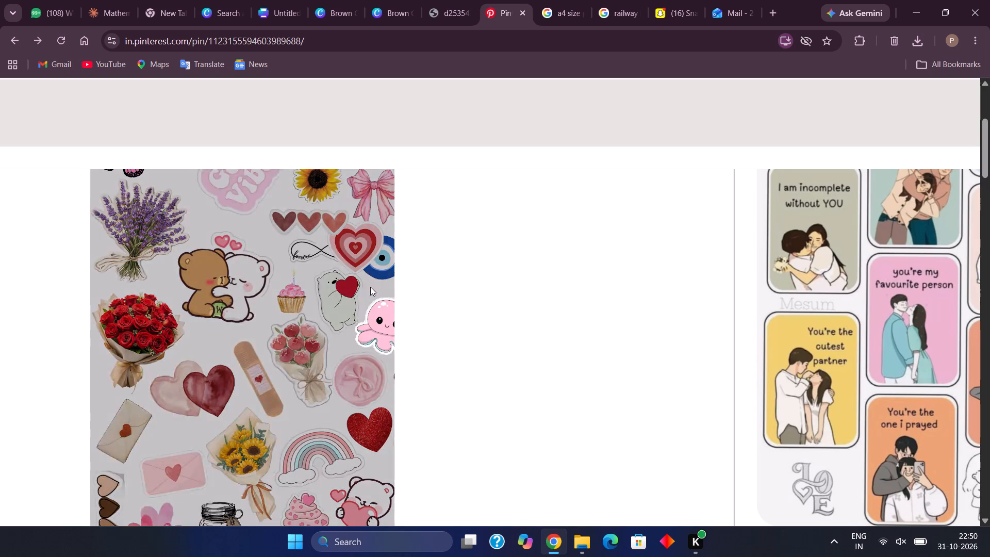
scroll(370, 287, "up", 1)
scroll(369, 236, "up", 1)
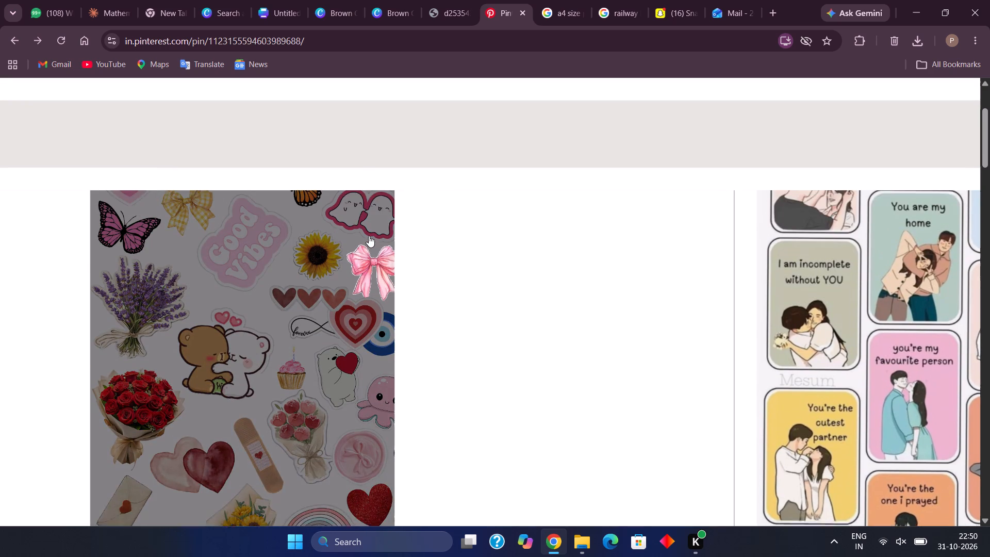
scroll(369, 236, "up", 2)
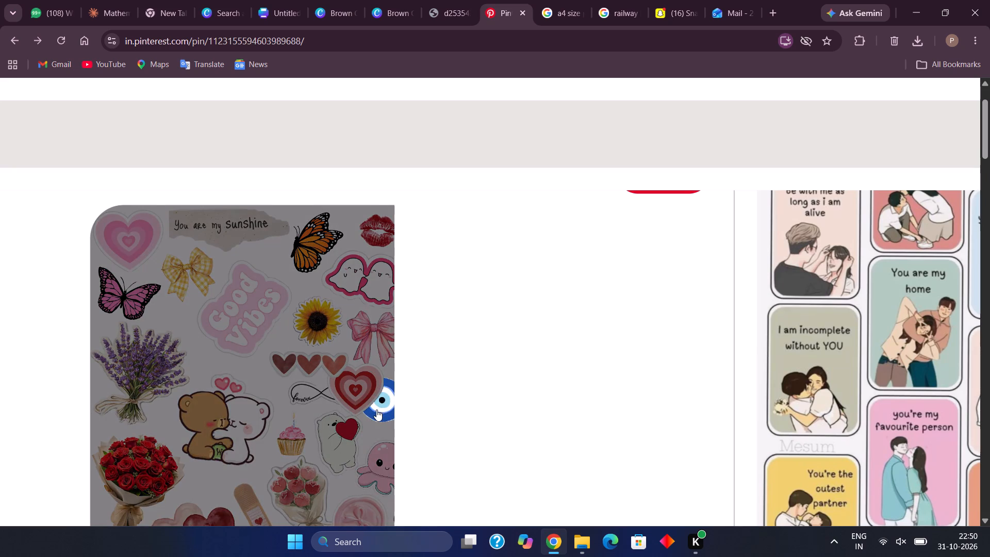
Open the pink ribbon bow sticker from the "Good Vibes" collage, and open the related white-outlined version of it.
left_click(382, 331)
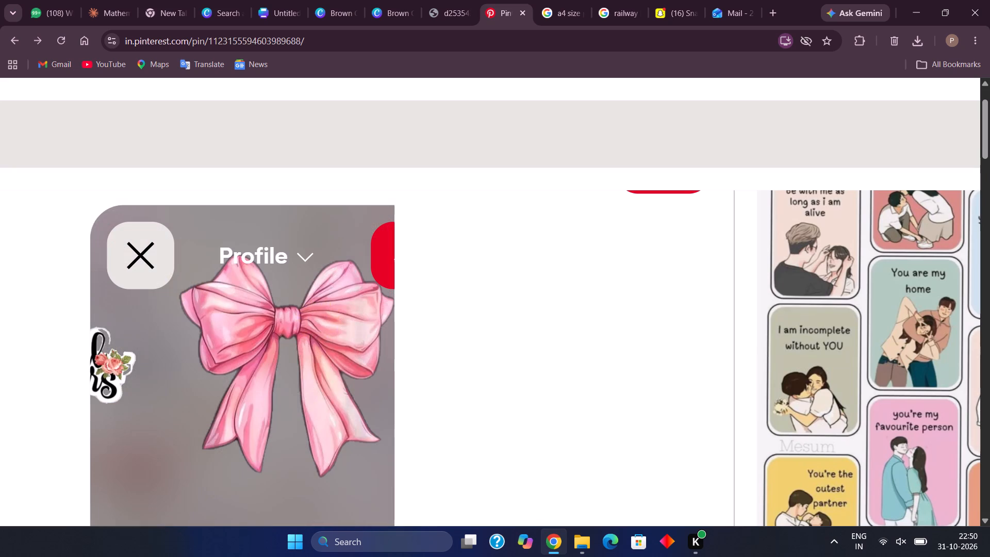
left_click(271, 332)
left_click(273, 372)
double_click(273, 372)
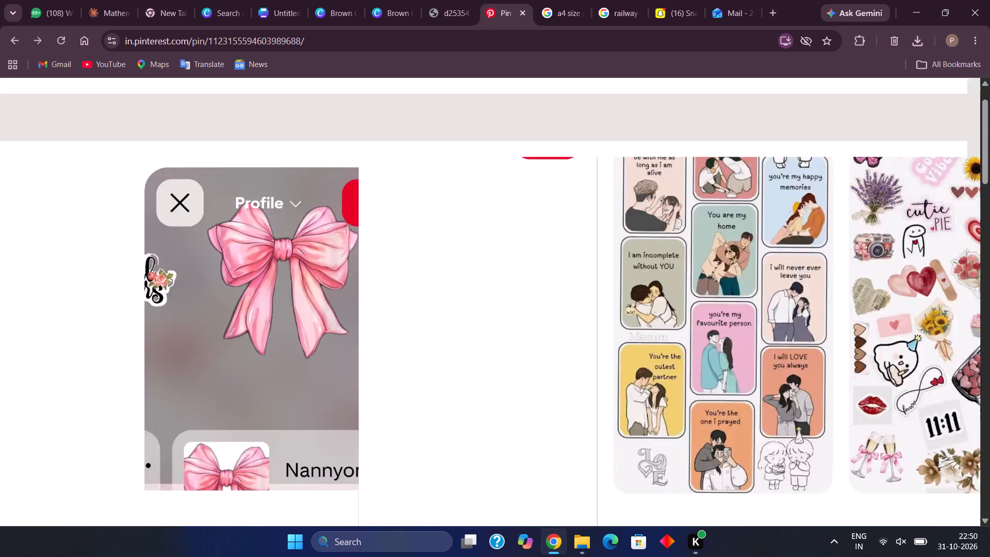
left_click(263, 359)
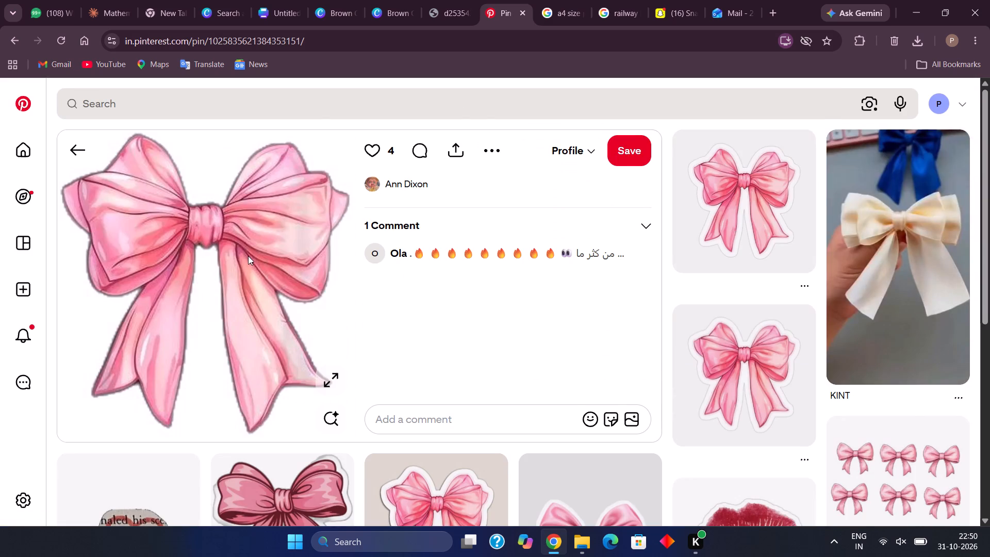
scroll(248, 256, "up", 1)
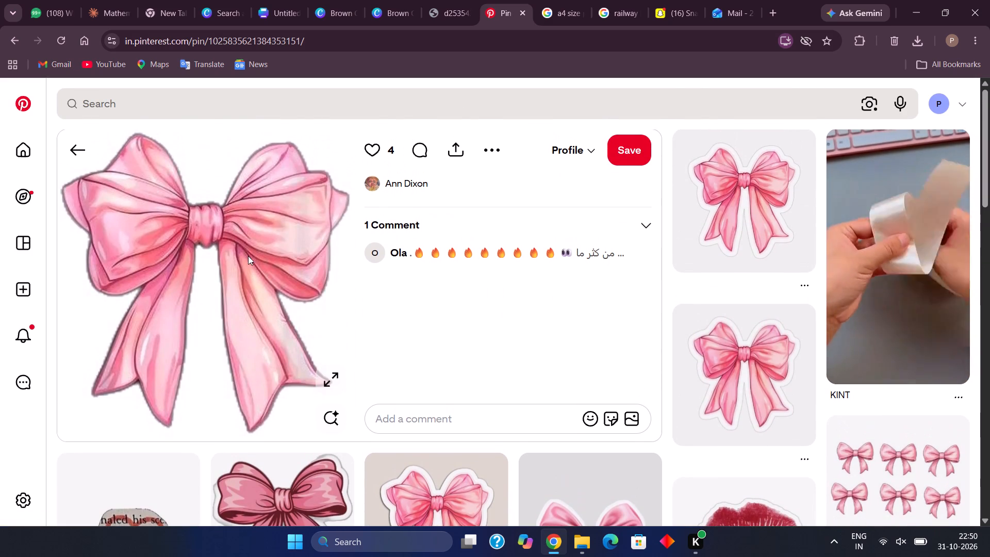
left_click(739, 190)
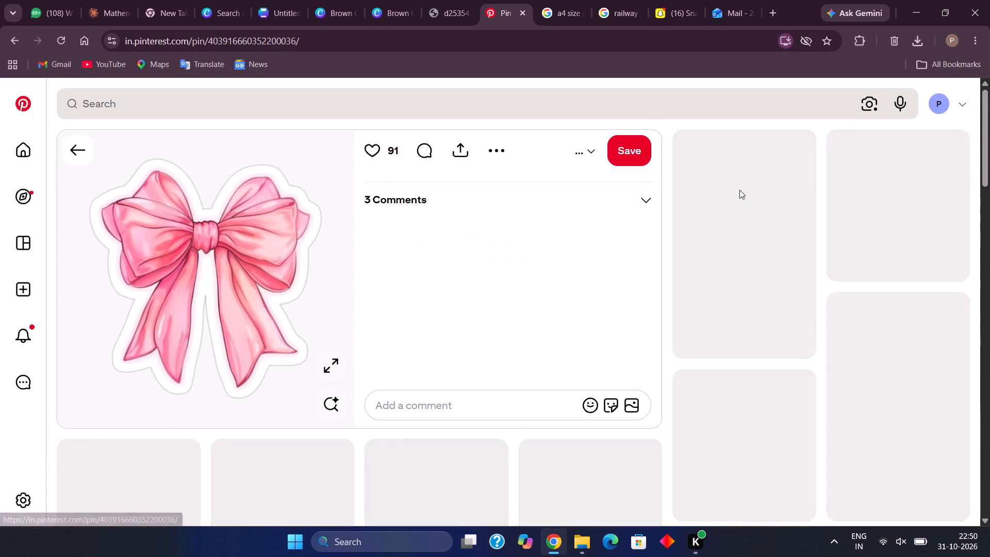
Bring the white-outlined pink bow image from Pinterest into the first, four-page Canva birthday poster design, dropping it on page 3.
left_click_drag(243, 254, 306, 245)
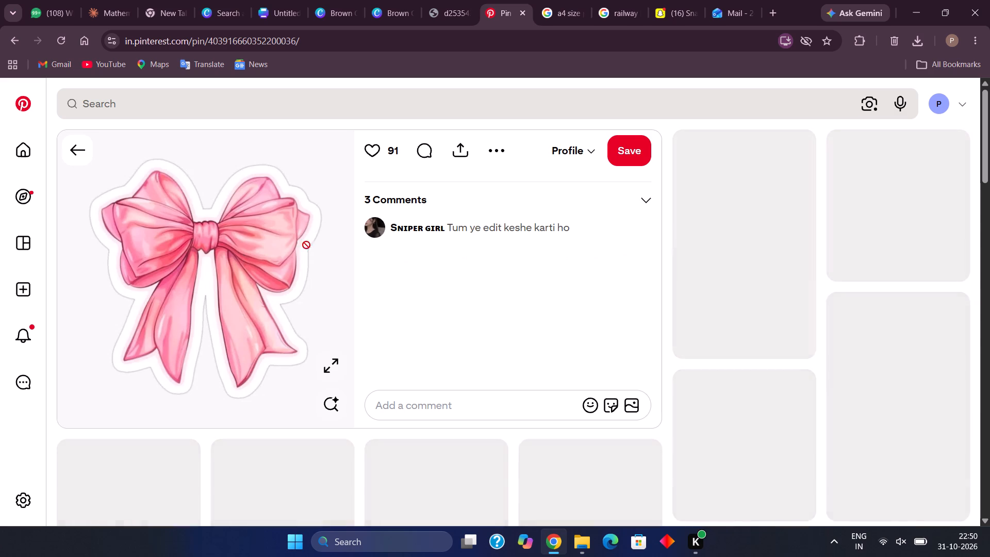
left_click_drag(306, 245, 309, 244)
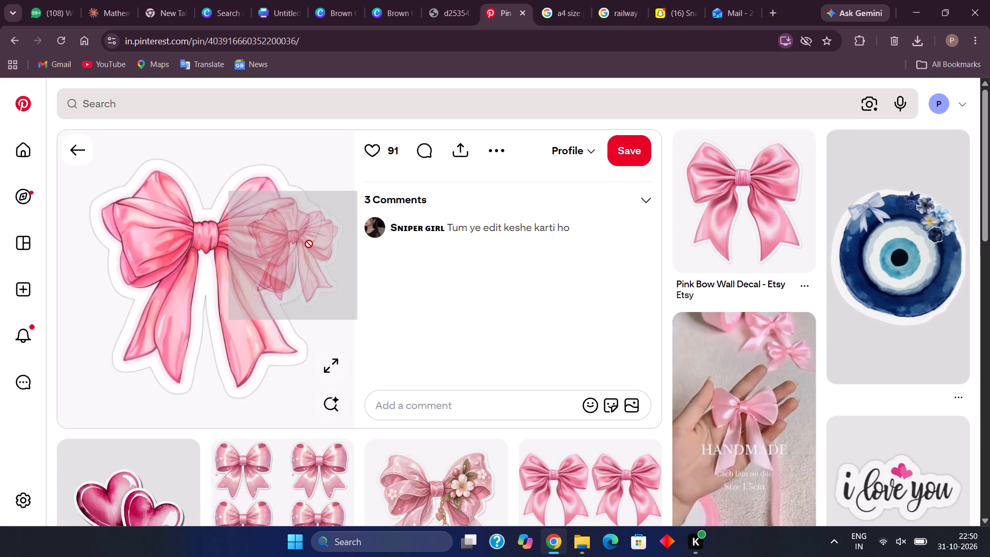
left_click_drag(309, 244, 341, 239)
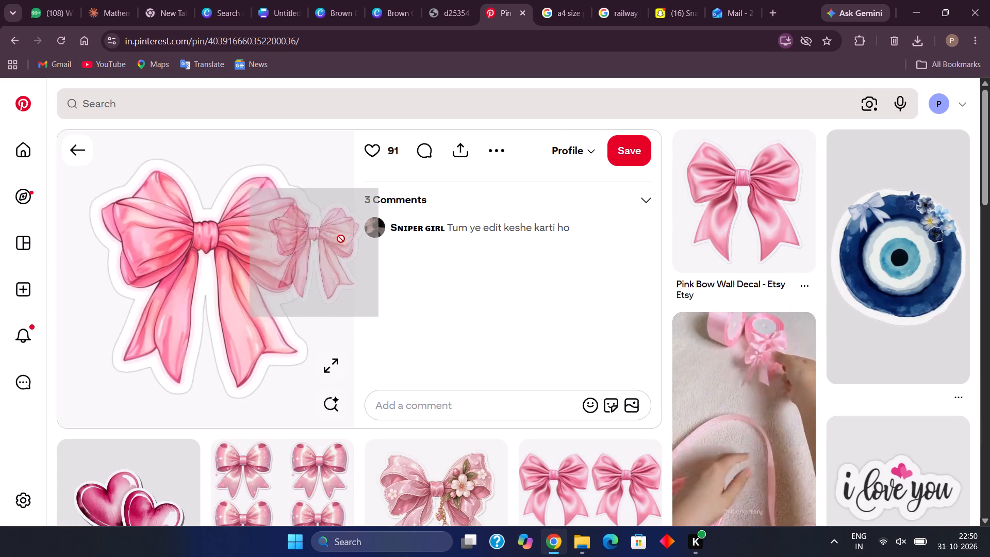
left_click_drag(341, 239, 591, 93)
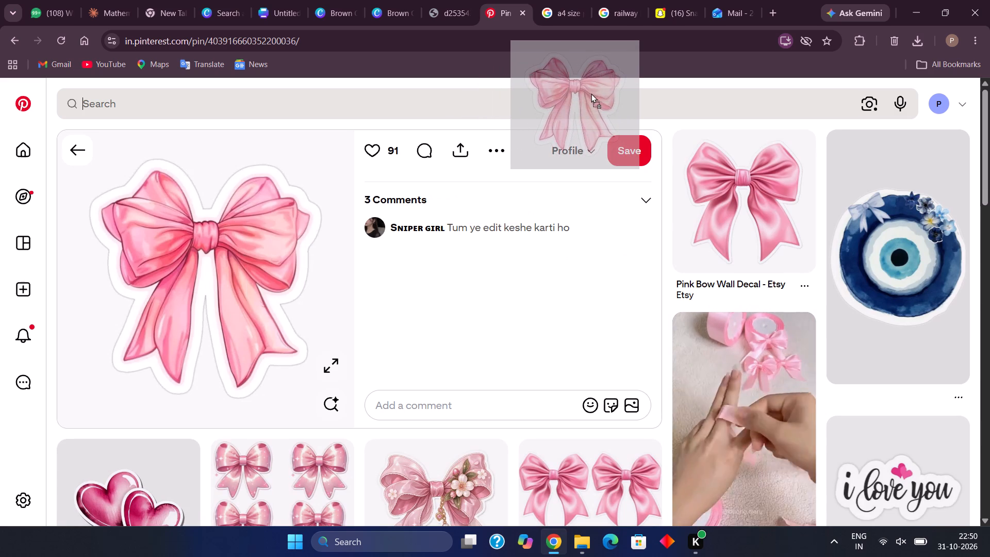
left_click_drag(591, 93, 406, 0)
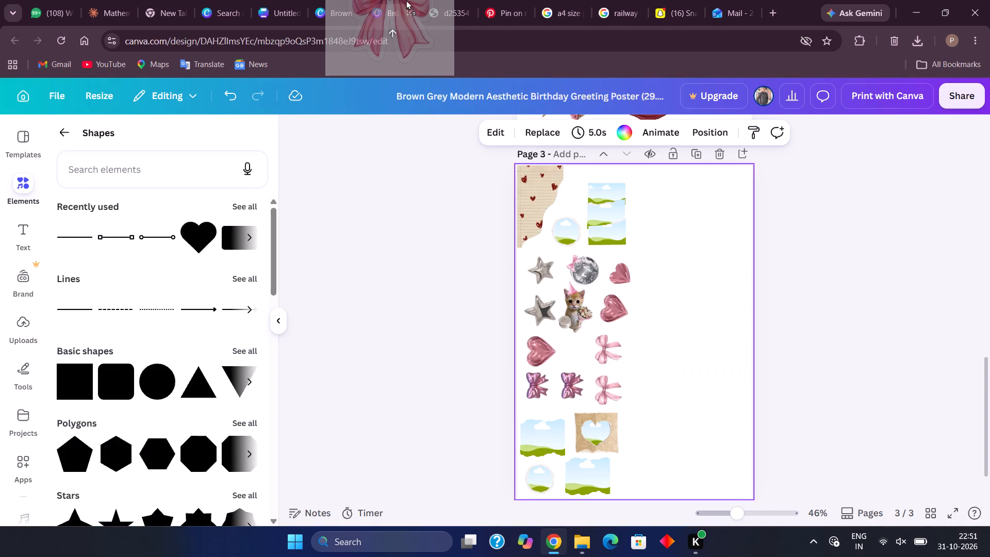
left_click_drag(406, 0, 327, 0)
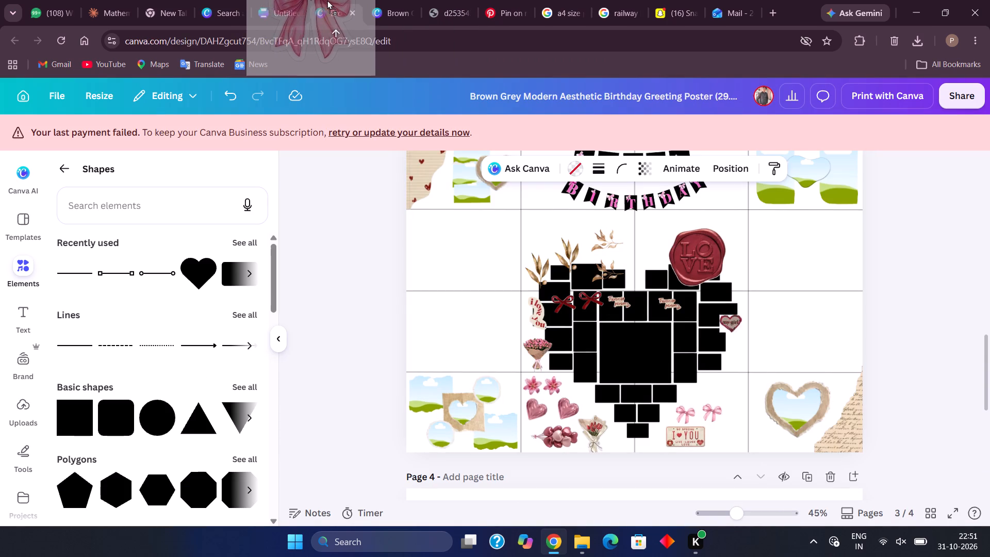
left_click_drag(327, 0, 524, 440)
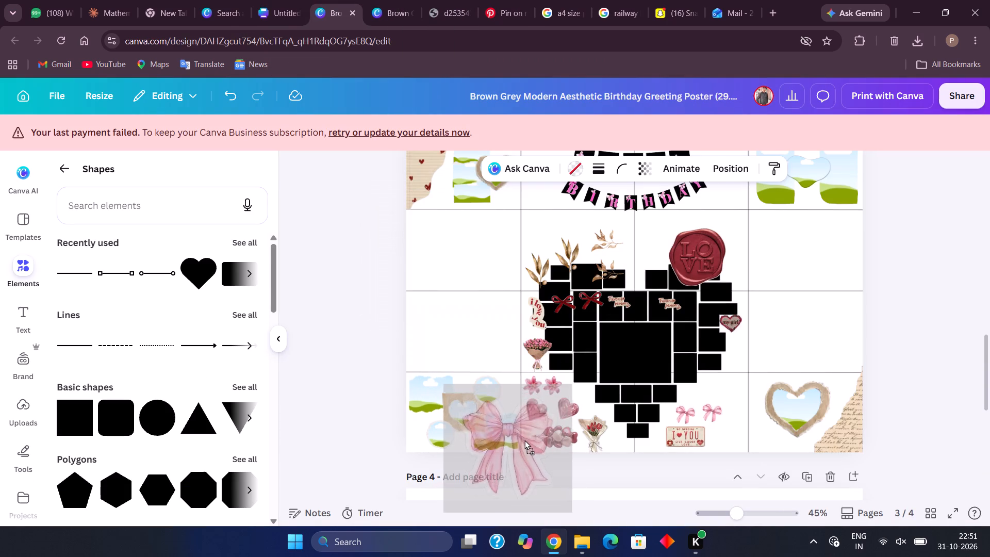
left_click_drag(524, 440, 544, 492)
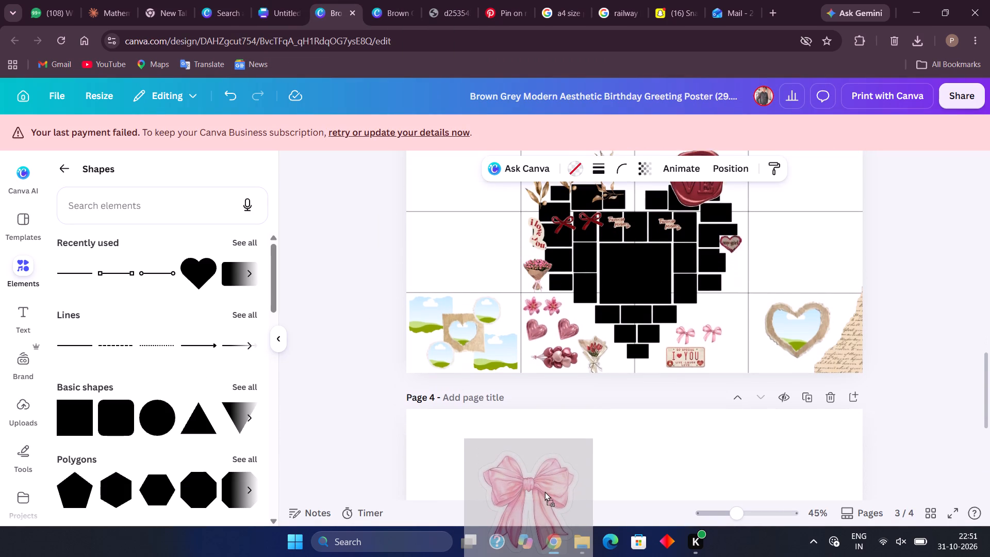
left_click_drag(544, 492, 526, 0)
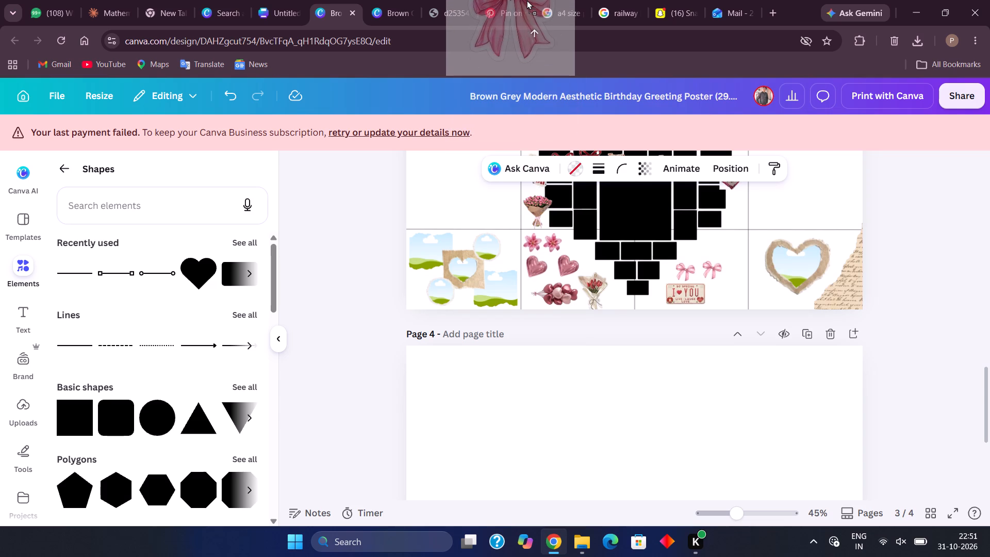
left_click_drag(526, 0, 444, 128)
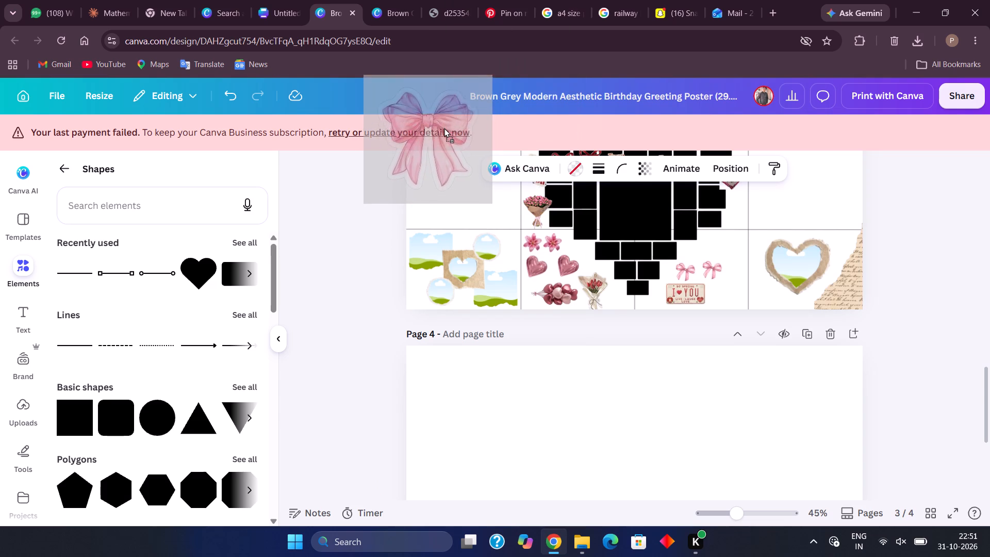
left_click_drag(444, 128, 478, 211)
Move the inserted pink bow image up onto the empty middle grid cells of page 2.
scroll(478, 211, "up", 1)
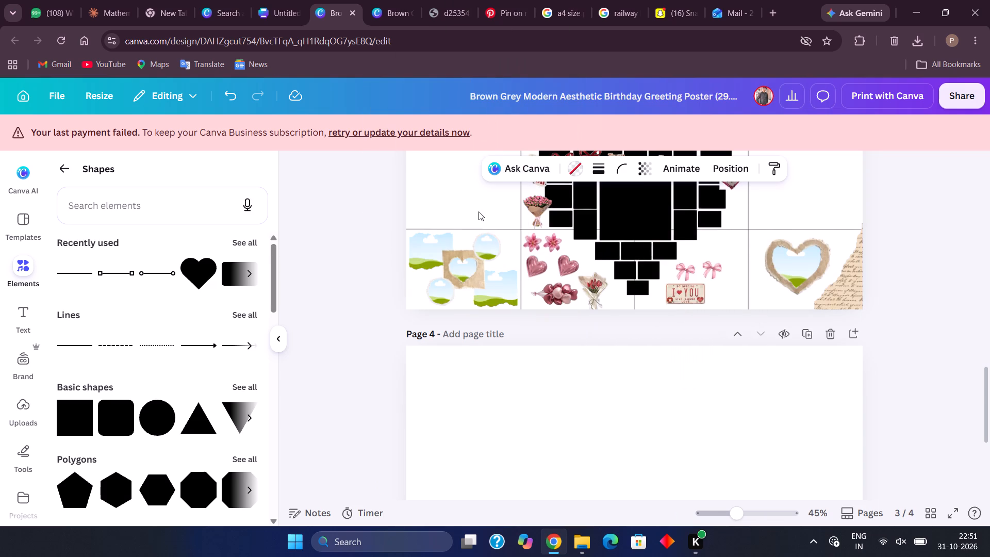
scroll(478, 211, "up", 5)
scroll(478, 211, "down", 1)
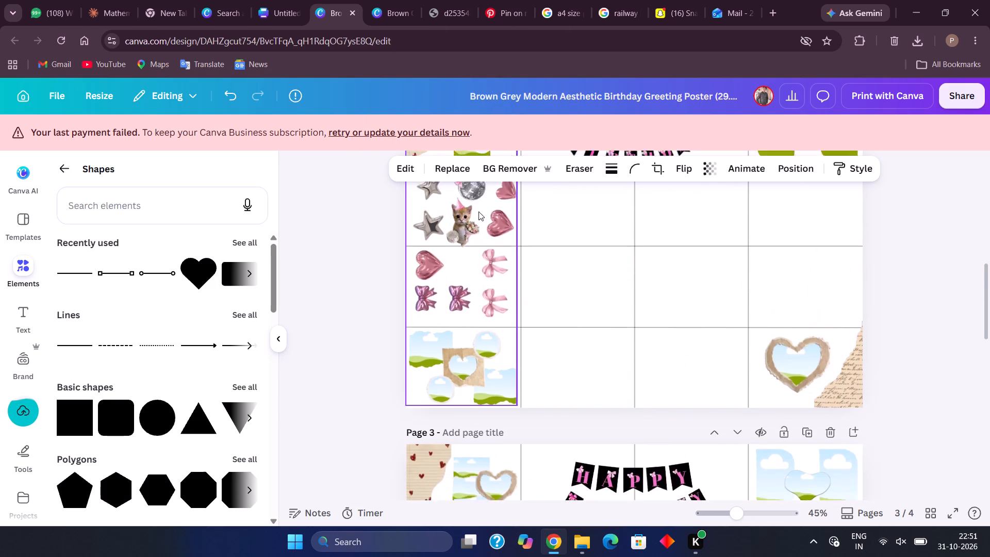
scroll(478, 211, "down", 1)
left_click_drag(603, 469, 585, 218)
scroll(603, 237, "up", 2)
left_click_drag(616, 304, 658, 241)
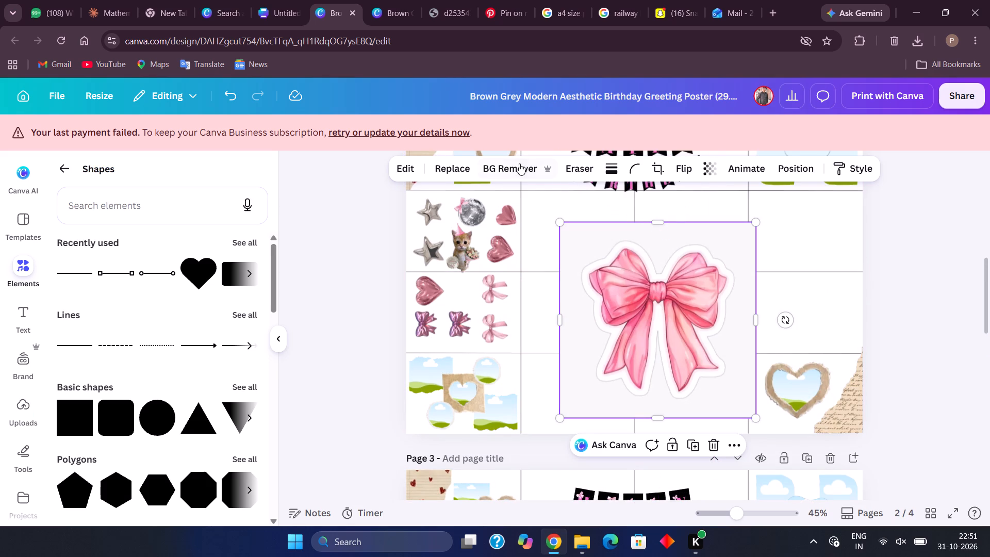
Remove the background of the pink bow image on page 2.
left_click(519, 163)
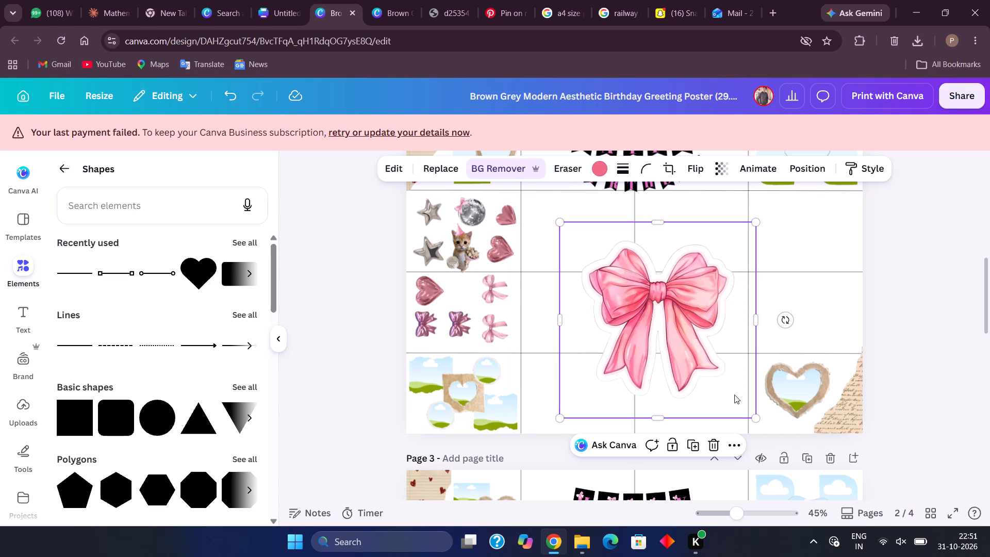
Shrink the pink bow to sticker size and place it in page 2's second-row, second-column cell, beneath the birthday banner.
left_click_drag(757, 417, 727, 390)
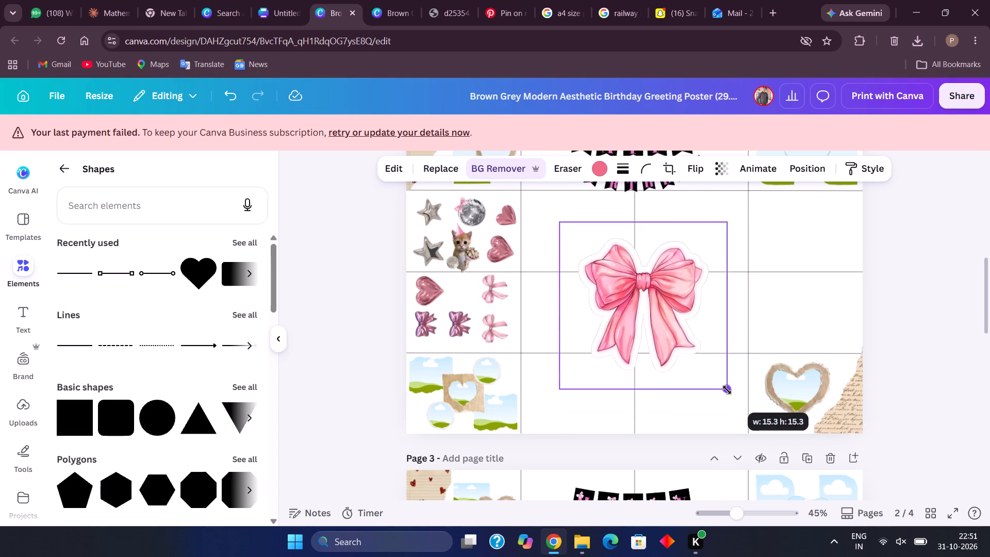
left_click_drag(727, 390, 619, 296)
scroll(619, 296, "up", 2)
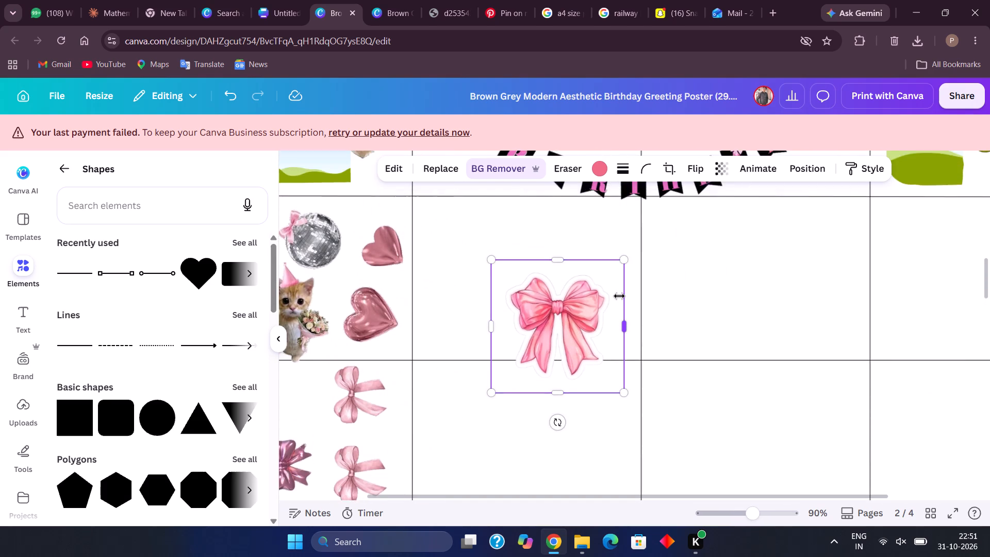
scroll(619, 296, "up", 1)
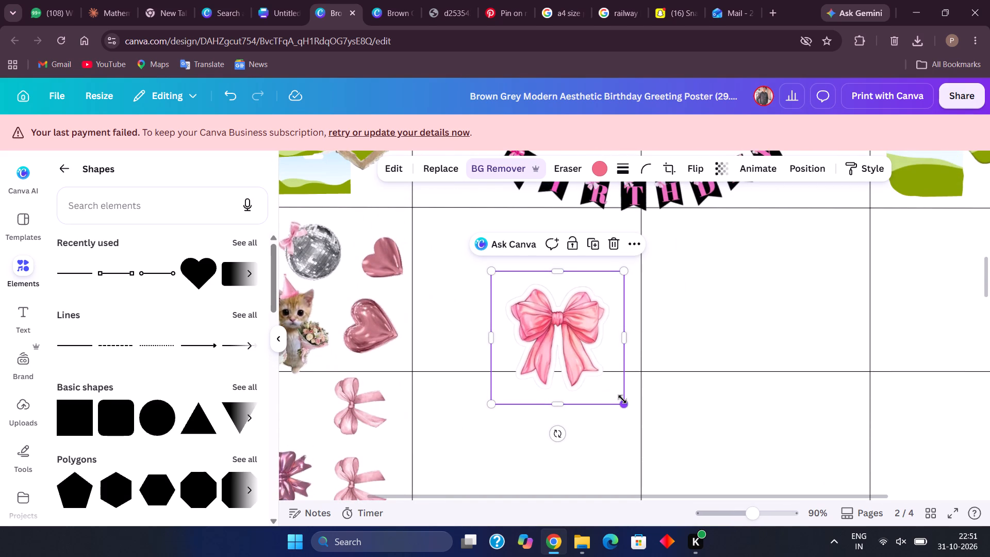
left_click_drag(623, 400, 562, 335)
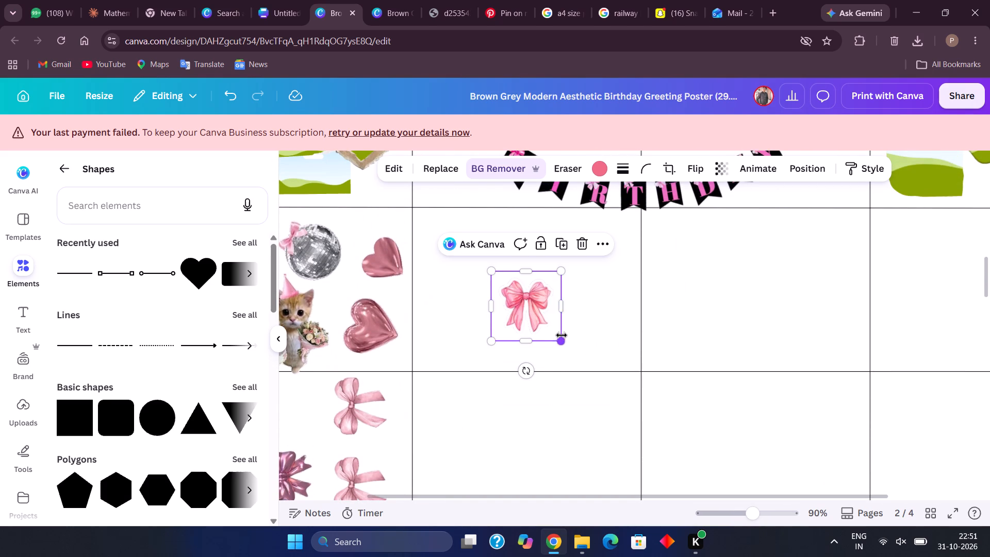
left_click_drag(539, 308, 484, 286)
scroll(484, 286, "up", 1)
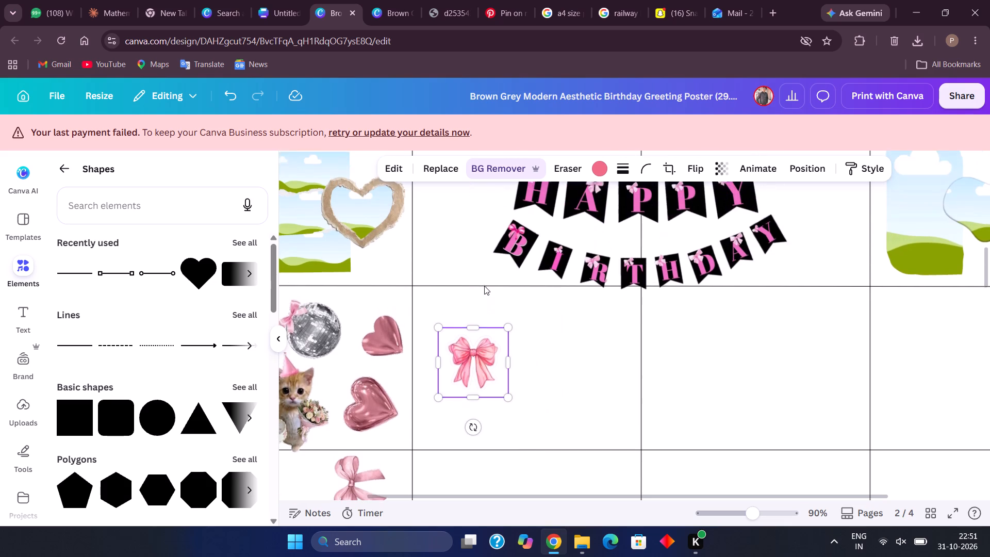
scroll(484, 286, "up", 1)
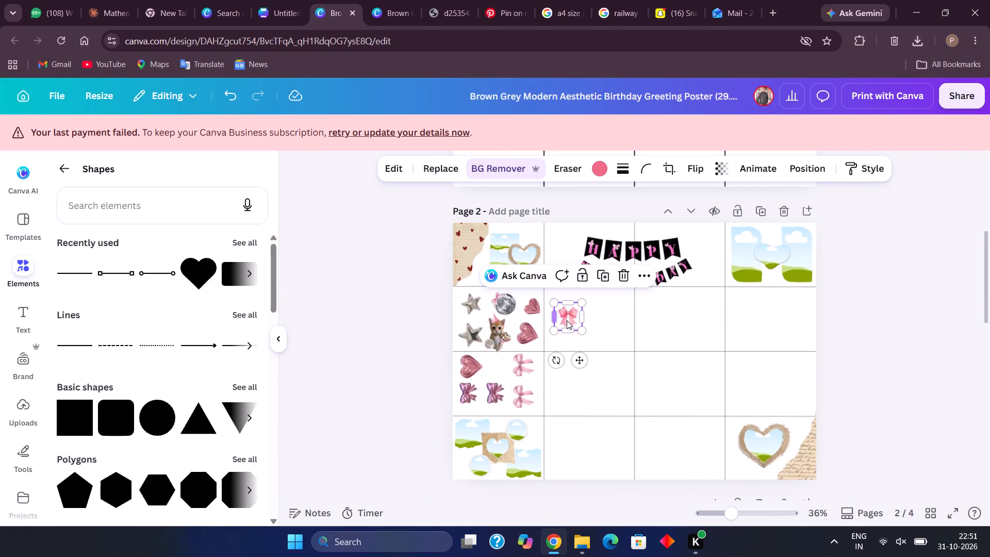
Move the pink bow to page 2's second-row, fourth-column cell, at the cell's upper-left corner, and shrink it slightly.
left_click_drag(569, 320, 742, 305)
scroll(665, 316, "left", 1)
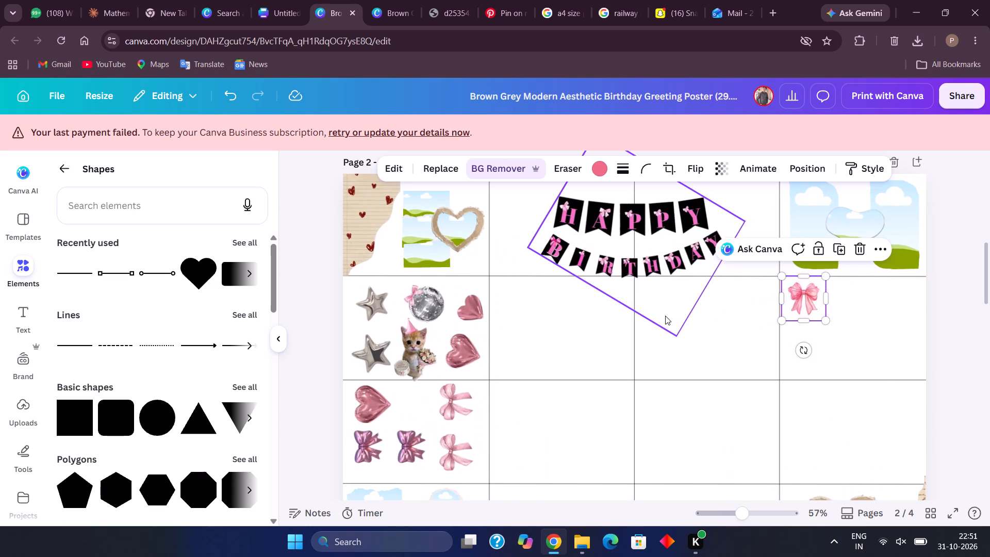
scroll(665, 316, "left", 2)
scroll(752, 363, "left", 3)
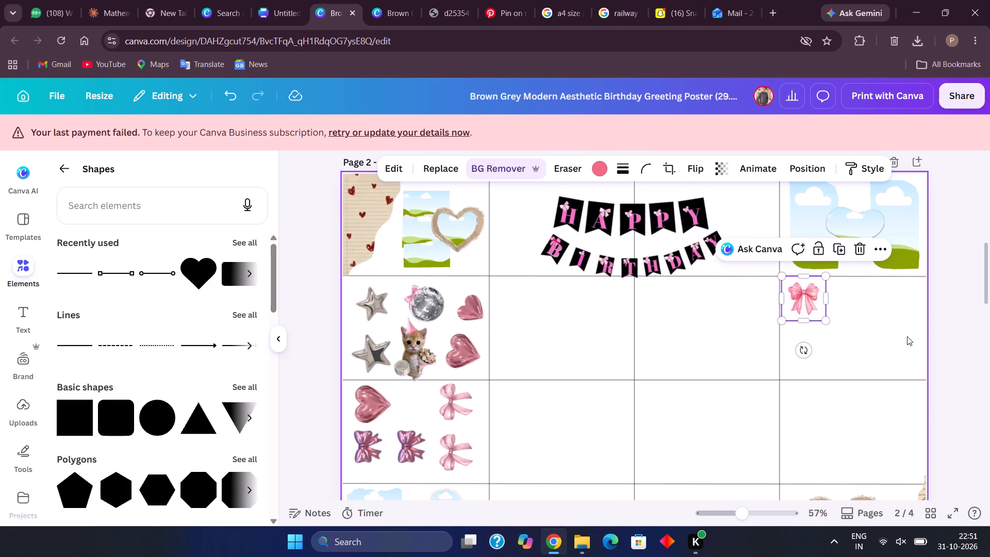
scroll(907, 336, "left", 3)
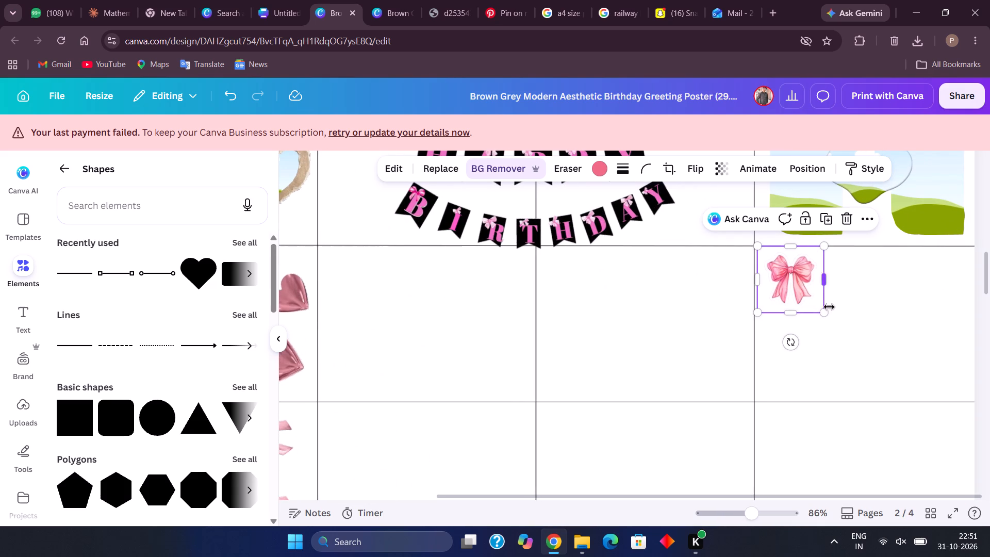
left_click(824, 315)
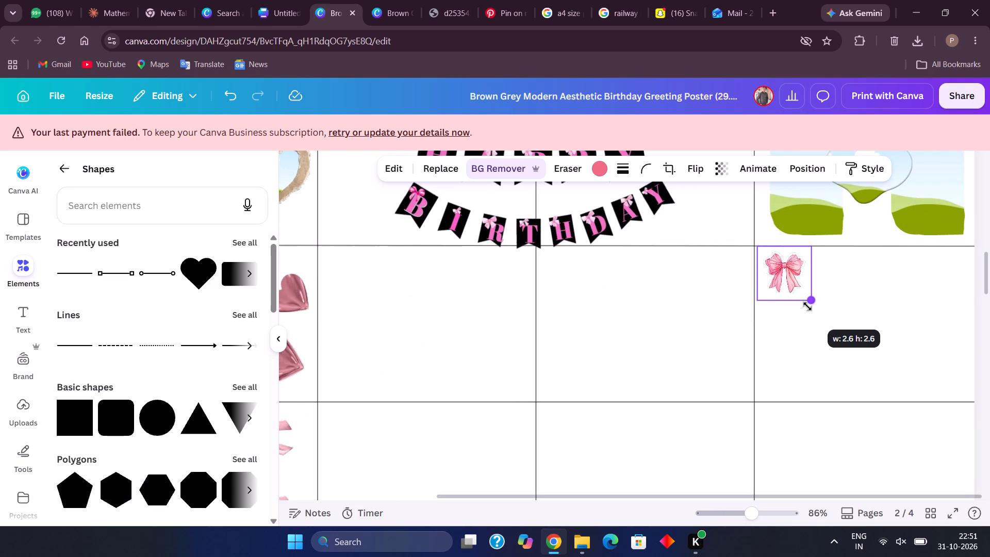
Duplicate the pink bow on page 2 and place the copy level with the original, just to its right in the same cell.
scroll(820, 313, "down", 1)
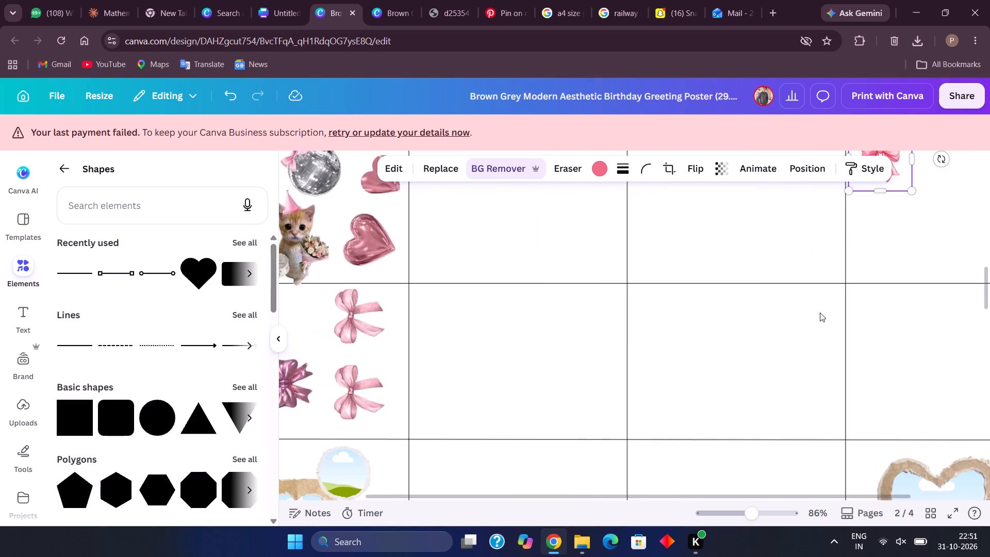
scroll(820, 313, "up", 2)
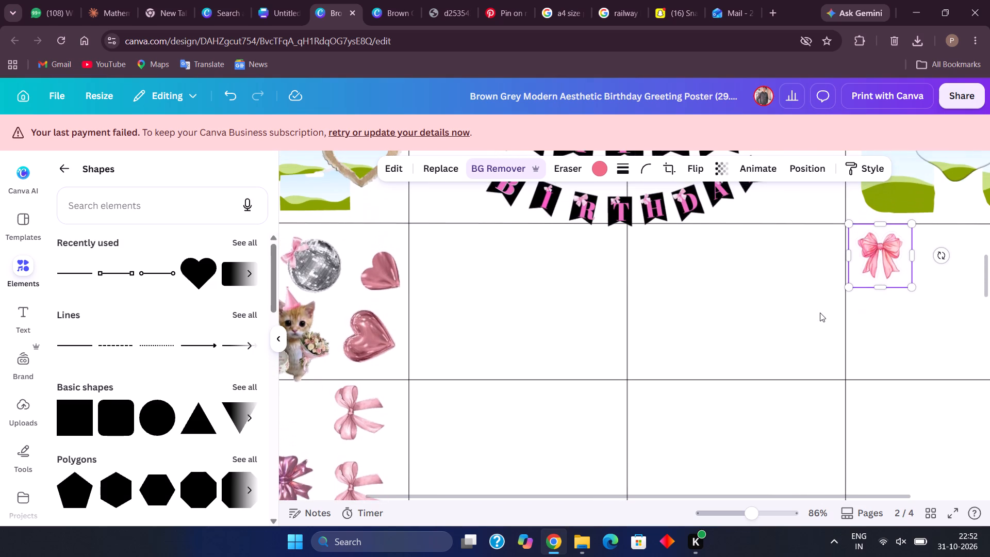
scroll(820, 313, "up", 1)
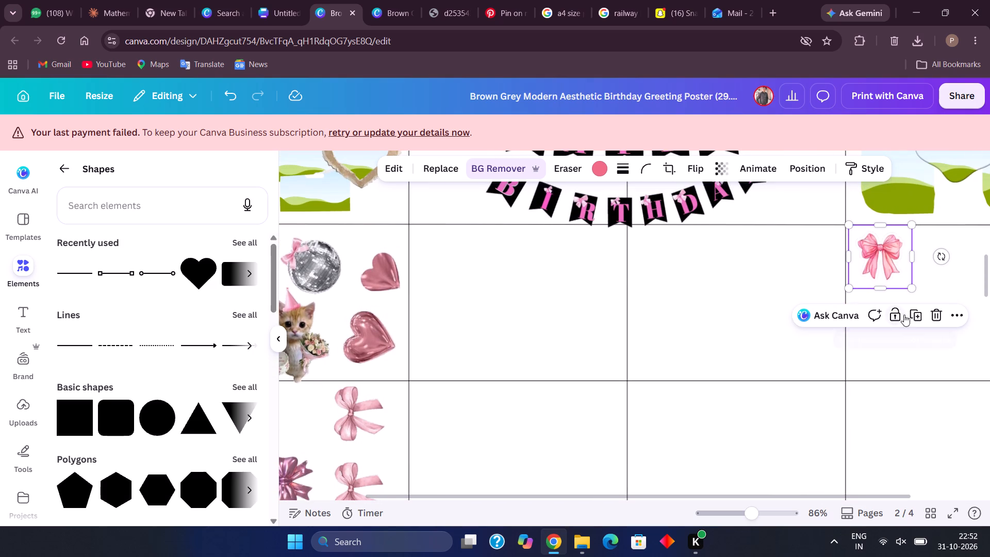
left_click(910, 315)
scroll(834, 328, "left", 3)
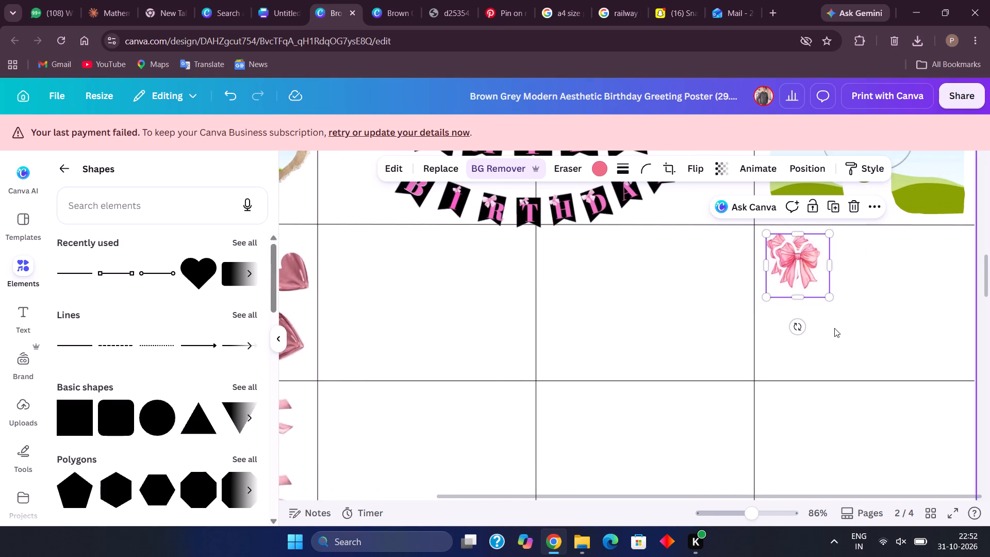
left_click_drag(812, 274, 852, 267)
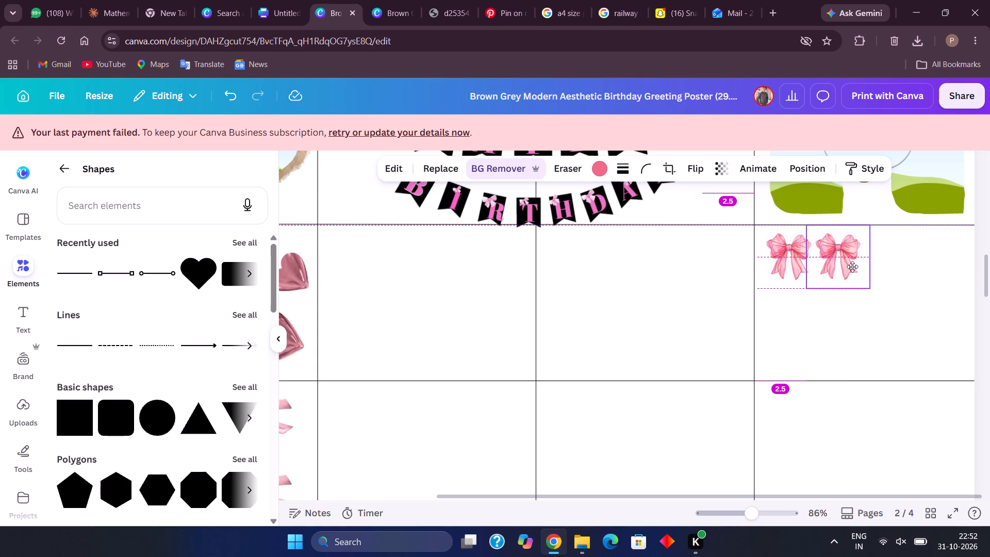
left_click_drag(852, 267, 857, 267)
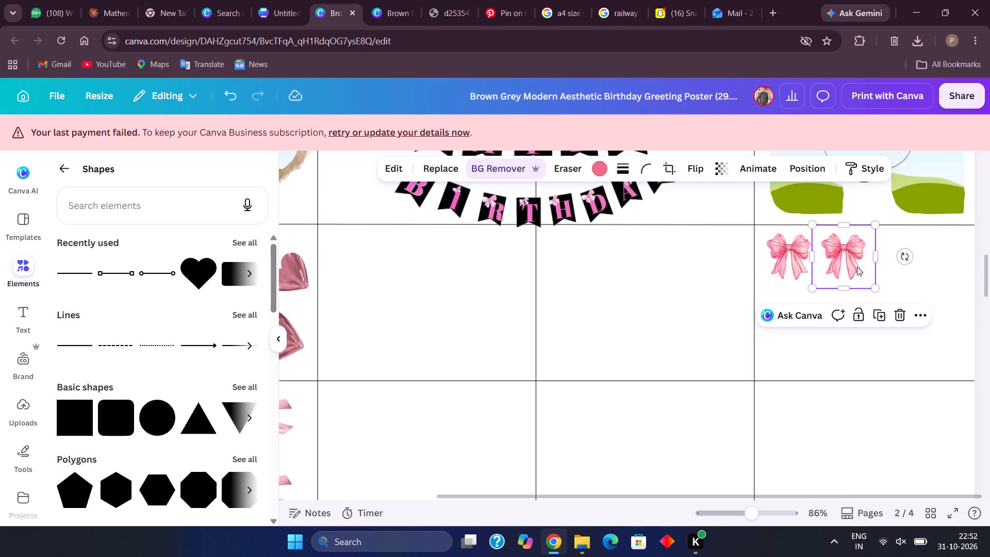
Switch to the three-page poster design and select the small heart sticker inside page 2's sticker group.
left_click(510, 0)
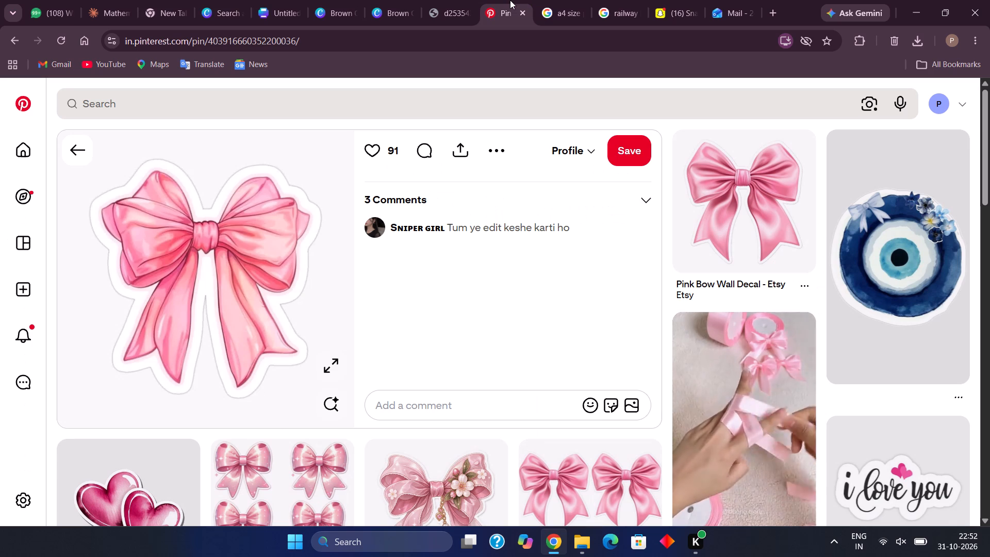
left_click(412, 0)
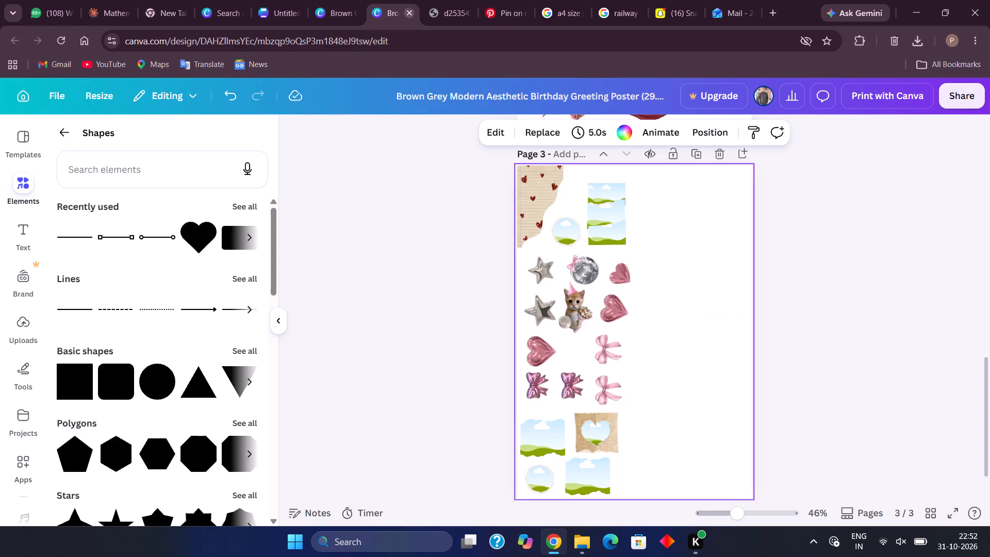
scroll(659, 375, "down", 3)
scroll(659, 375, "up", 8)
scroll(659, 375, "down", 2)
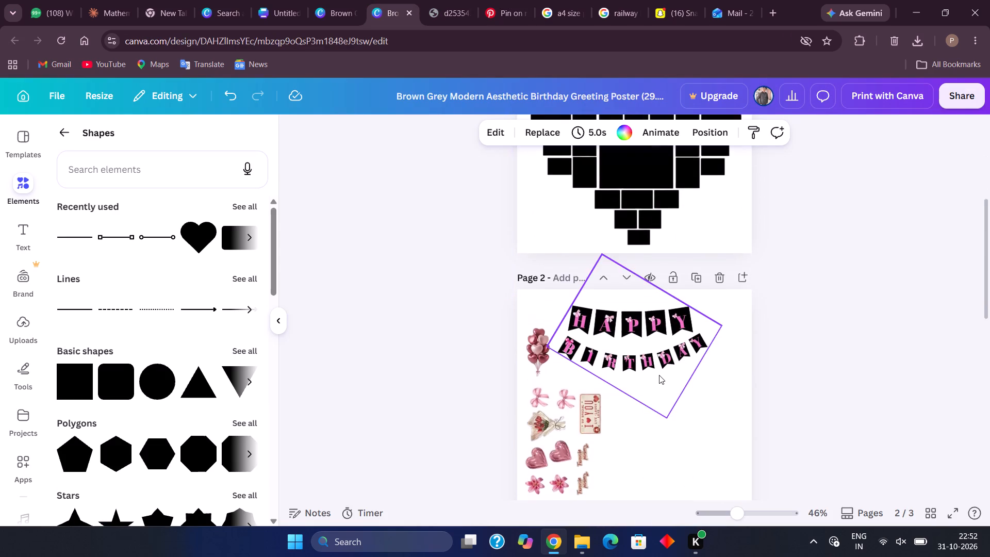
scroll(659, 375, "down", 2)
left_click(641, 400)
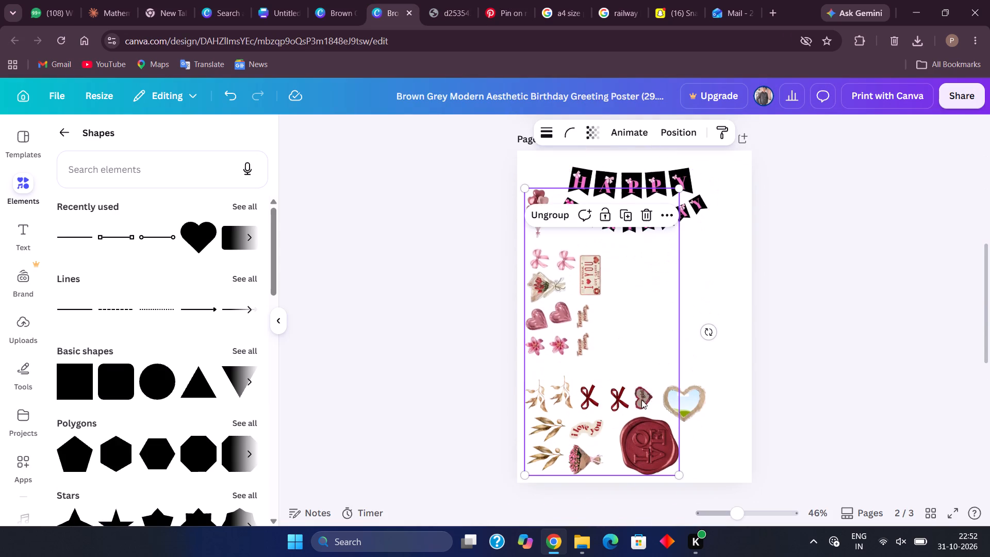
left_click(640, 401)
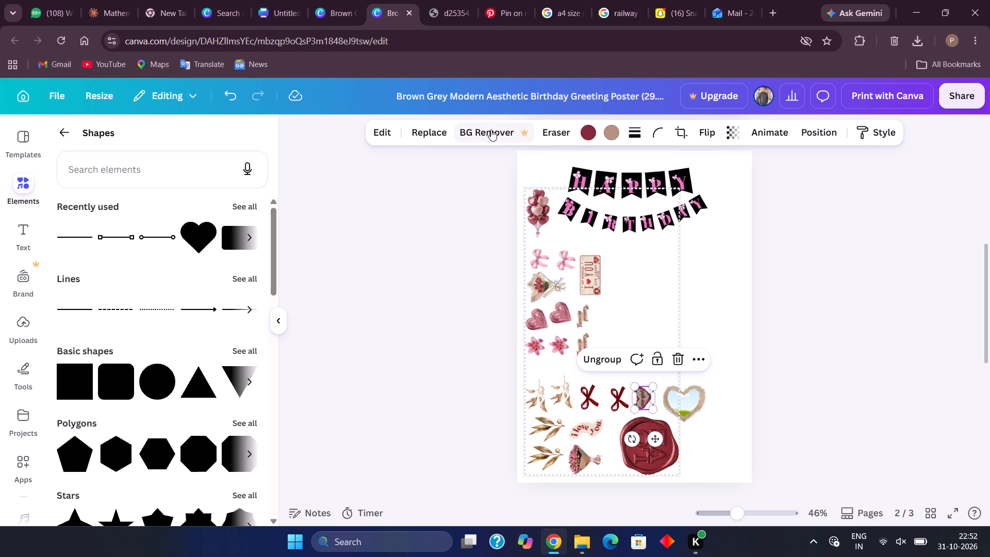
Return to the four-page poster design and remove the background of the "my girl" heart sticker on page 3.
left_click(326, 0)
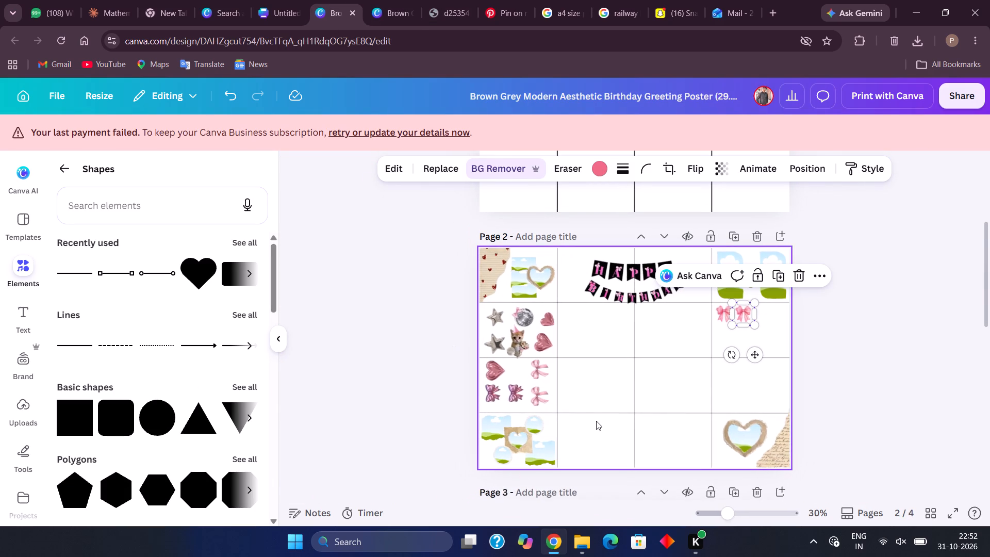
scroll(595, 420, "up", 3)
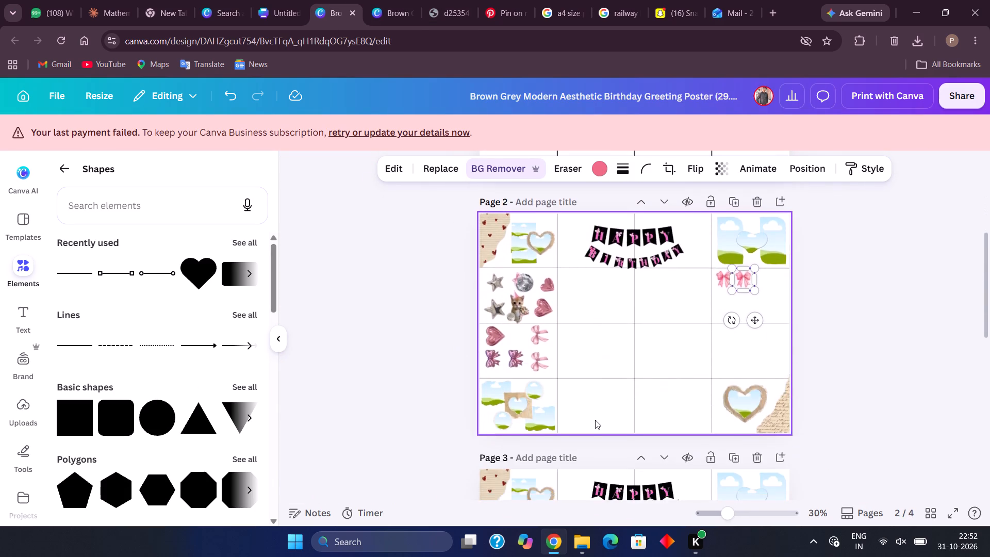
scroll(595, 420, "up", 2)
scroll(595, 420, "down", 3)
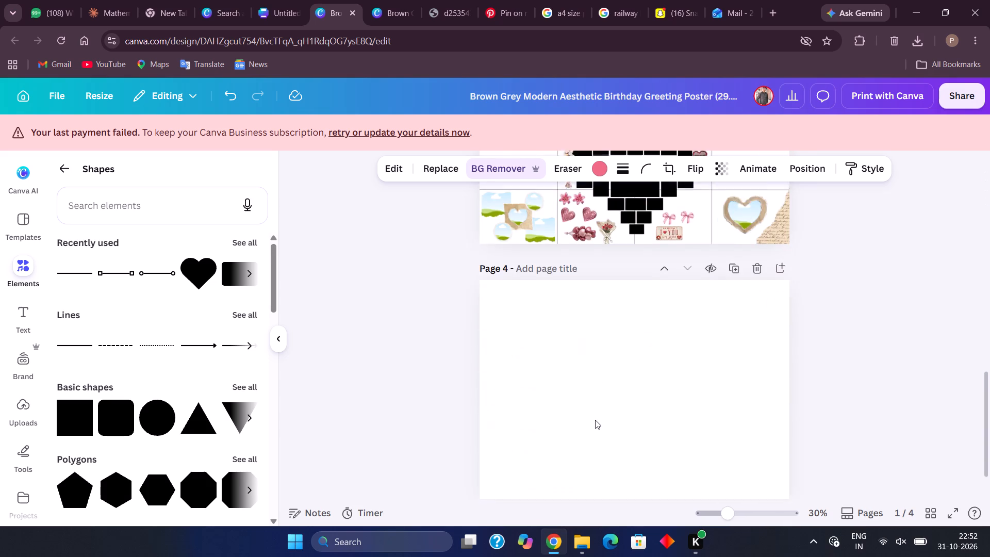
scroll(595, 420, "down", 1)
scroll(595, 420, "up", 1)
scroll(665, 303, "up", 1)
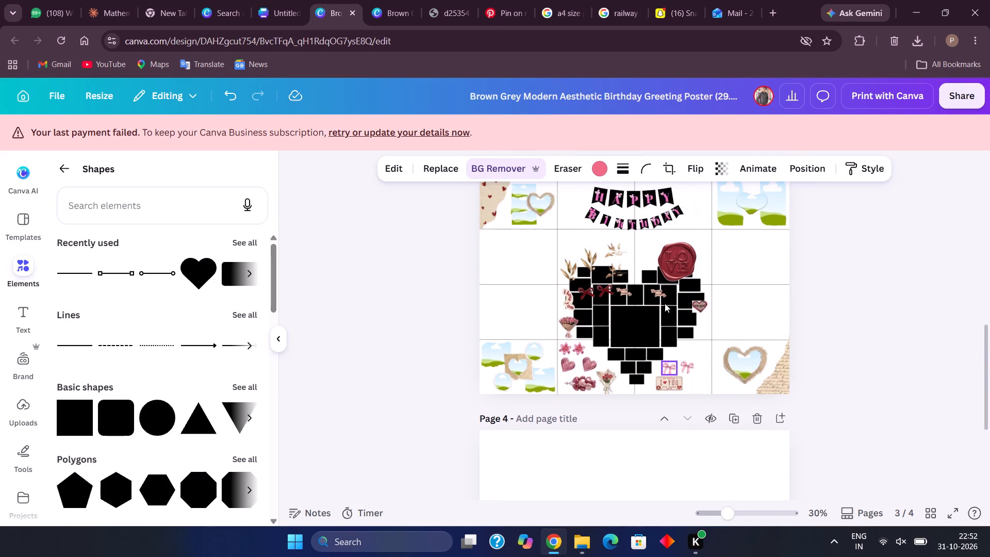
scroll(665, 303, "up", 1)
left_click(699, 307)
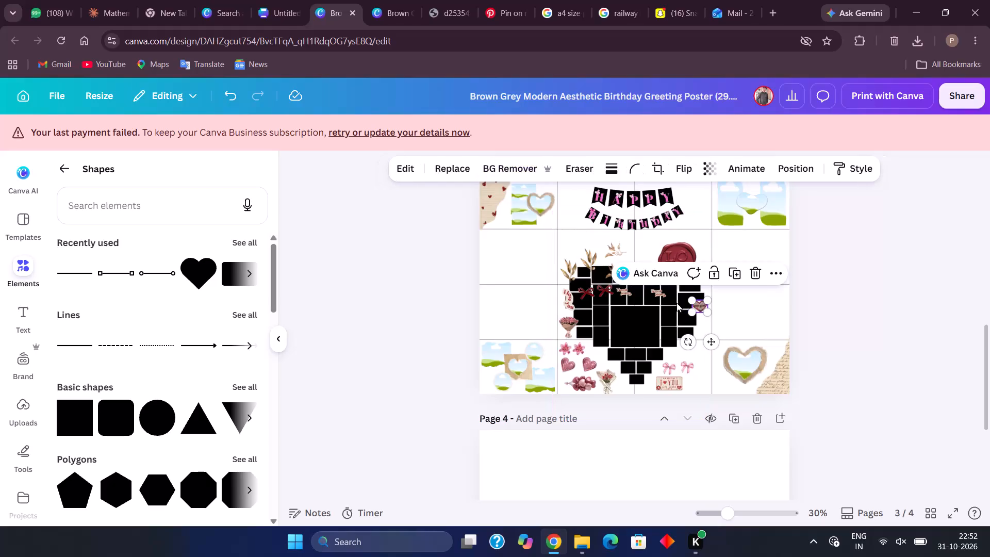
left_click(521, 176)
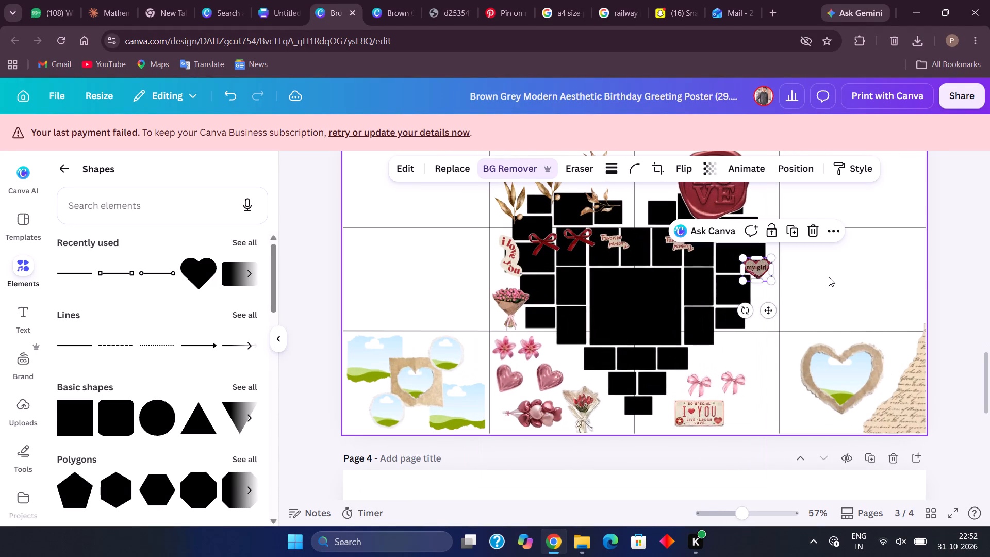
left_click(829, 277)
Examine the "my girl" heart and the sticker layouts on pages 2 to 4, comparing with page 2 of the three-page design.
scroll(829, 277, "left", 1)
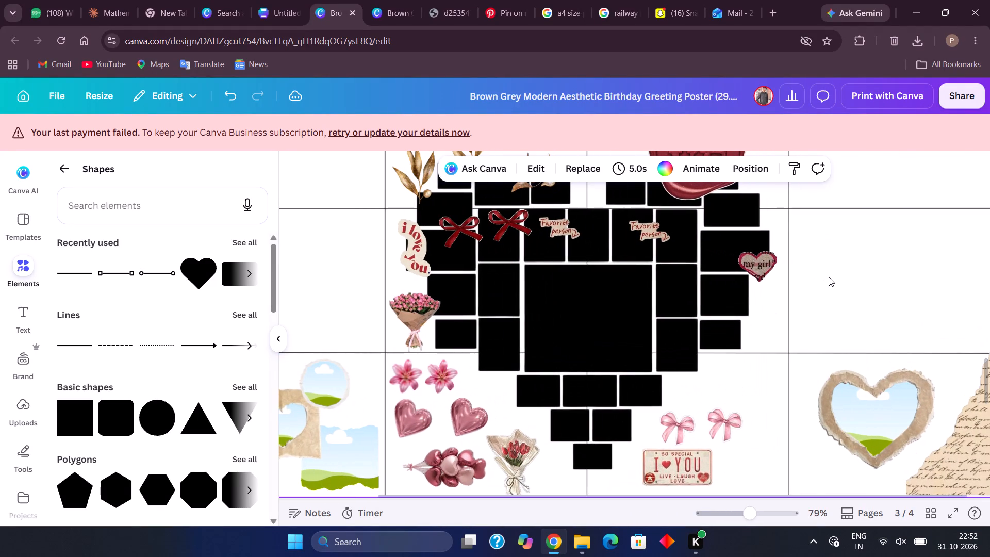
scroll(829, 277, "left", 1)
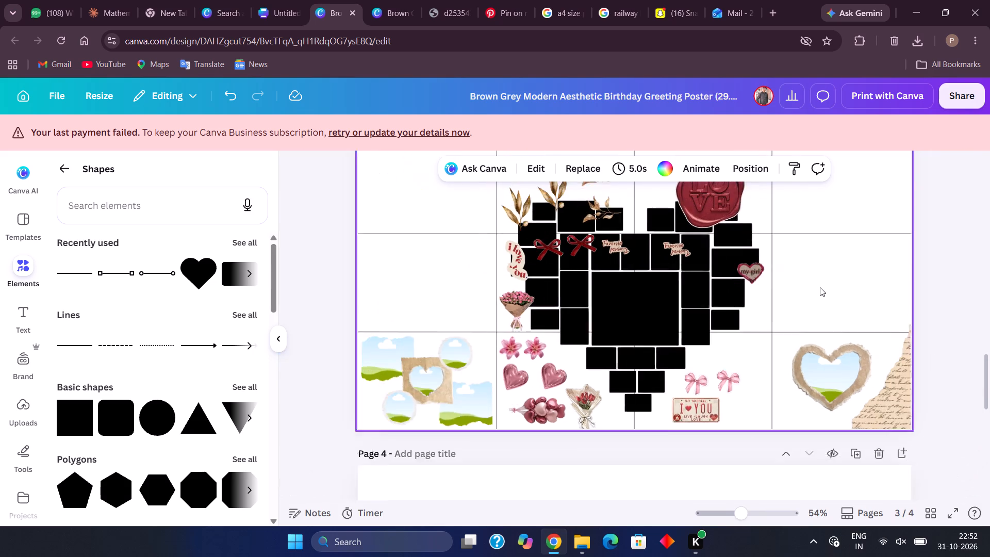
scroll(820, 287, "up", 3)
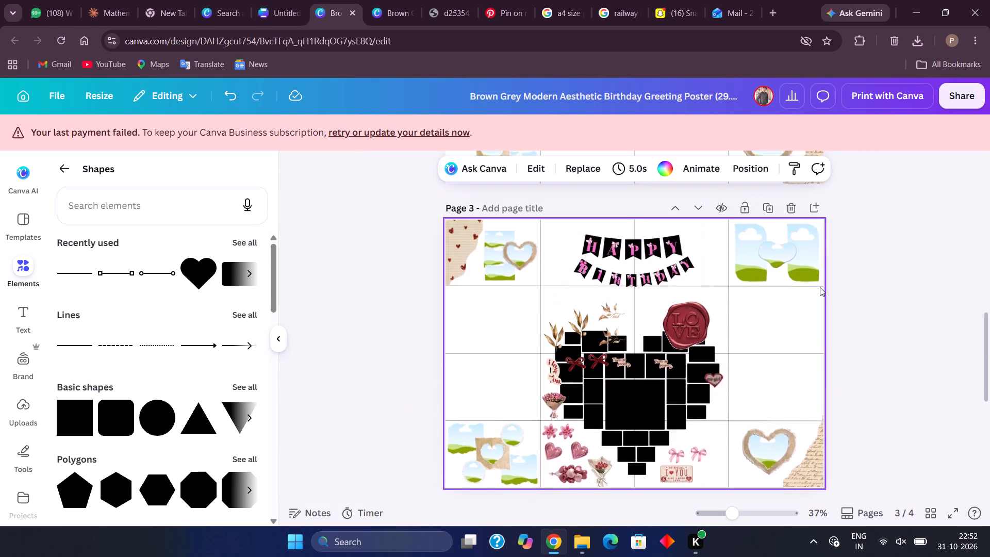
scroll(820, 287, "up", 4)
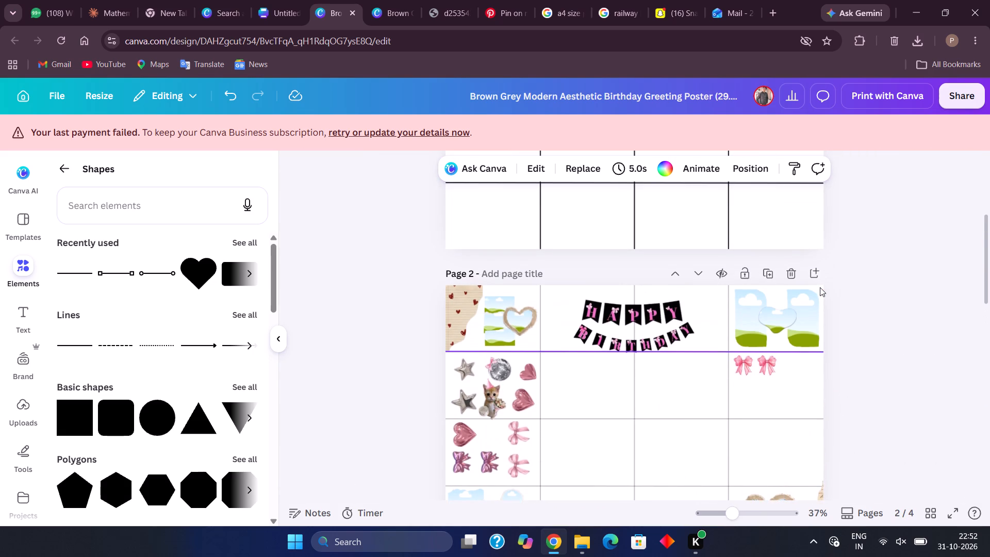
scroll(820, 287, "up", 1)
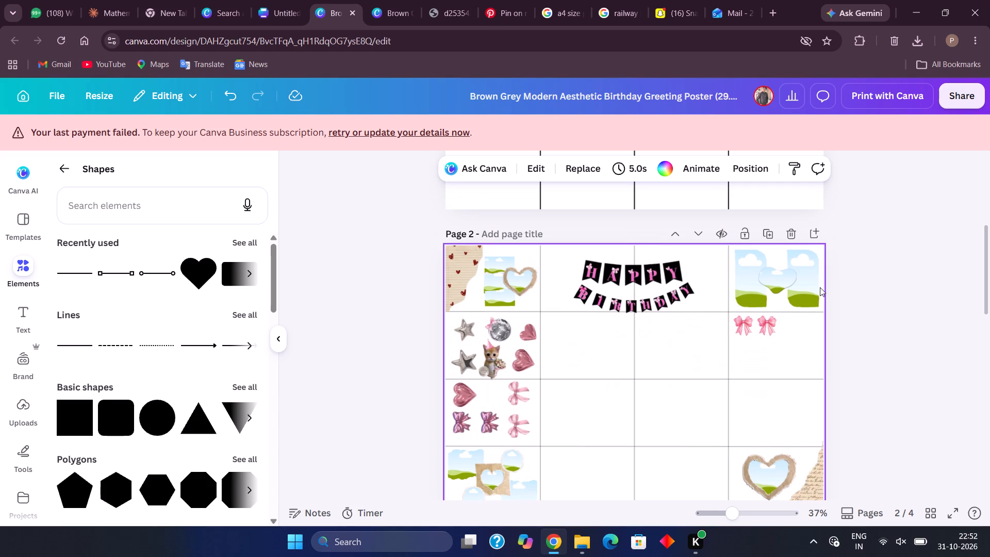
scroll(820, 287, "up", 1)
left_click(398, 0)
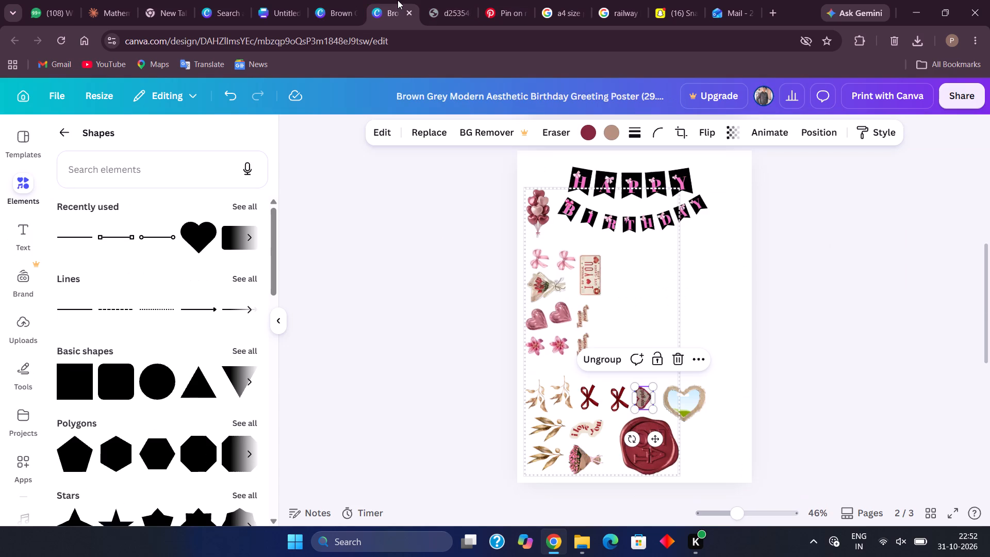
left_click(334, 0)
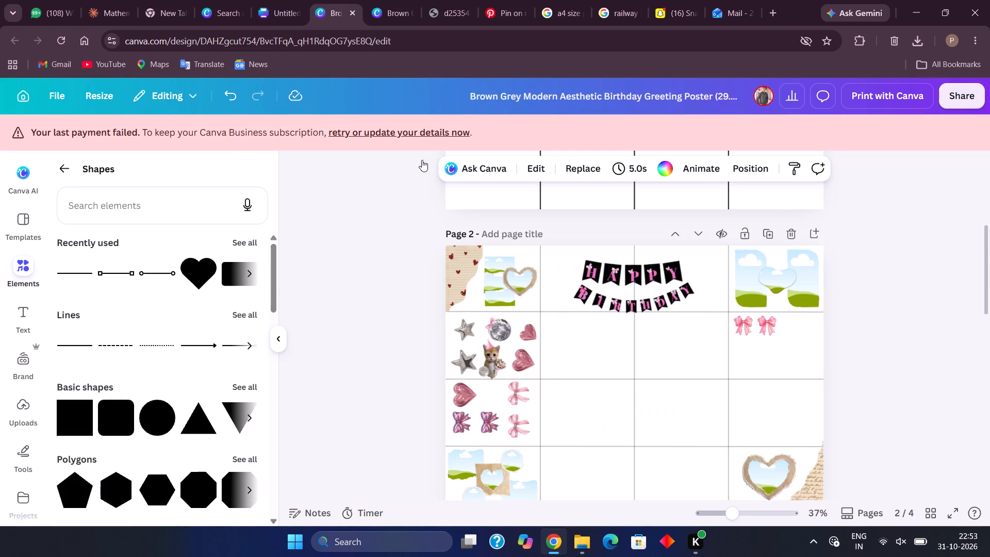
scroll(420, 286, "down", 3)
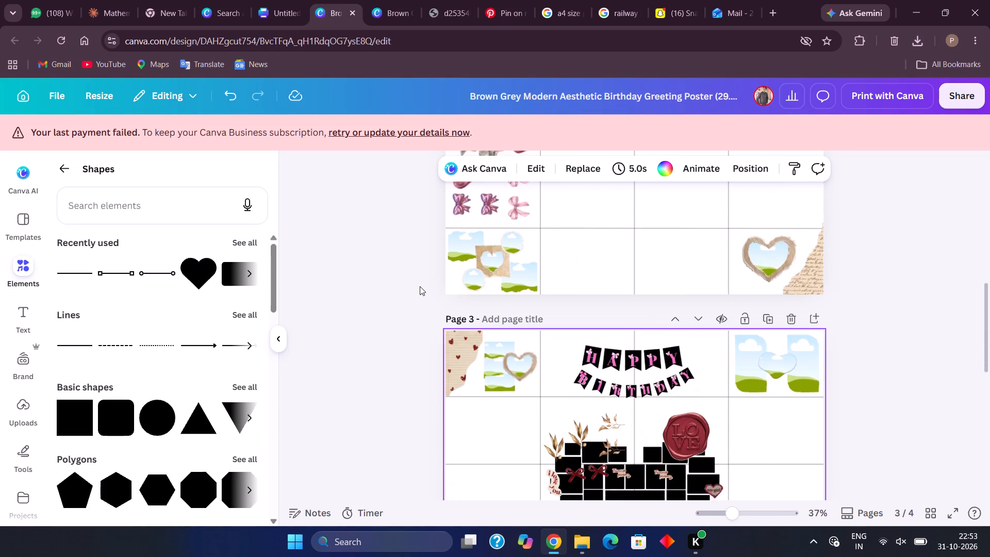
scroll(420, 286, "down", 4)
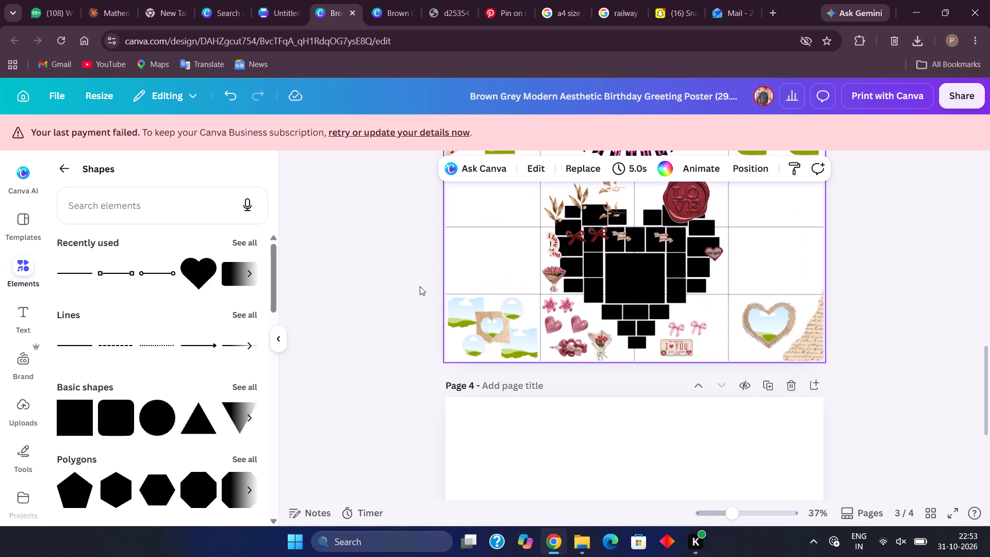
scroll(420, 286, "up", 2)
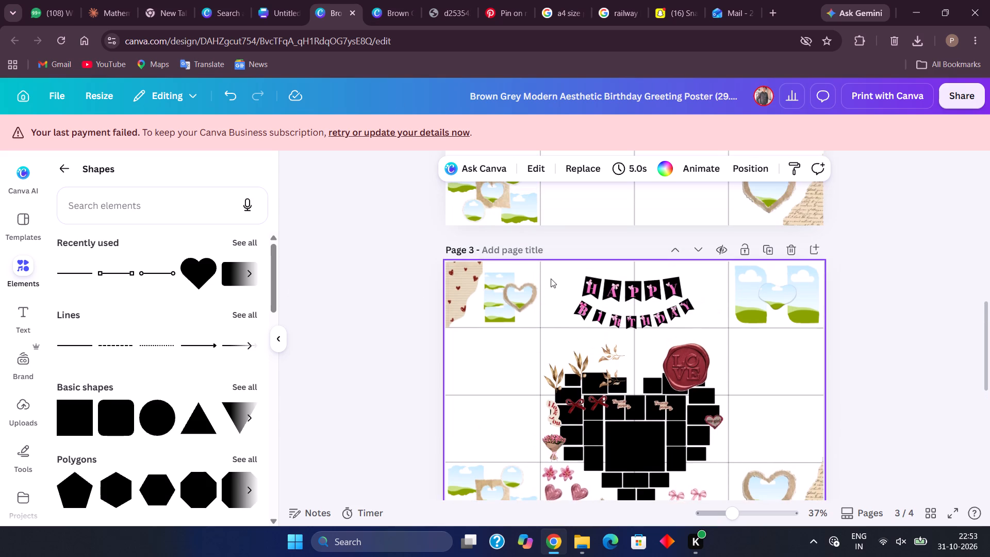
right_click(551, 278)
scroll(551, 278, "up", 2)
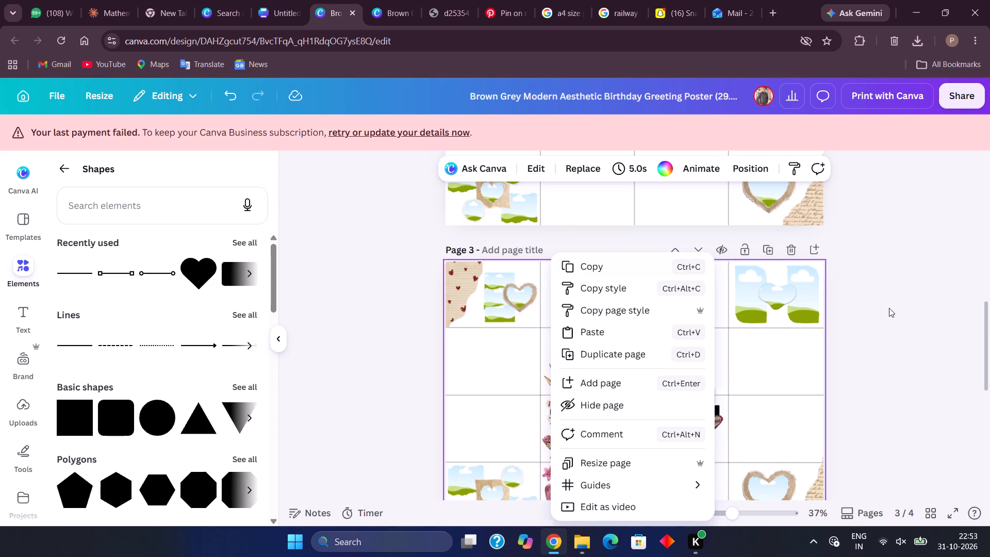
left_click(889, 308)
scroll(889, 308, "down", 6)
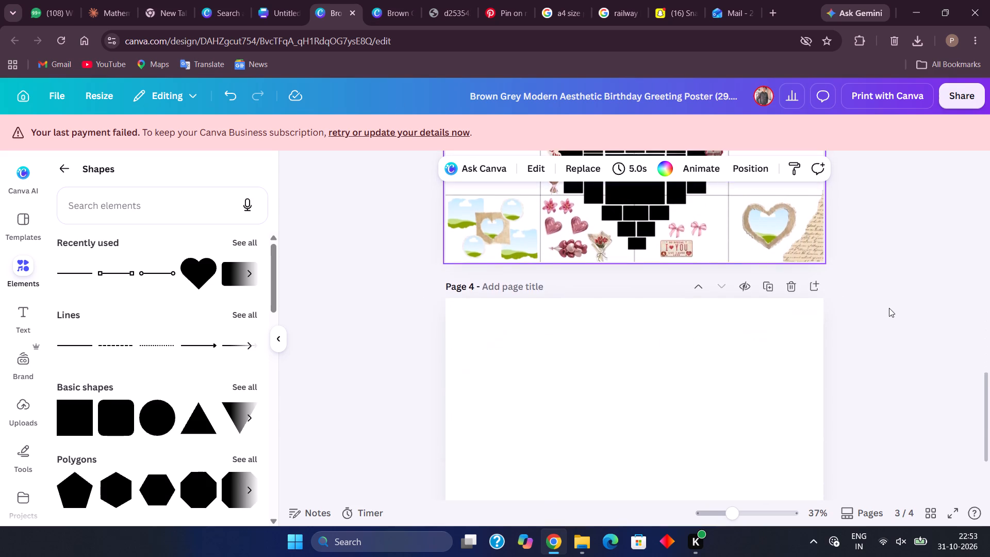
scroll(889, 308, "up", 1)
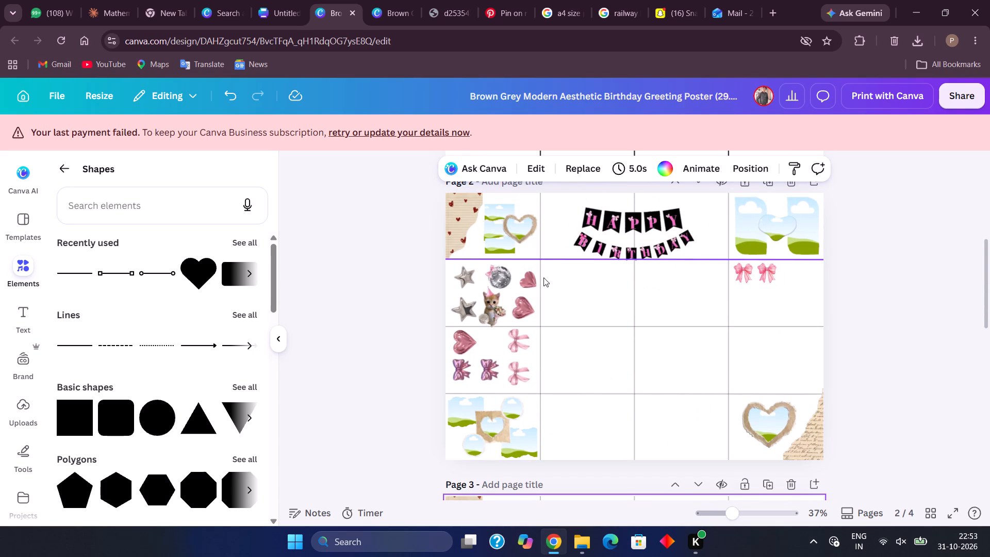
Switch to Pinterest, go back to the sticker collage pin and open the pin of its hugging white and brown bears sticker.
left_click(499, 4)
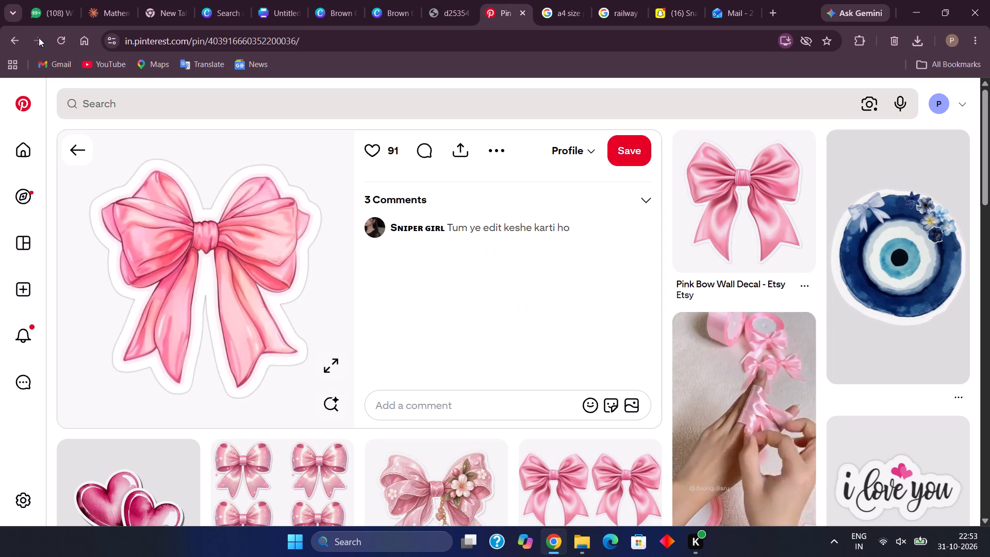
left_click(11, 40)
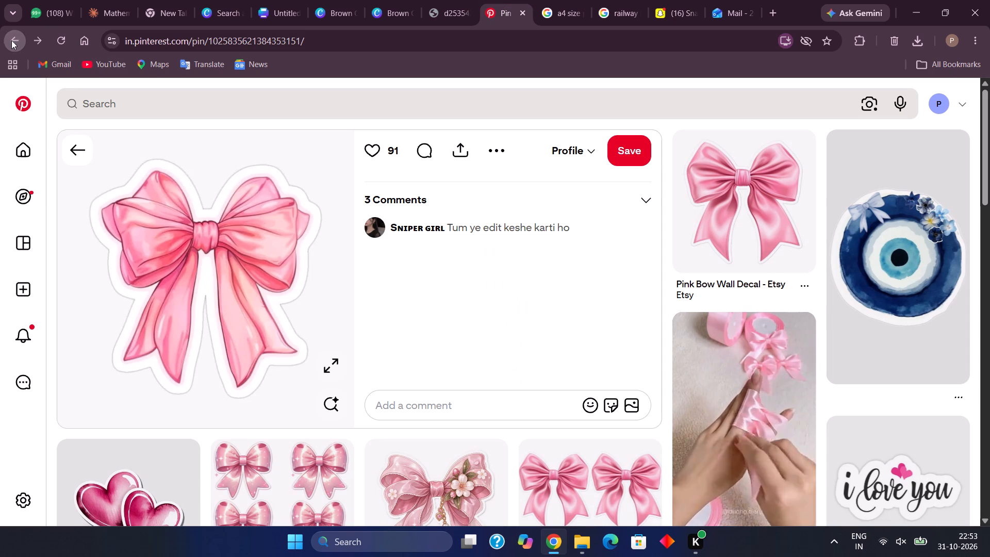
left_click(11, 40)
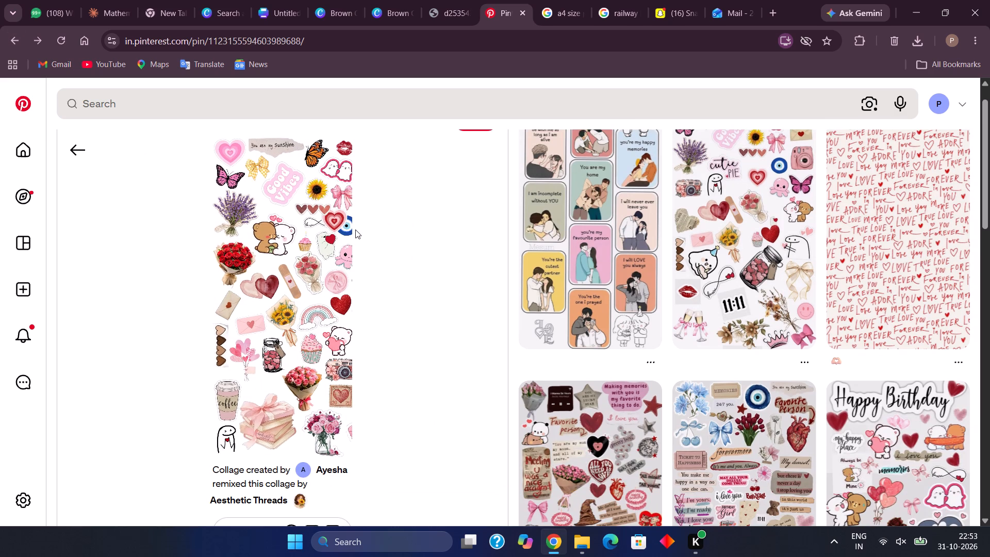
left_click(344, 231)
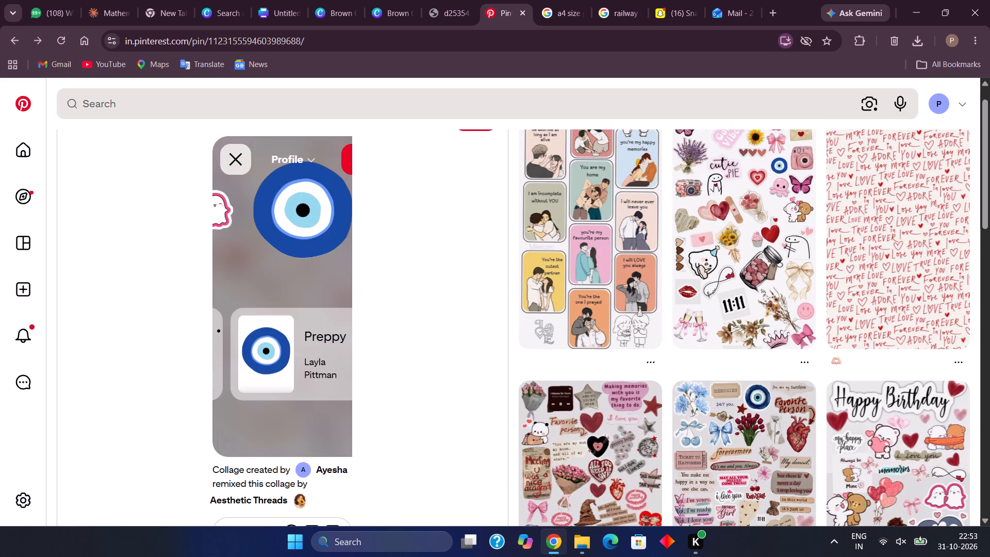
scroll(294, 363, "left", 1)
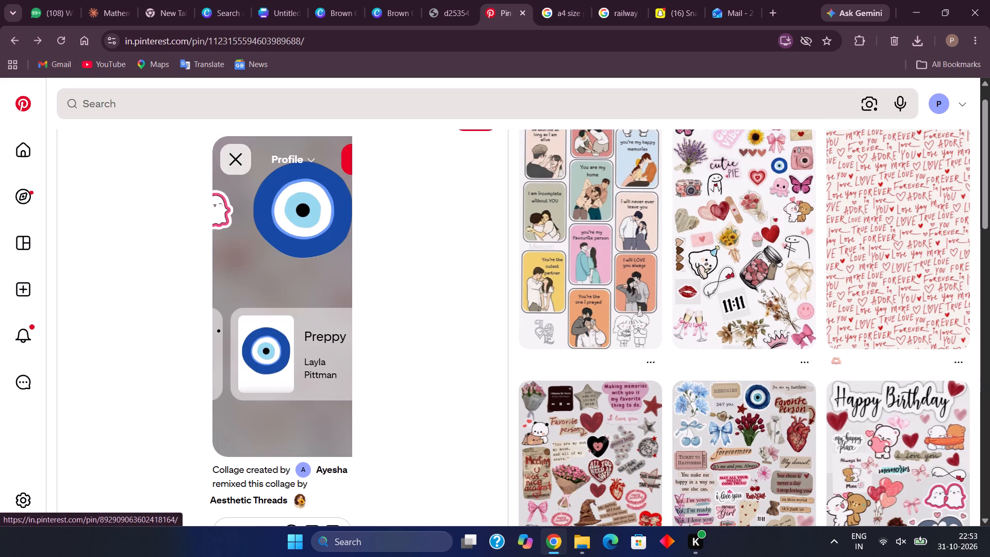
right_click(312, 284)
left_click(308, 282)
left_click_drag(308, 282, 203, 285)
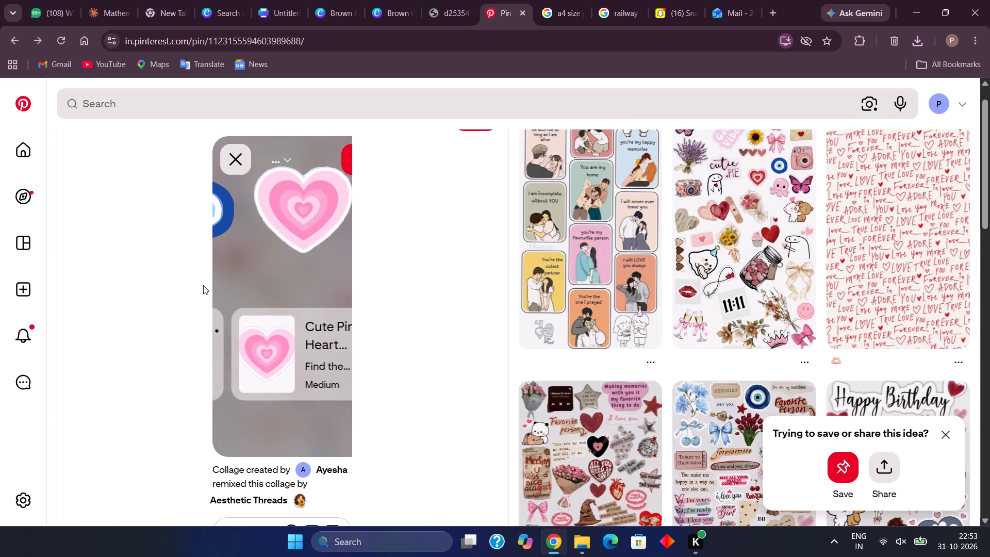
left_click_drag(282, 283, 270, 285)
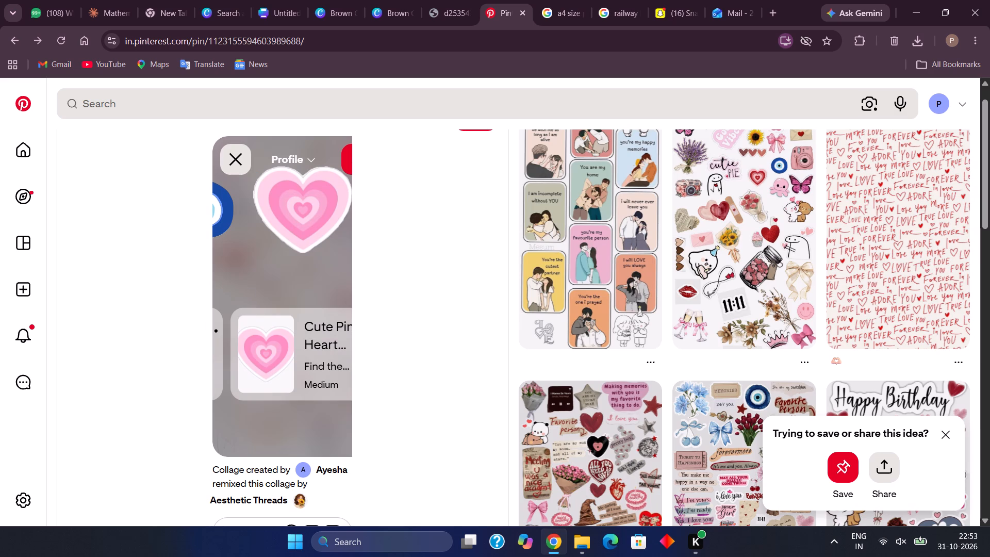
left_click_drag(270, 285, 59, 297)
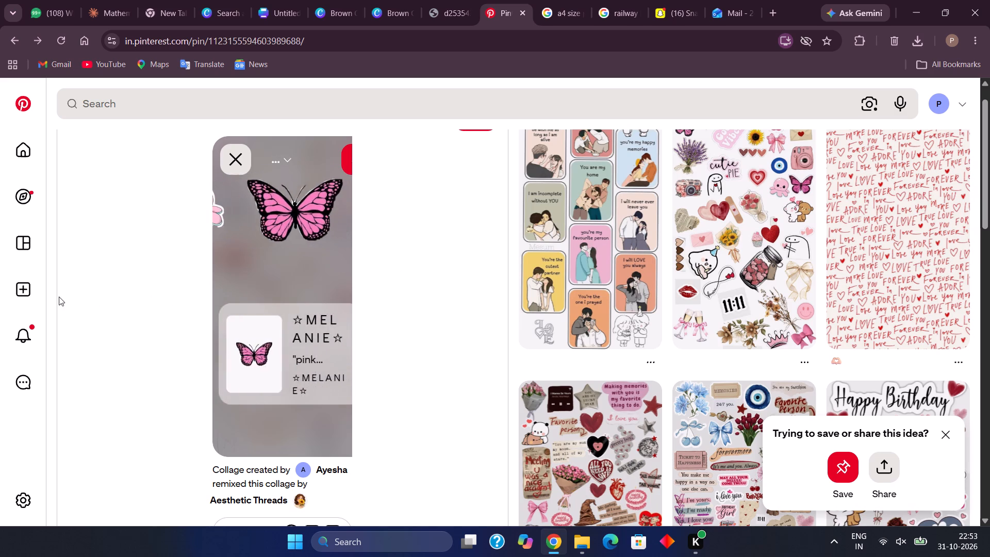
left_click_drag(59, 297, 1, 321)
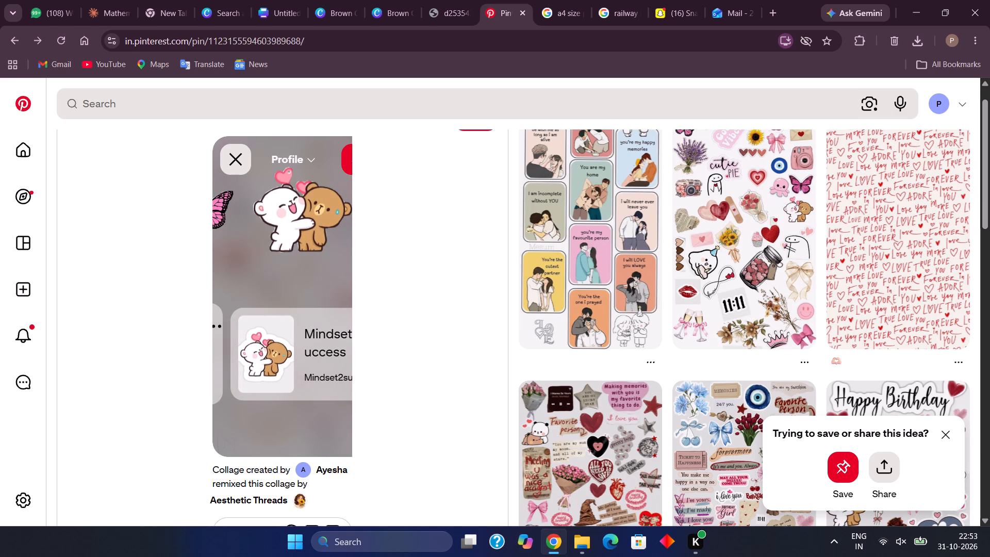
left_click(308, 219)
left_click(278, 358)
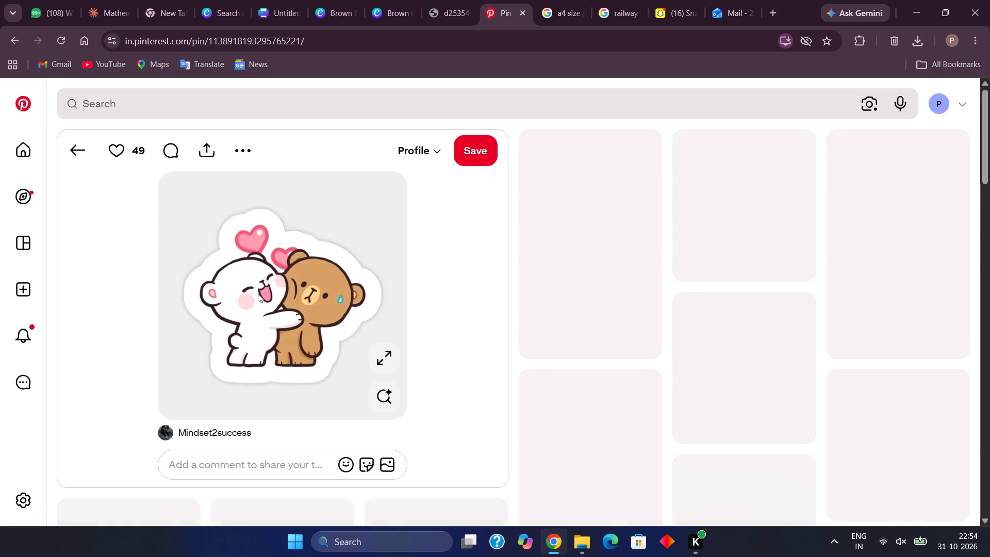
Look through the related sticker pins around the hugging white and brown bears pin for suitable designs.
scroll(285, 226, "down", 1)
scroll(285, 226, "up", 1)
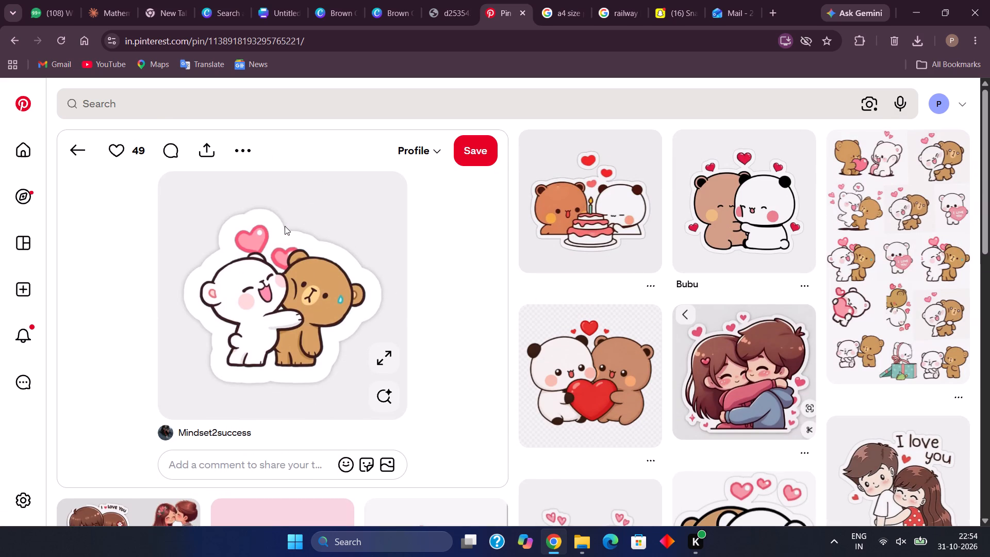
scroll(285, 226, "up", 1)
scroll(285, 226, "down", 3)
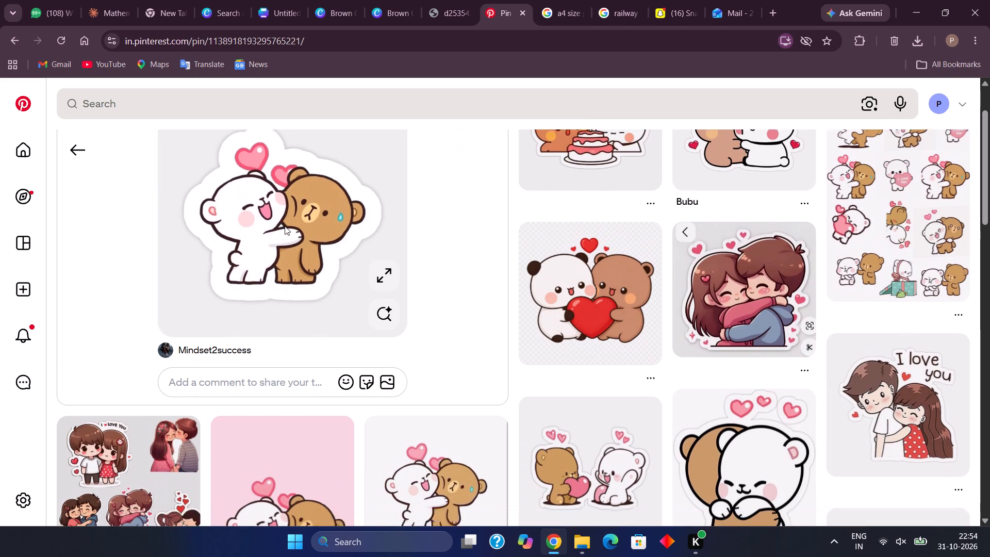
scroll(285, 226, "down", 3)
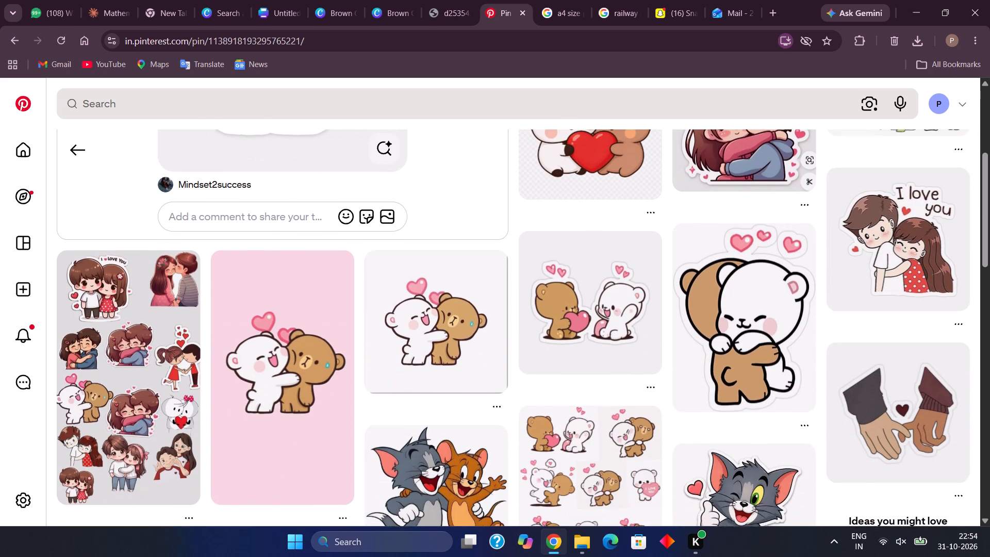
scroll(285, 226, "down", 1)
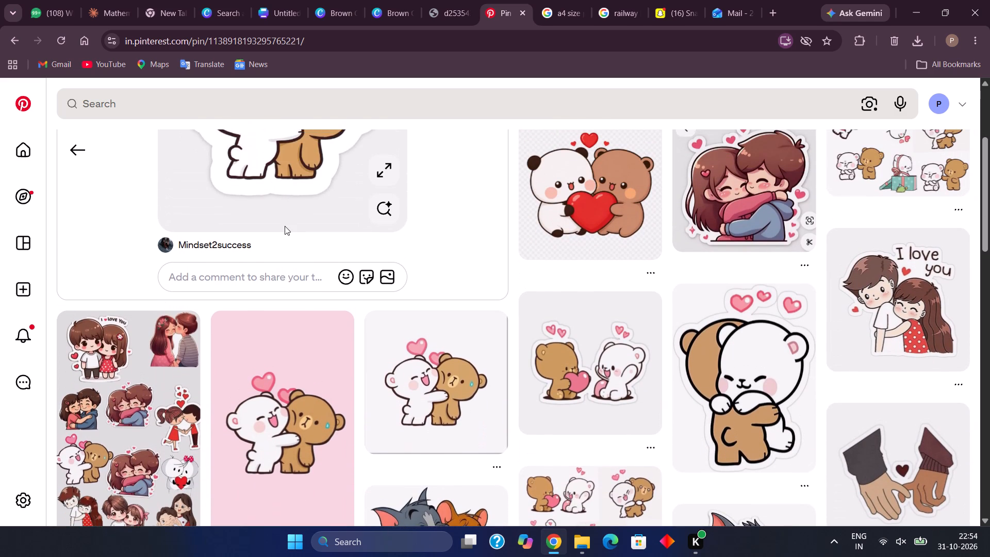
scroll(285, 226, "down", 4)
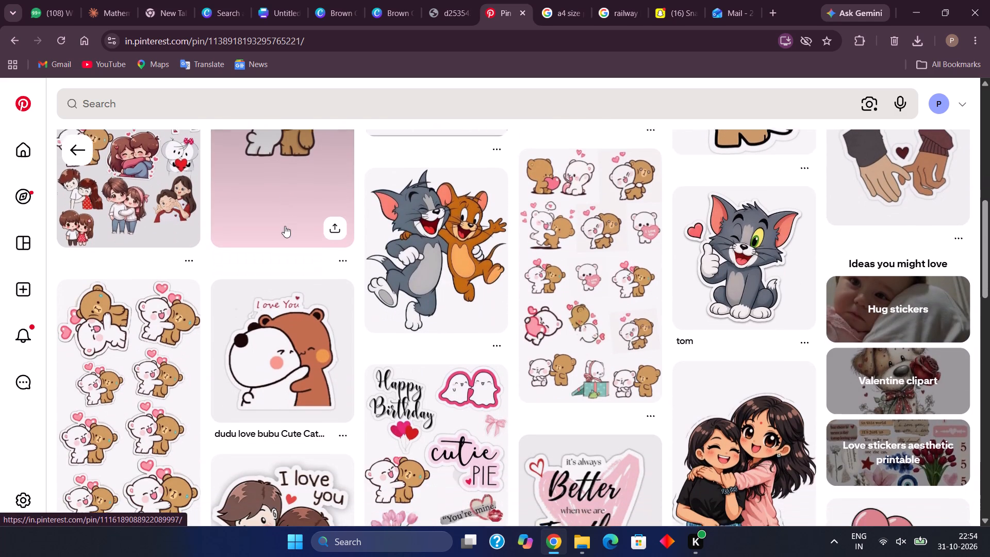
scroll(285, 226, "down", 3)
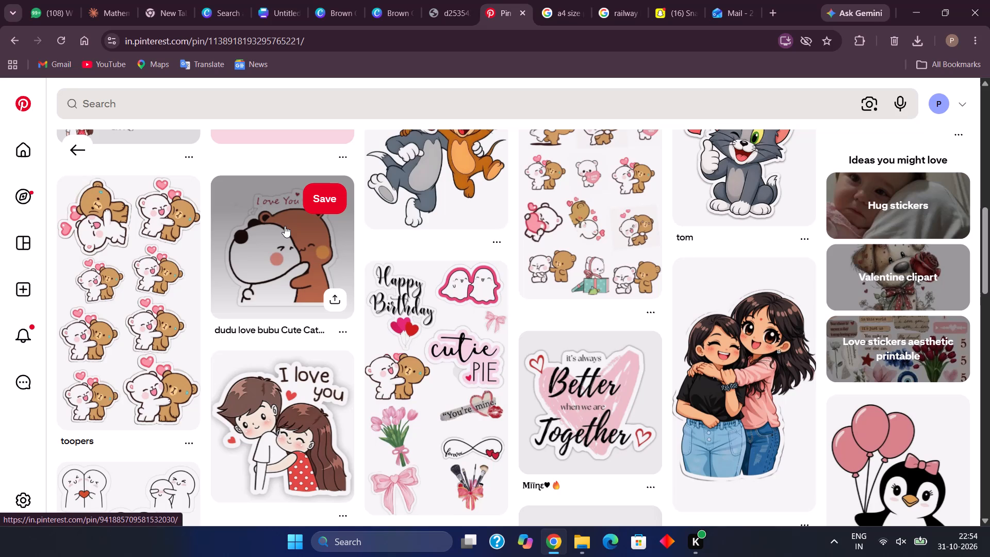
scroll(285, 226, "down", 1)
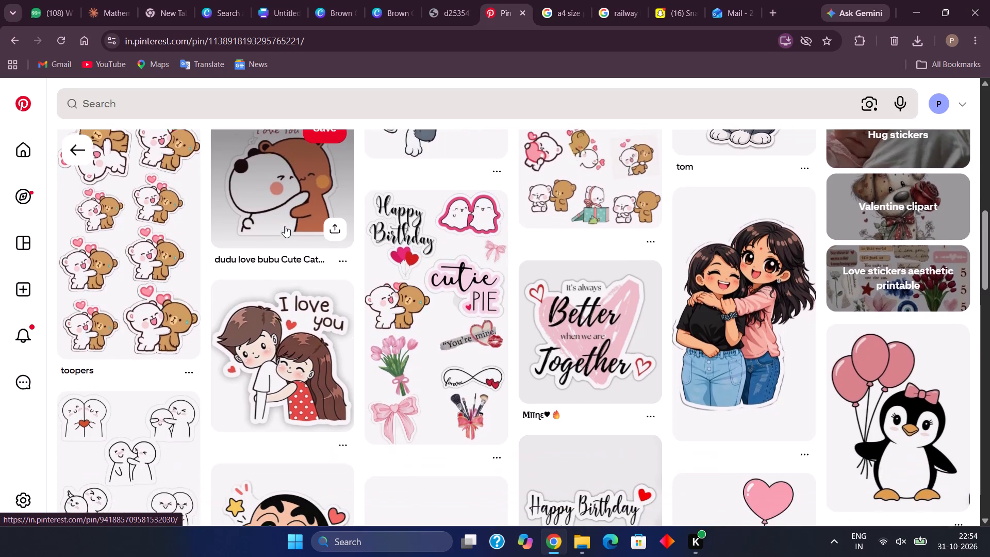
scroll(285, 226, "down", 3)
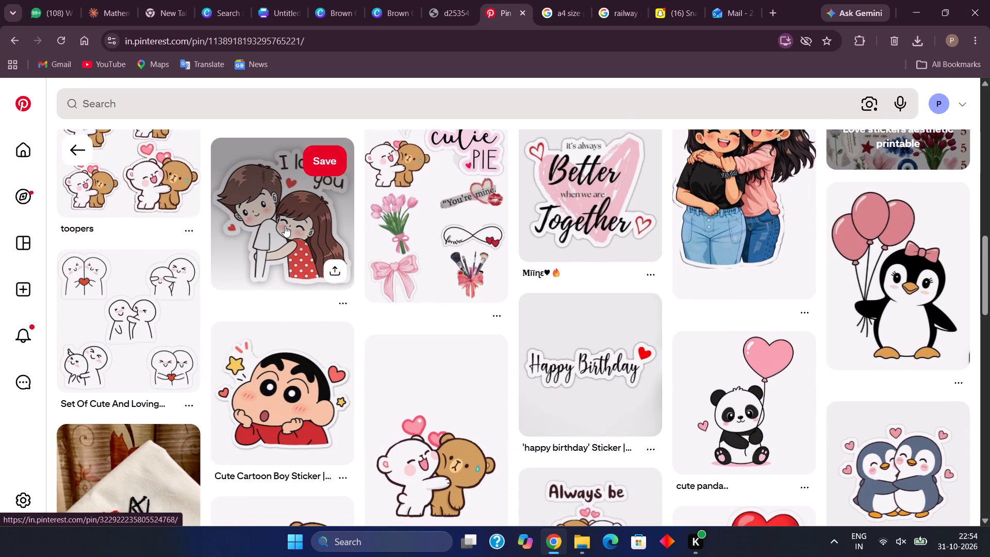
scroll(514, 341, "up", 2)
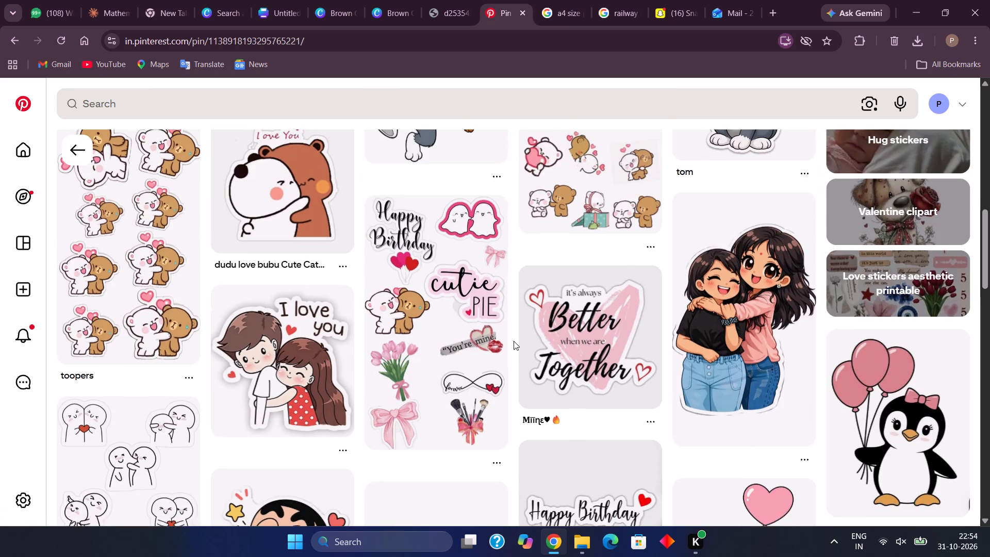
scroll(514, 341, "up", 4)
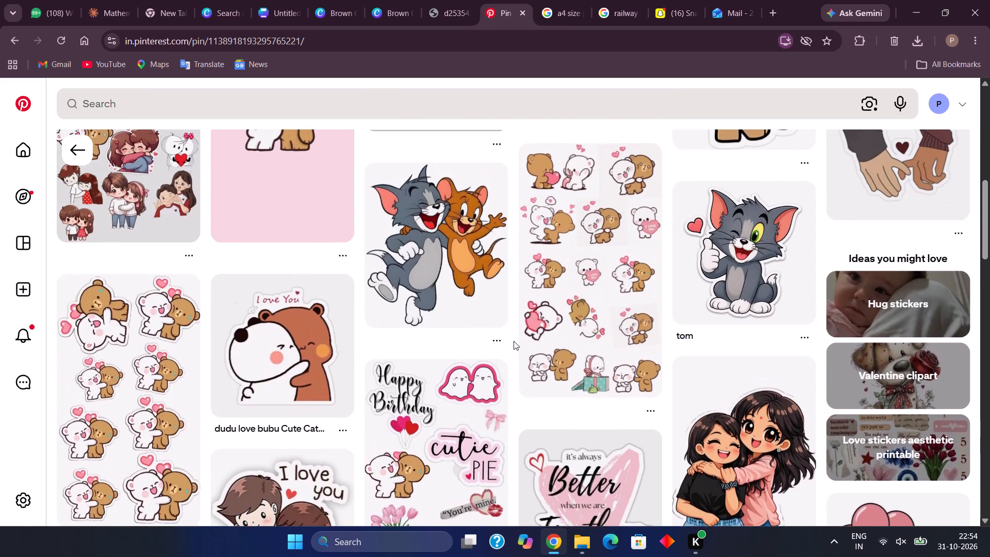
scroll(514, 341, "up", 3)
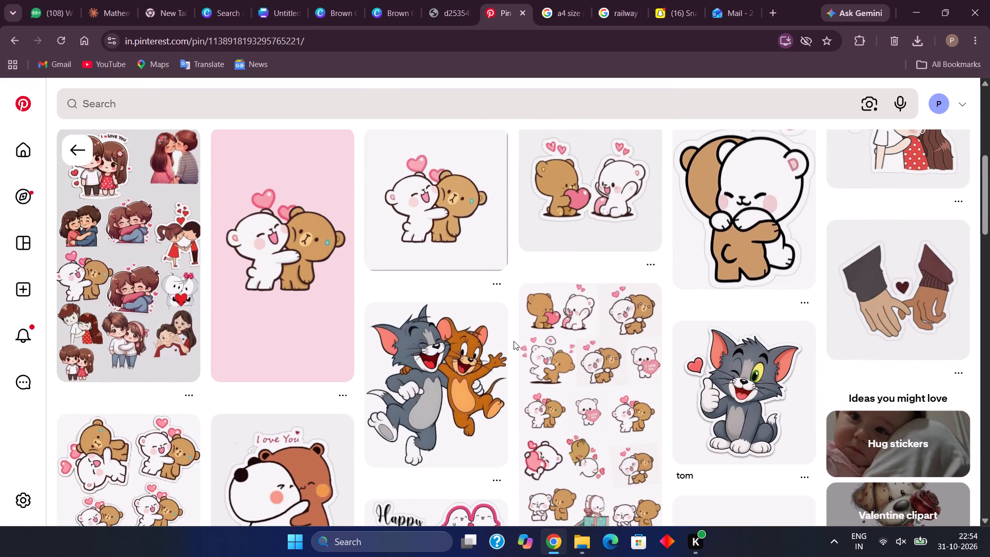
scroll(514, 341, "up", 5)
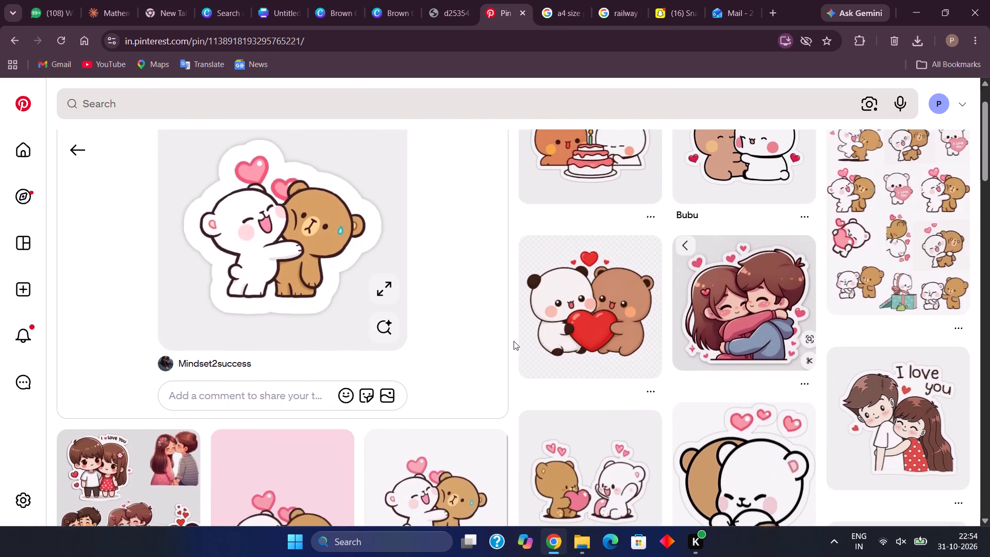
scroll(514, 341, "up", 2)
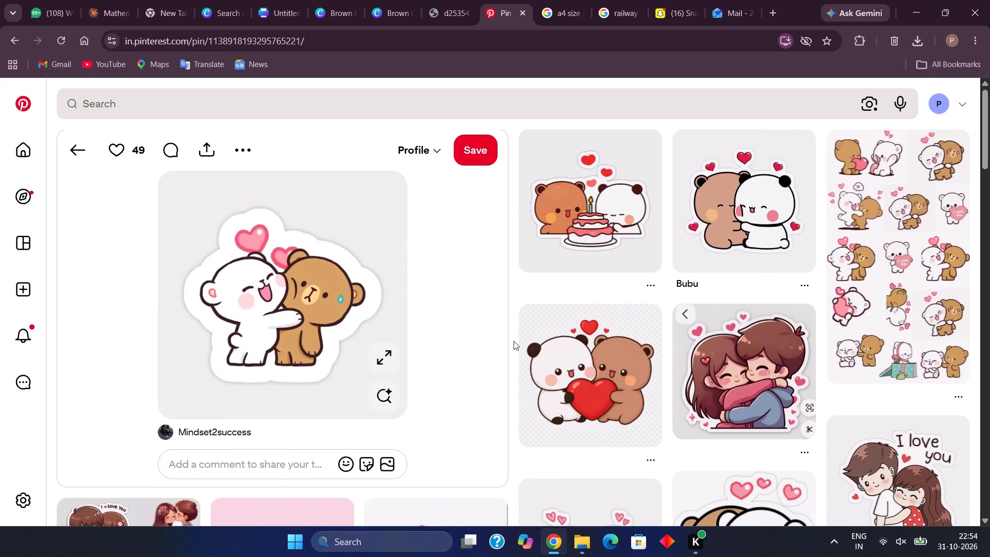
scroll(514, 341, "up", 1)
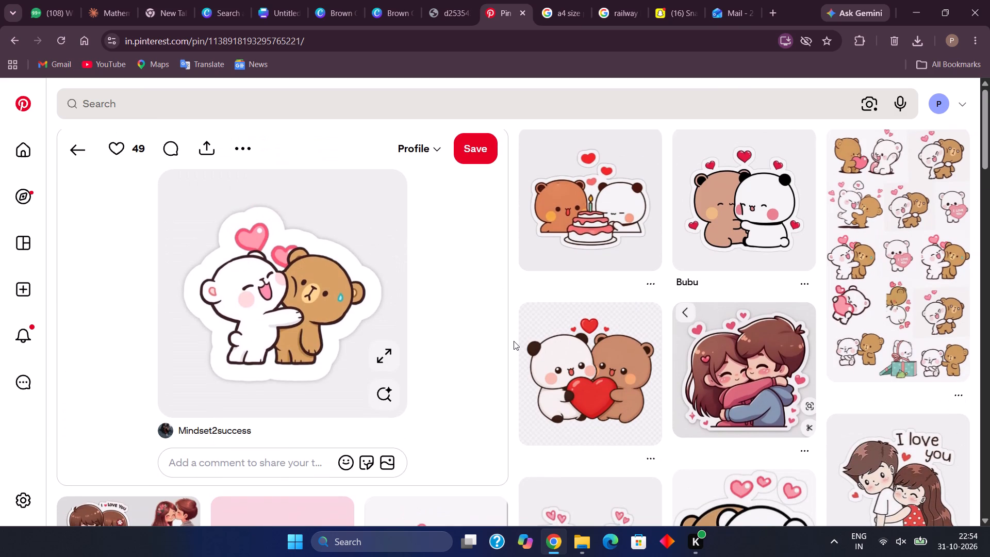
scroll(514, 341, "up", 1)
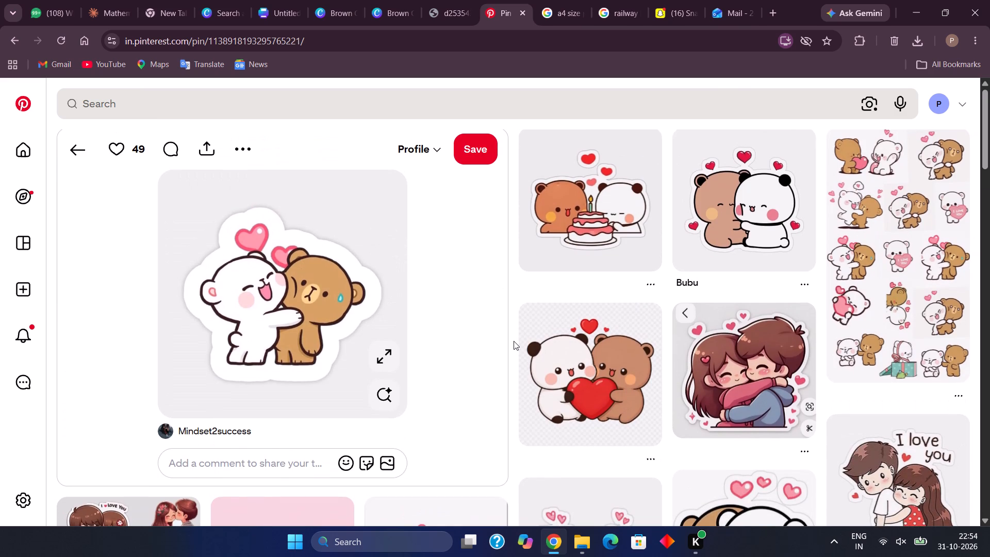
Open the related "Bubu" pin of the hugging brown bear and panda and examine its sticker image.
left_click(741, 237)
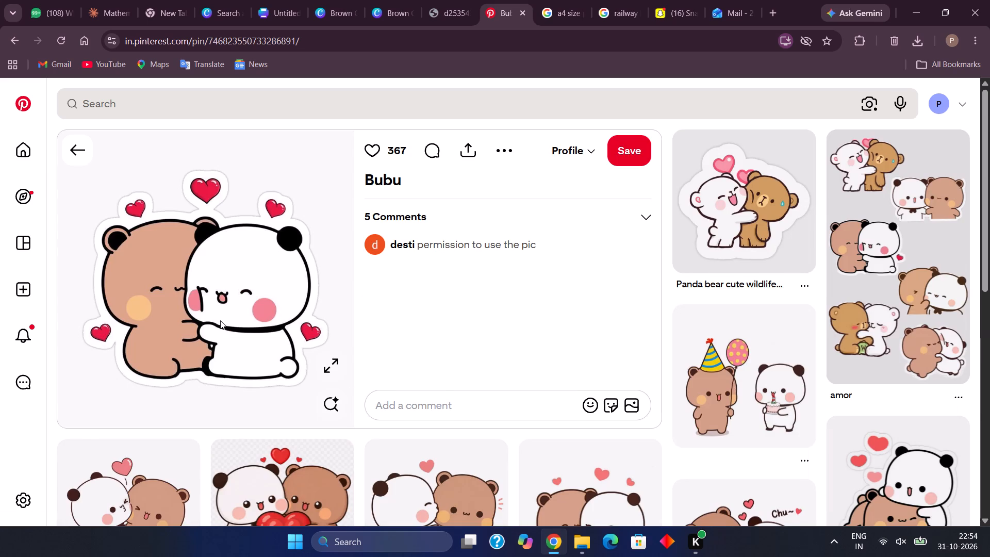
scroll(220, 320, "up", 1)
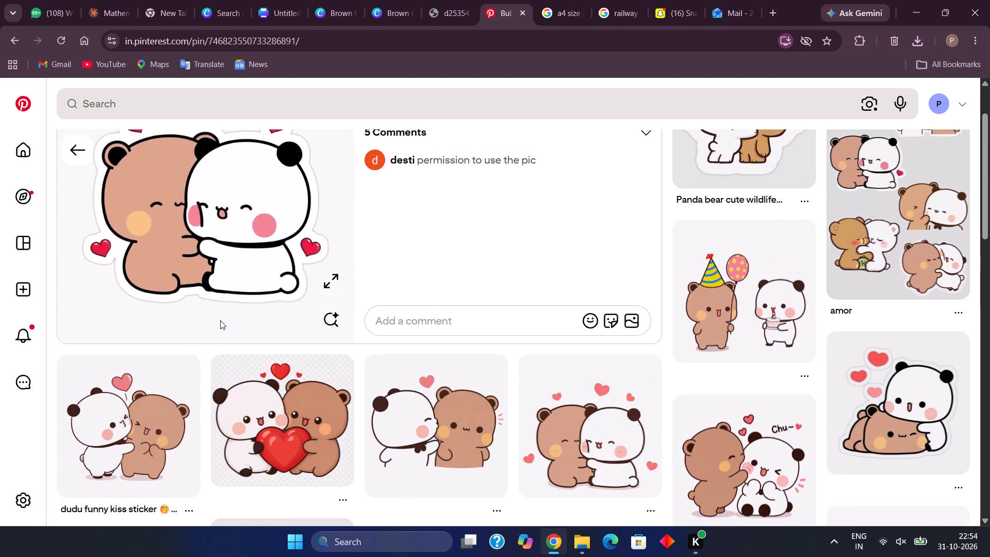
scroll(220, 320, "up", 1)
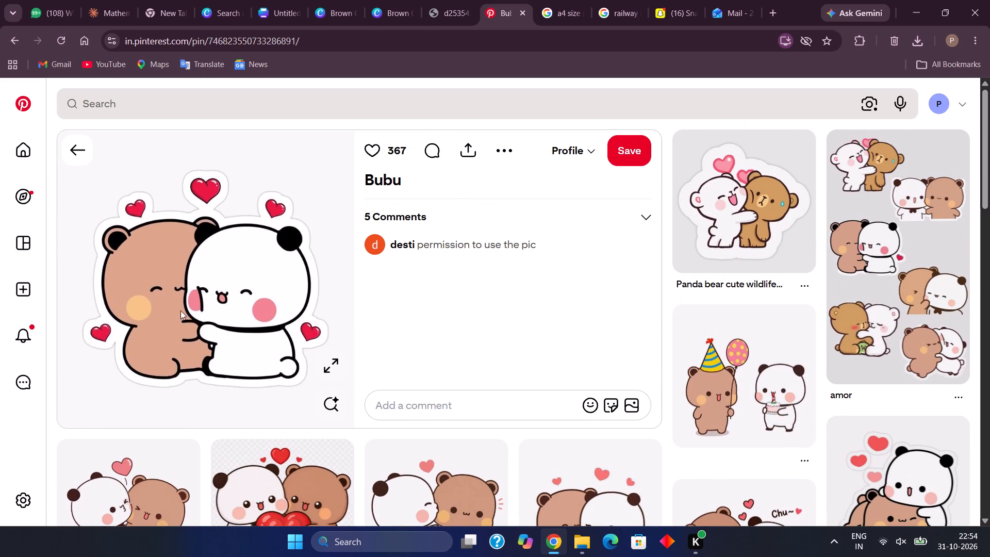
left_click(206, 310)
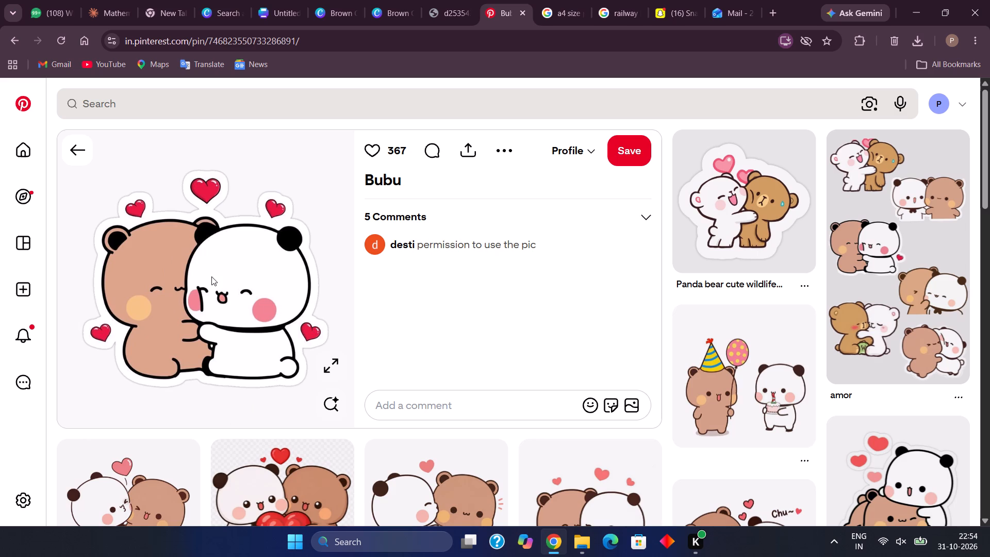
left_click(211, 276)
left_click(228, 298)
left_click(252, 321)
double_click(252, 321)
scroll(252, 321, "up", 1)
Go back to the hugging white and brown bears pin and download its image.
left_click(12, 40)
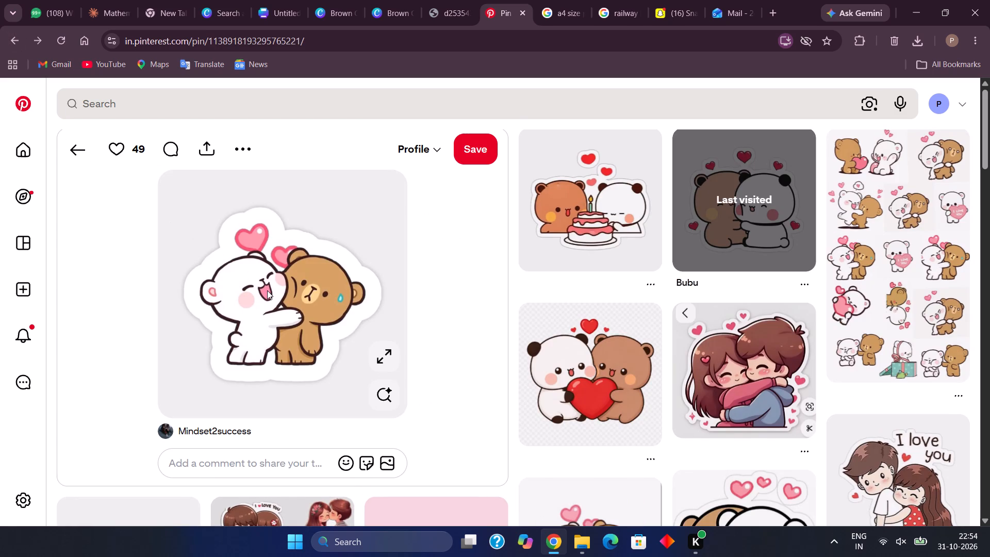
left_click(267, 290)
left_click(316, 281)
left_click(237, 150)
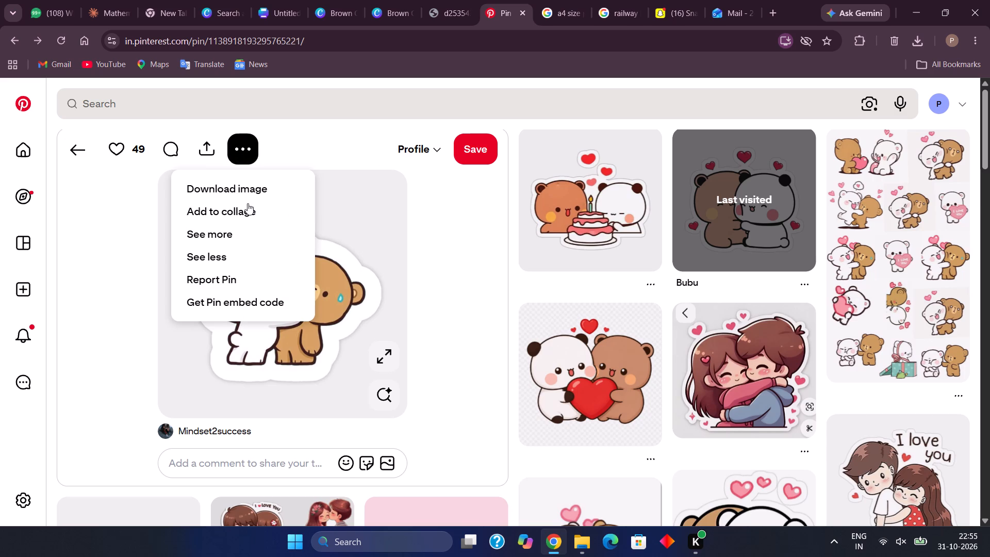
left_click(270, 189)
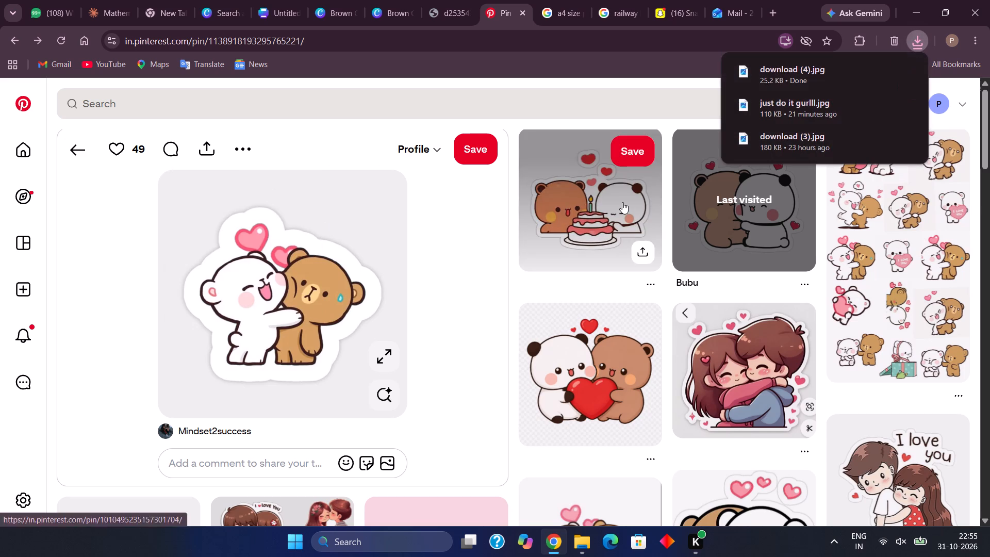
Place the downloaded download (4).jpg on page 2 of the four-page Canva birthday poster and remove its background.
left_click_drag(811, 76, 608, 83)
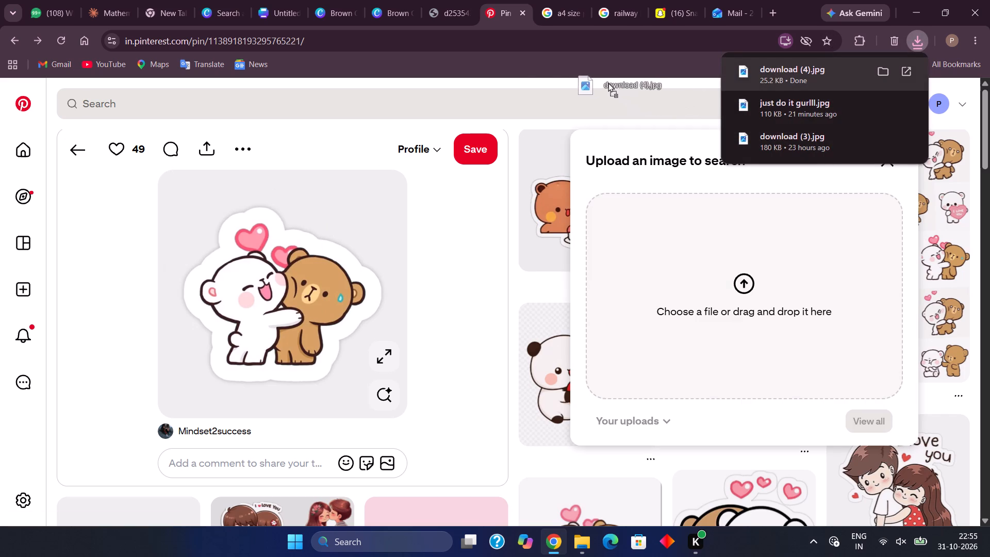
left_click_drag(608, 83, 404, 17)
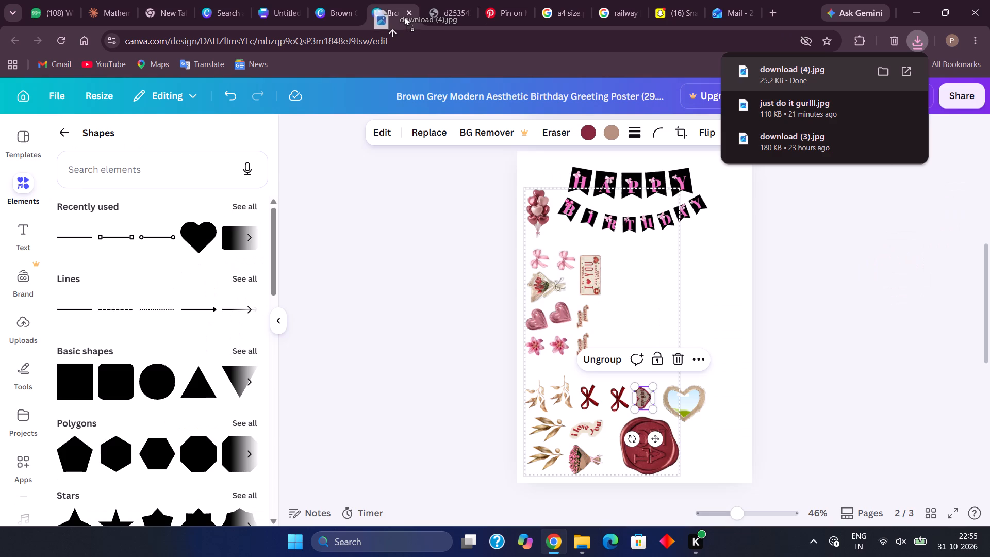
left_click_drag(404, 17, 312, 0)
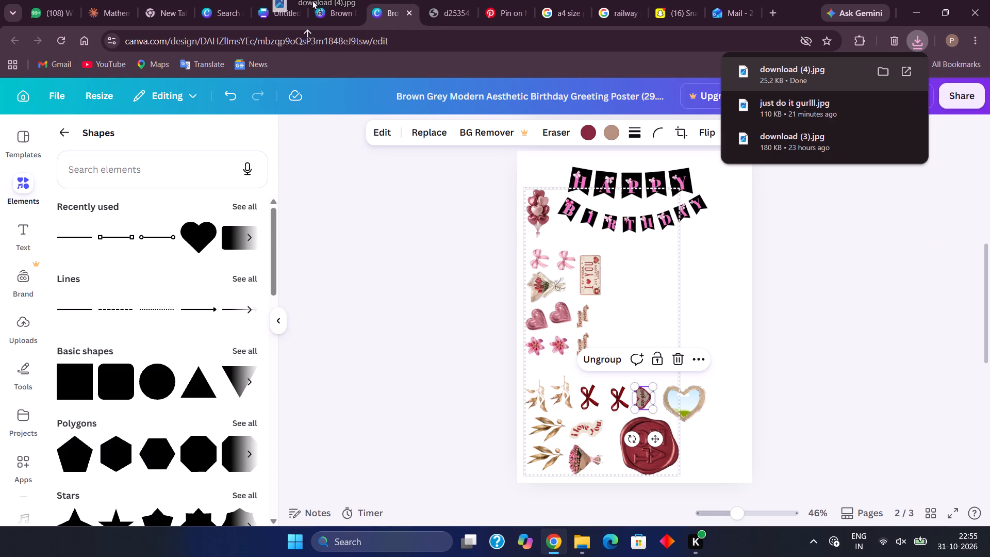
left_click_drag(312, 0, 678, 305)
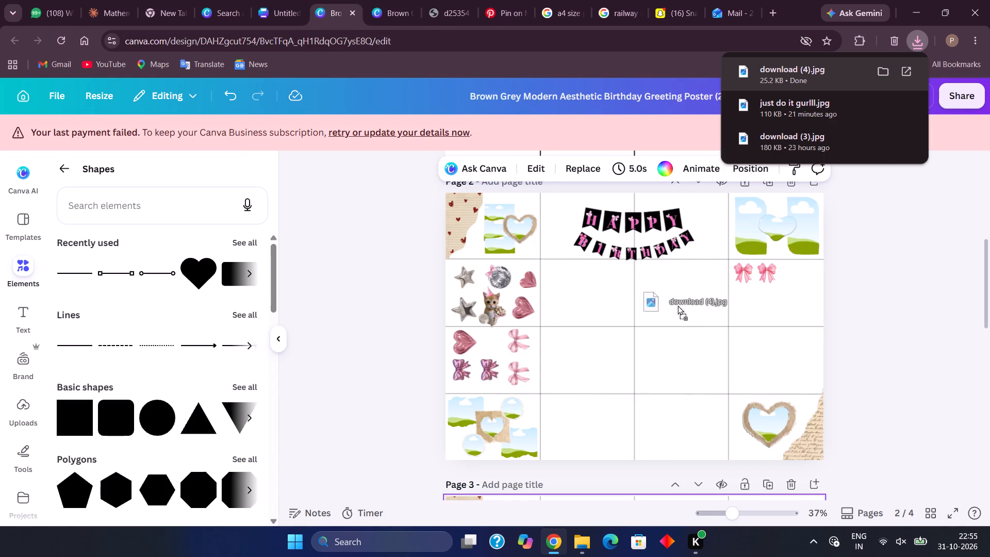
left_click_drag(678, 305, 676, 307)
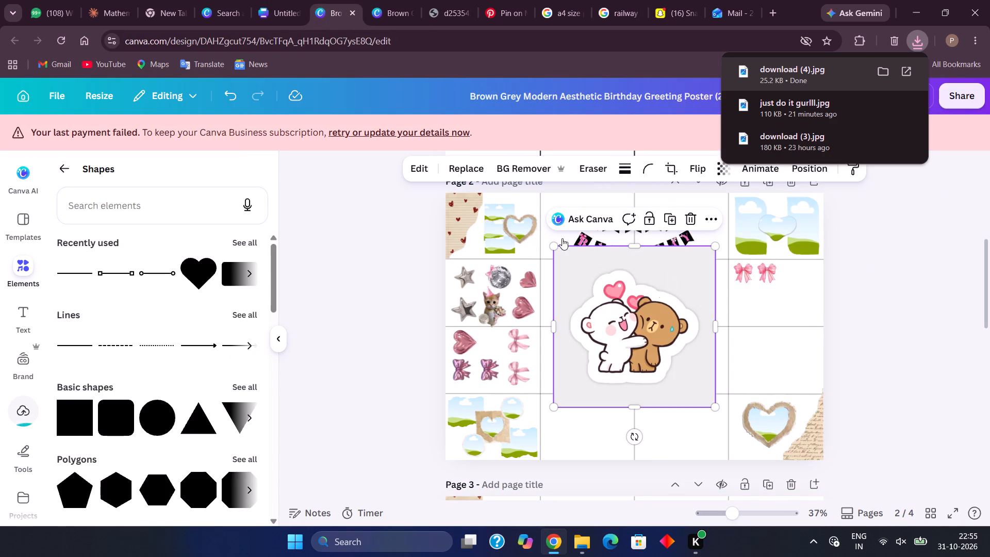
left_click(516, 173)
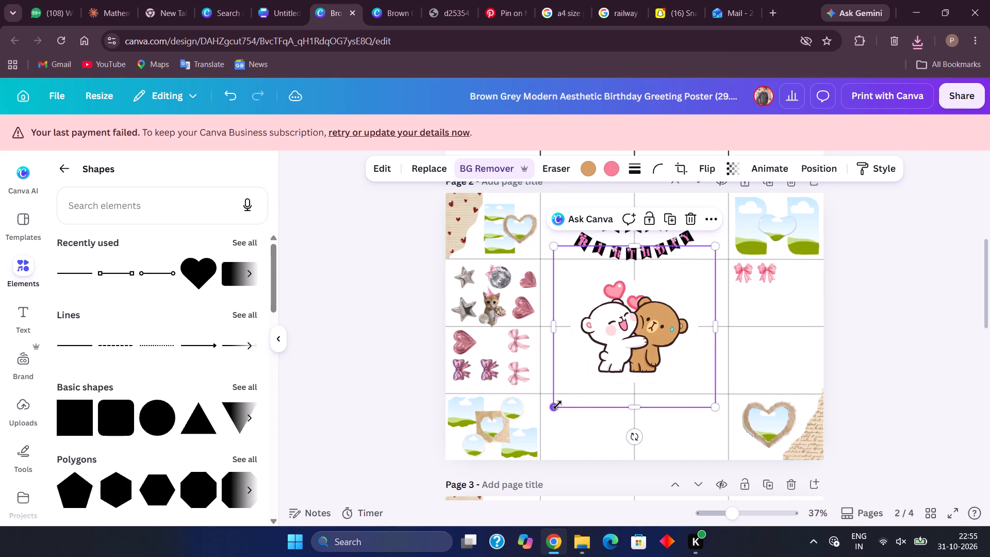
Shrink the hugging bears sticker to about 5 × 5 and place it below the two pink bows in the second-row, fourth-column cell.
left_click_drag(557, 405, 660, 315)
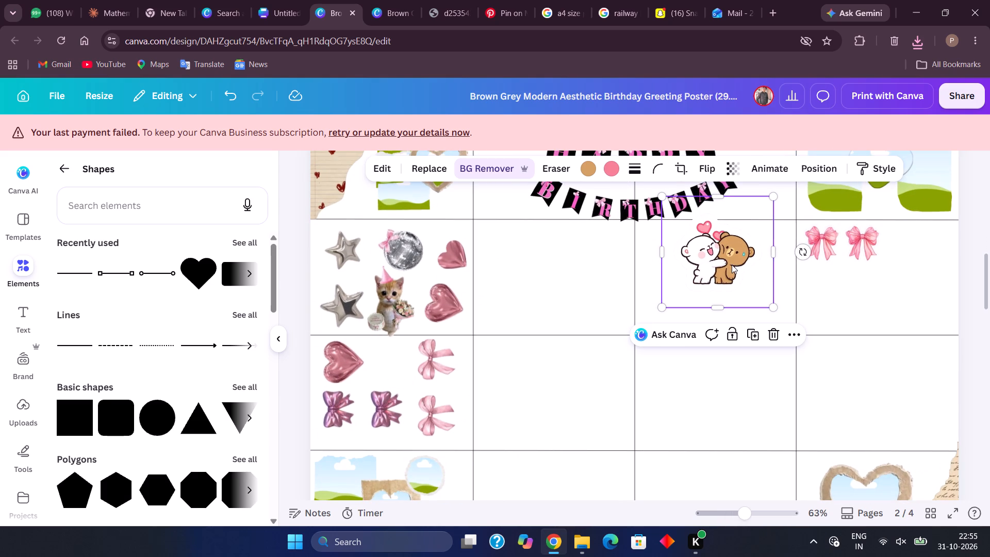
left_click_drag(732, 264, 864, 293)
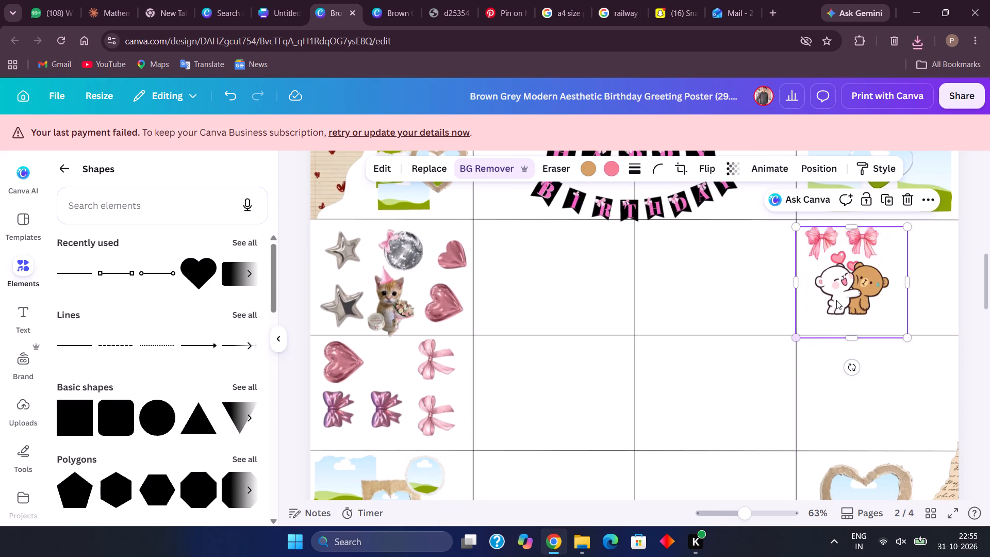
left_click(803, 337)
left_click(803, 337)
left_click_drag(800, 337, 819, 320)
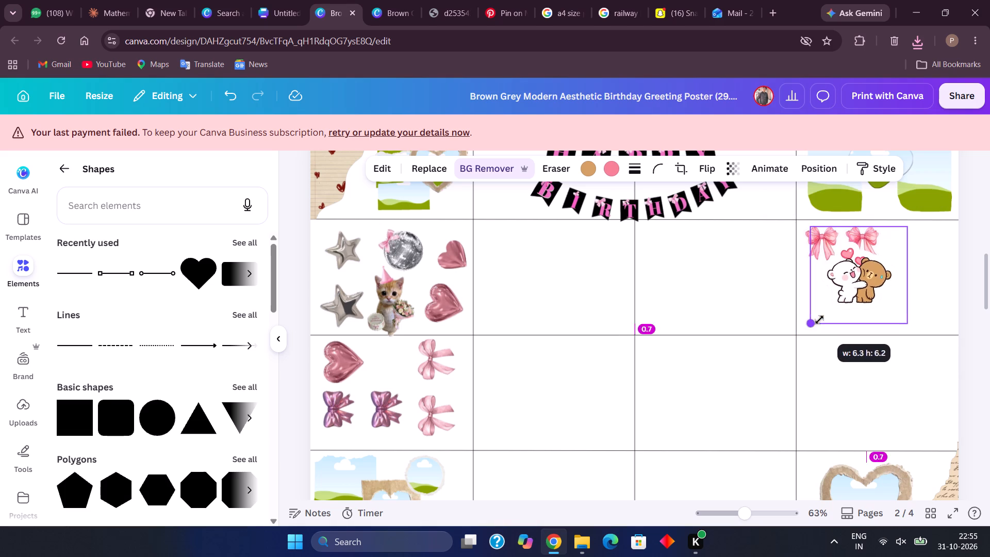
left_click_drag(819, 320, 839, 299)
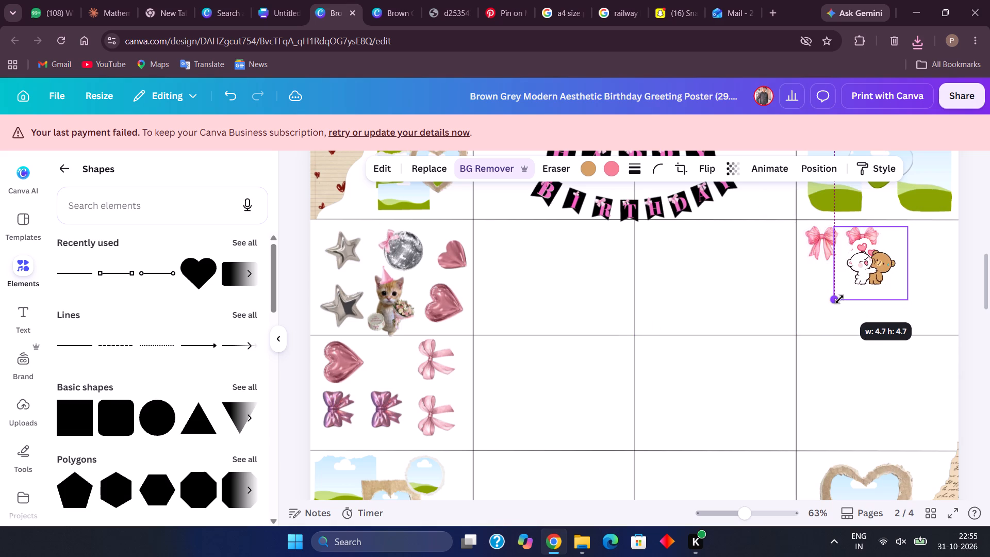
left_click_drag(839, 299, 837, 306)
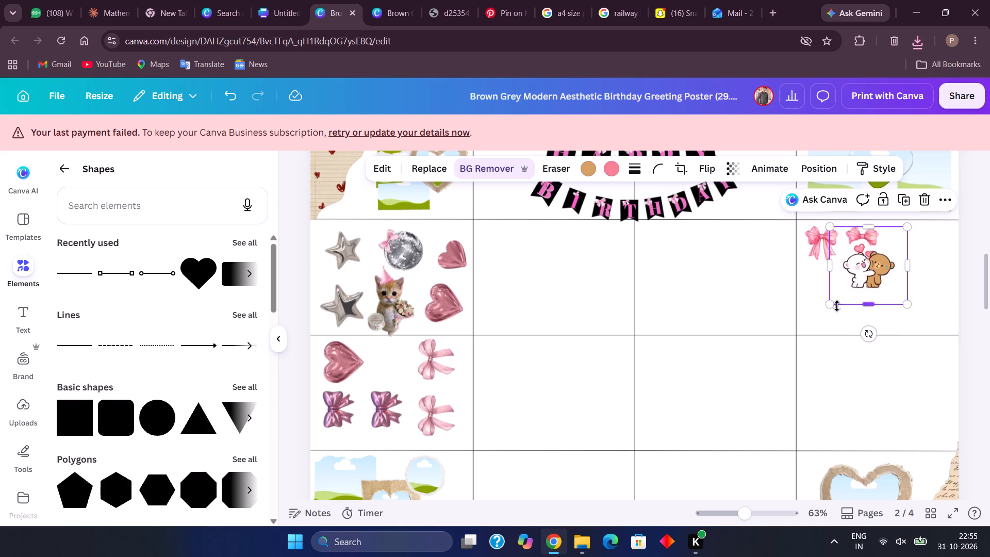
left_click_drag(857, 269, 824, 298)
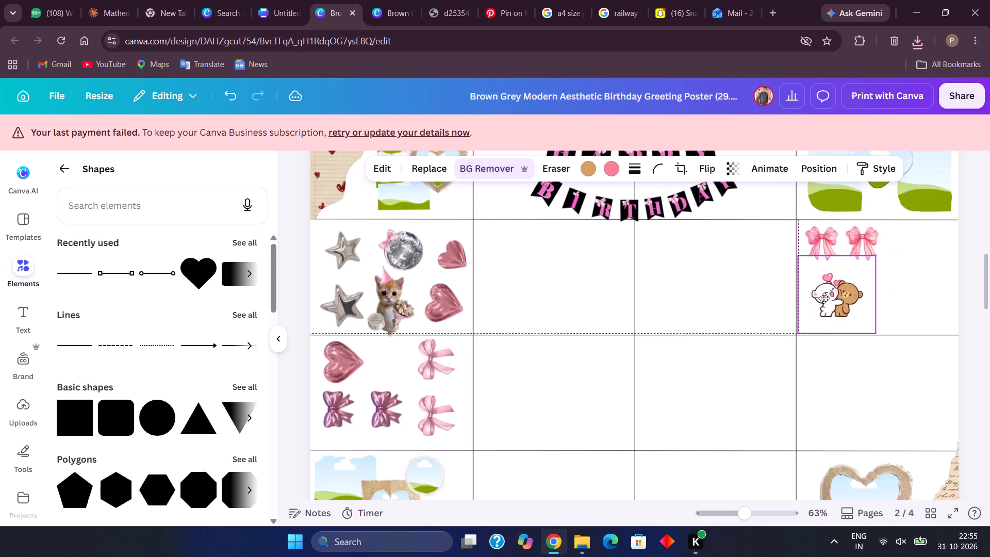
left_click_drag(824, 298, 814, 299)
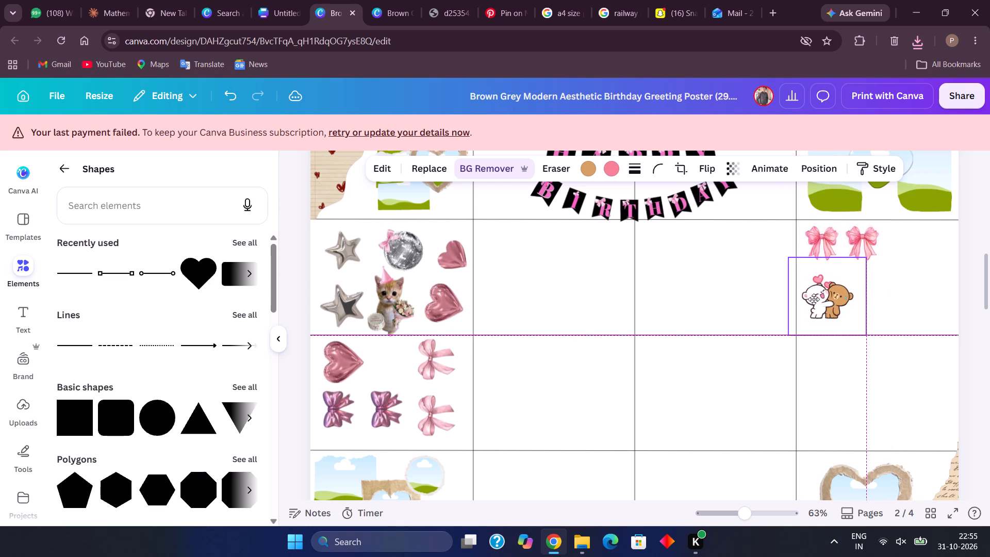
left_click_drag(814, 299, 824, 299)
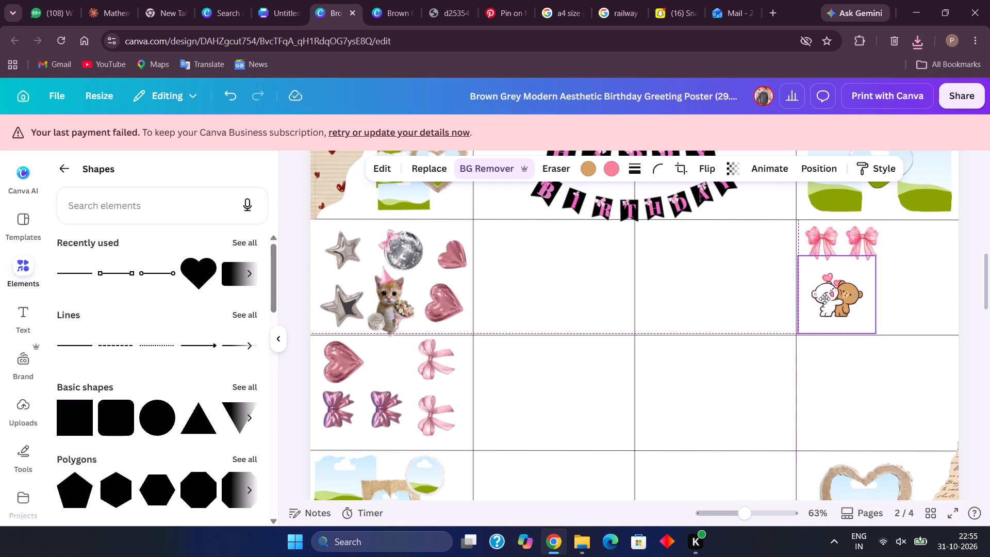
left_click_drag(824, 299, 826, 299)
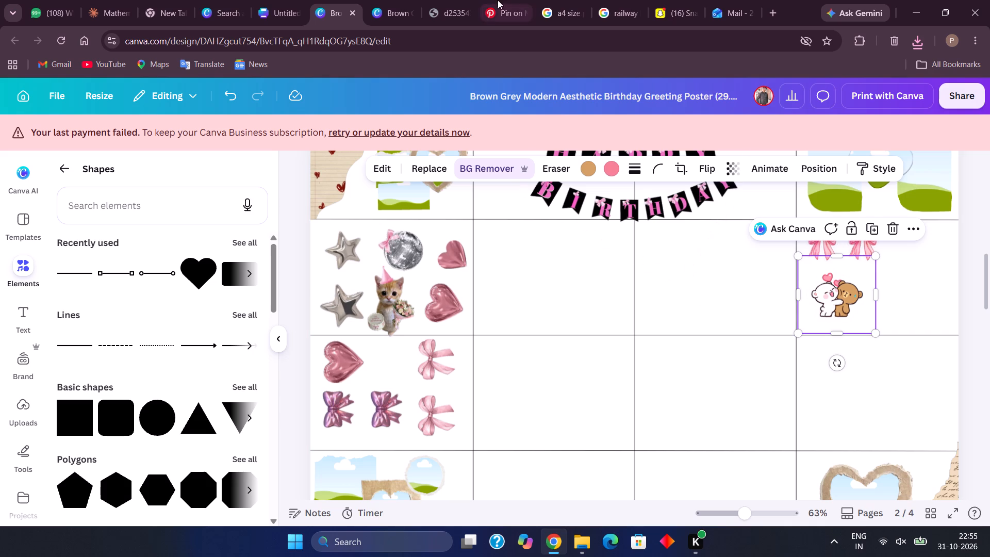
Switch to Pinterest and look through the pins related to the hugging bears sticker for more suitable designs.
left_click(494, 0)
scroll(564, 334, "down", 2)
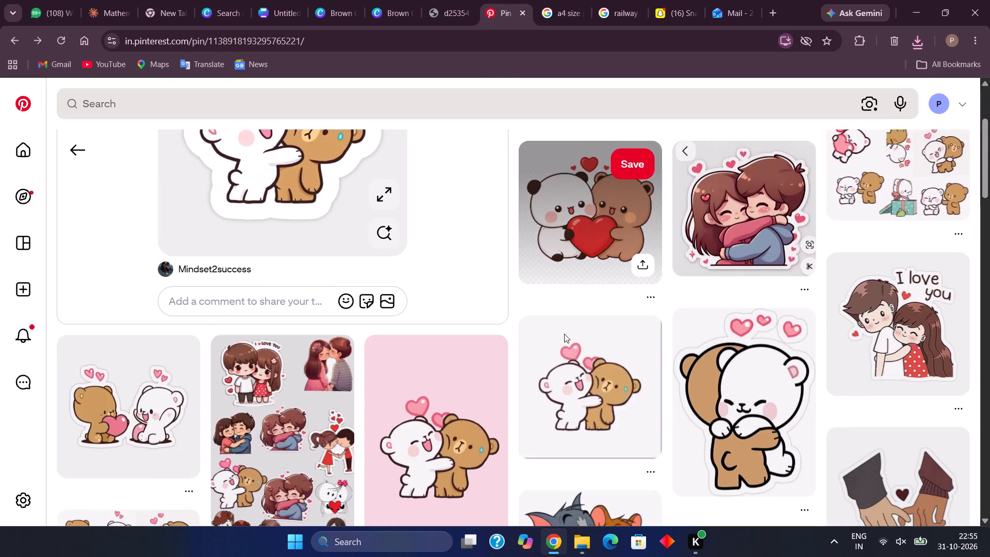
scroll(564, 334, "down", 6)
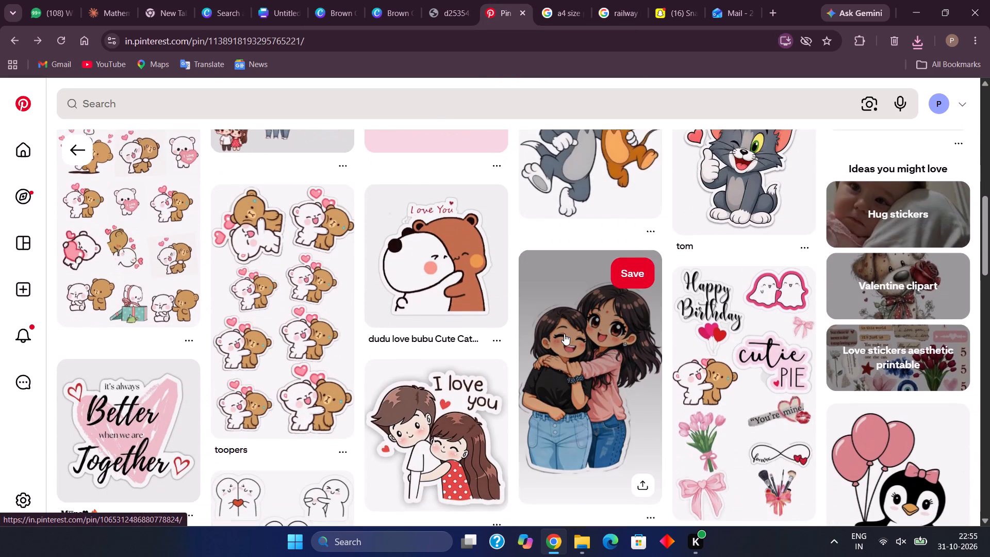
scroll(564, 334, "down", 5)
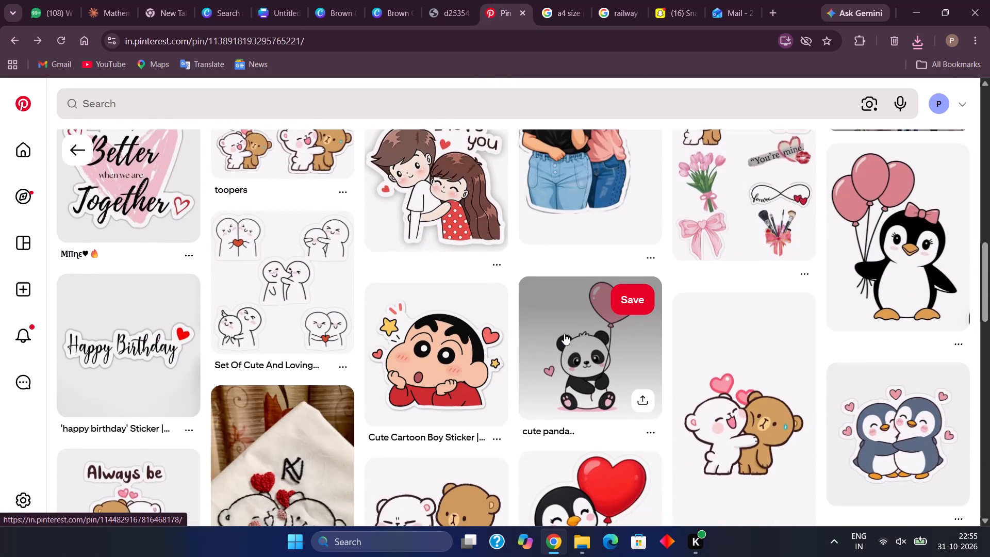
scroll(564, 334, "down", 5)
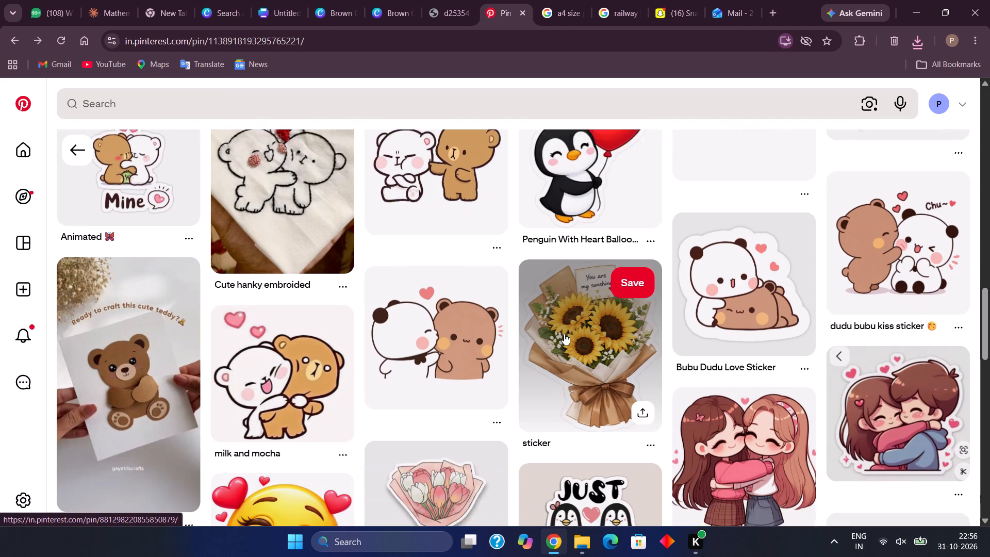
scroll(564, 334, "down", 5)
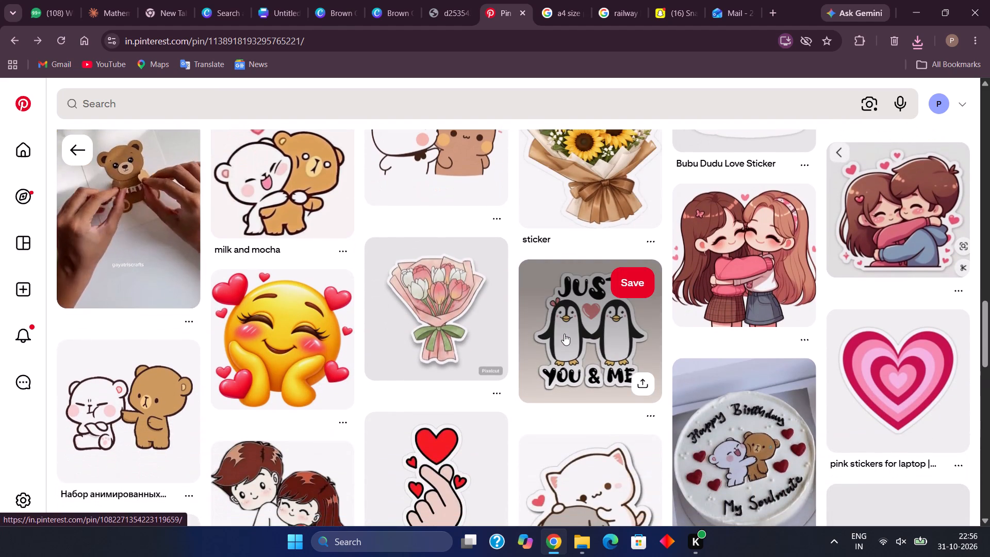
scroll(564, 334, "down", 8)
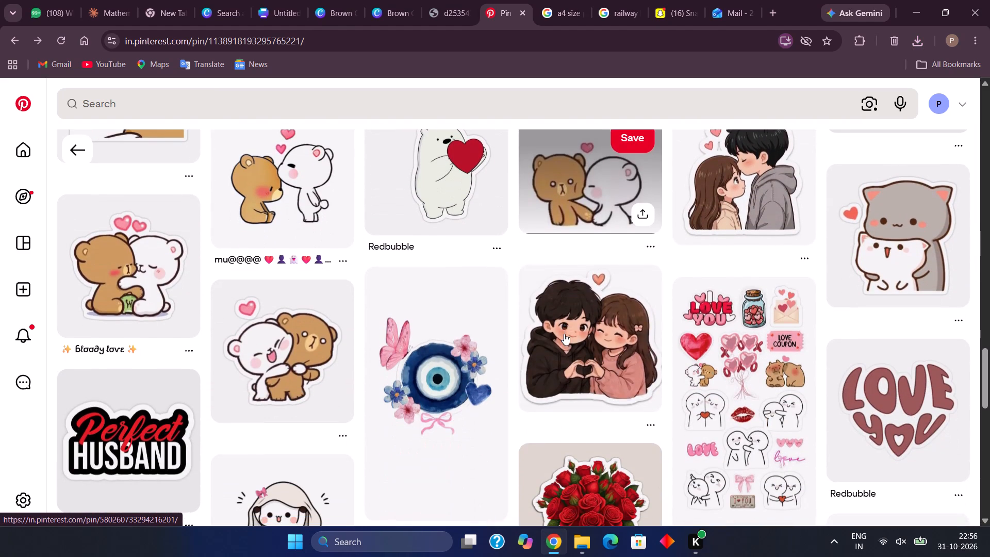
scroll(564, 334, "down", 1)
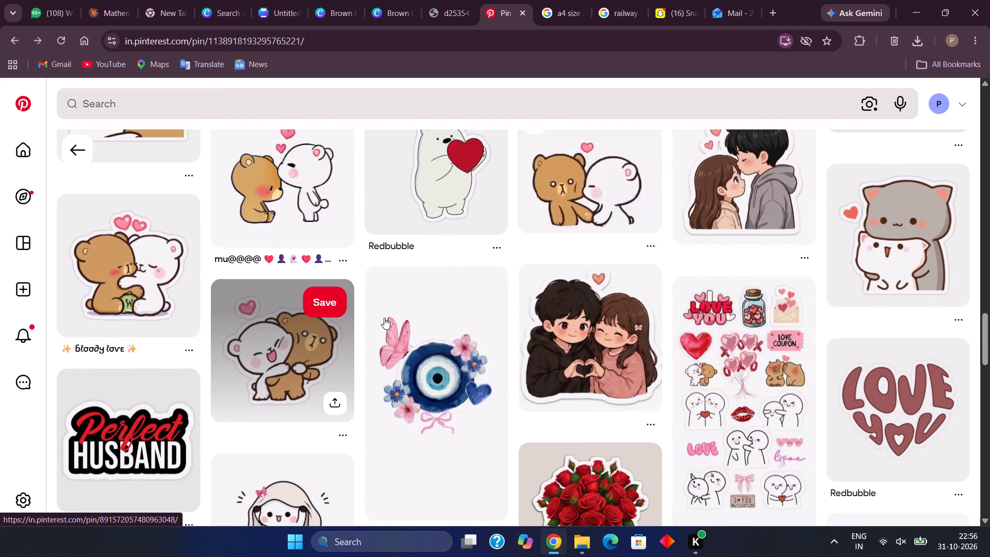
scroll(384, 318, "down", 1)
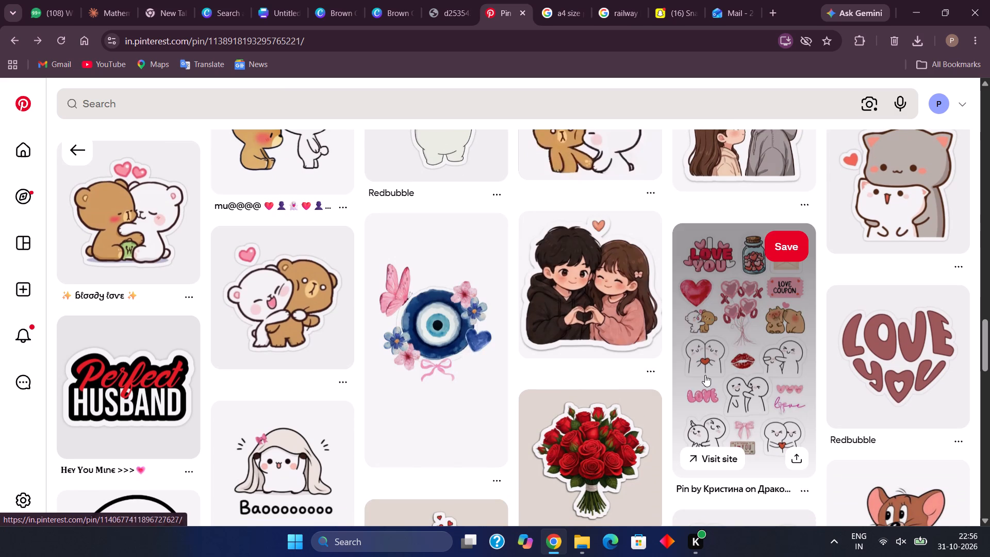
Open the love-themed sticker sheet pin with the heart jar and pink balloons, and look through its related pins for suitable stickers.
left_click(705, 375)
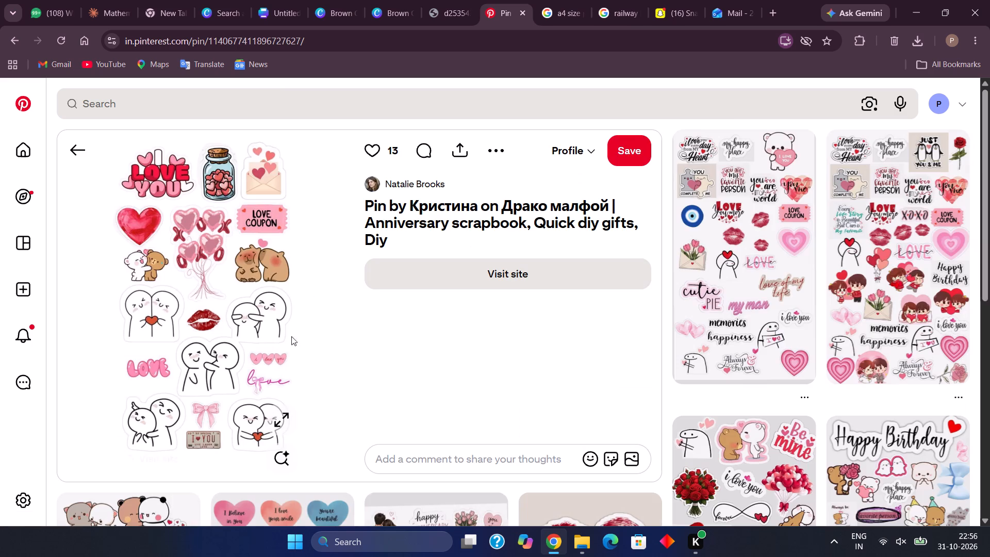
left_click(261, 362)
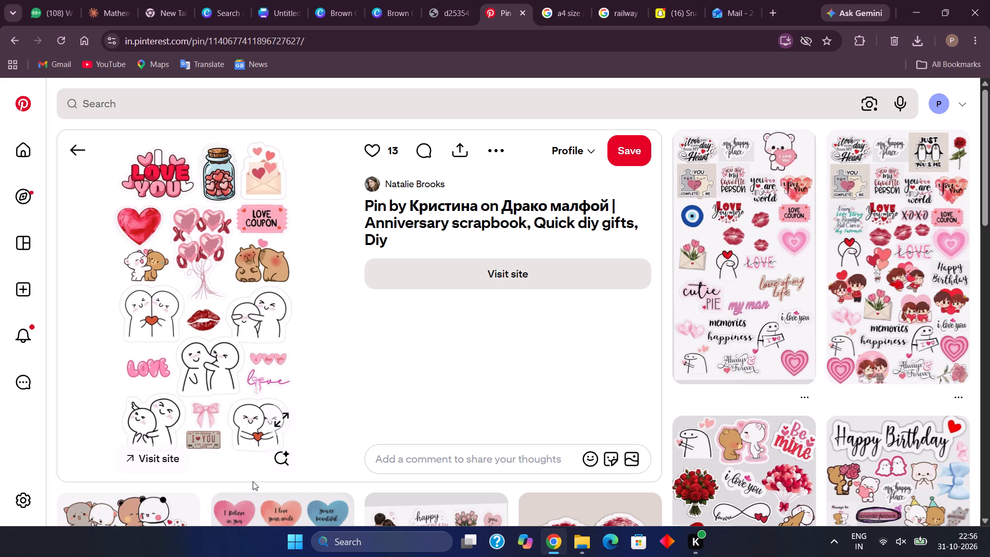
scroll(216, 338, "up", 1)
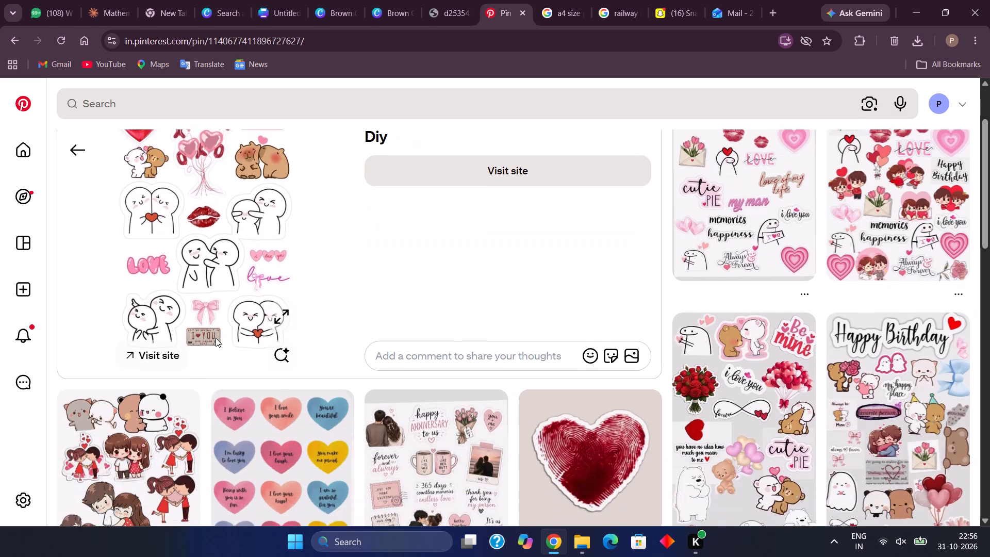
scroll(216, 338, "up", 2)
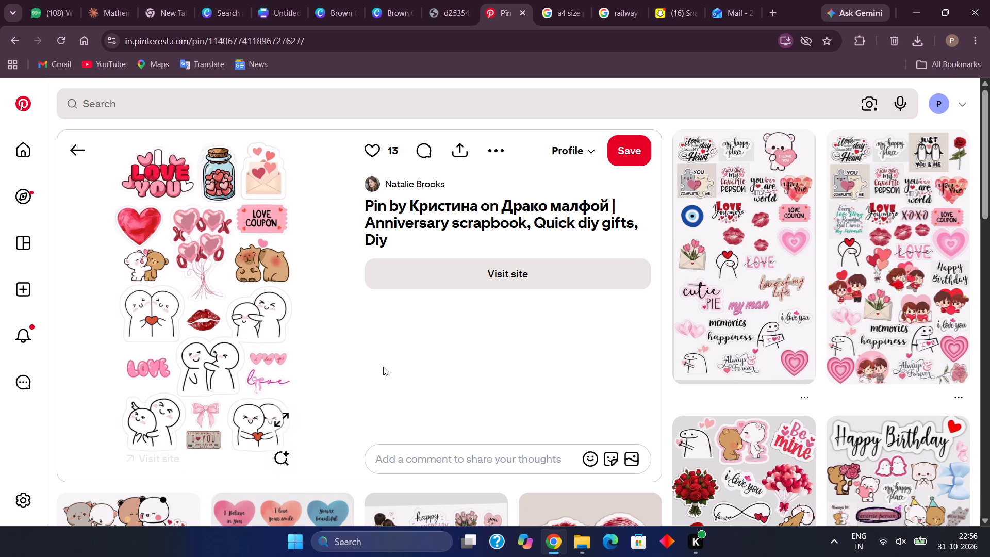
scroll(383, 367, "down", 7)
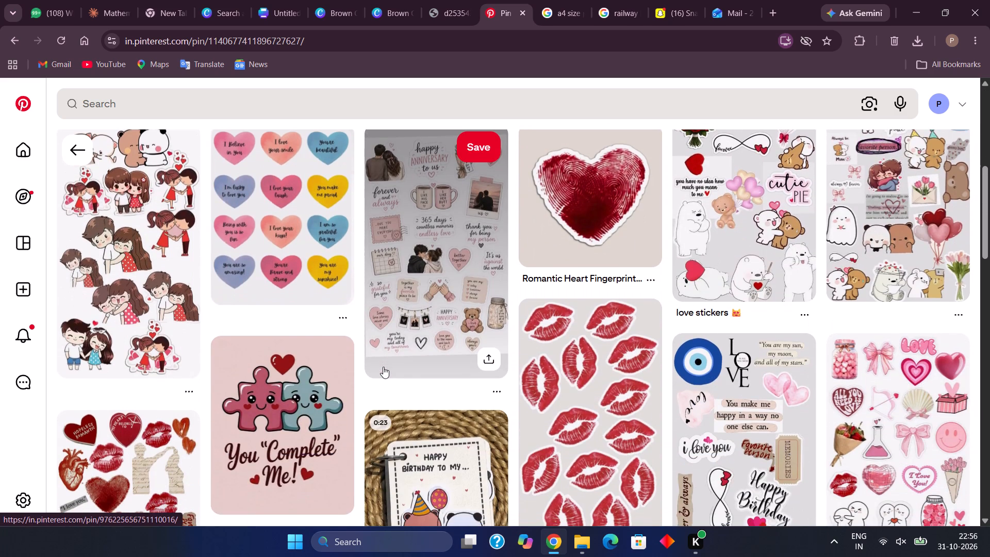
scroll(383, 367, "down", 3)
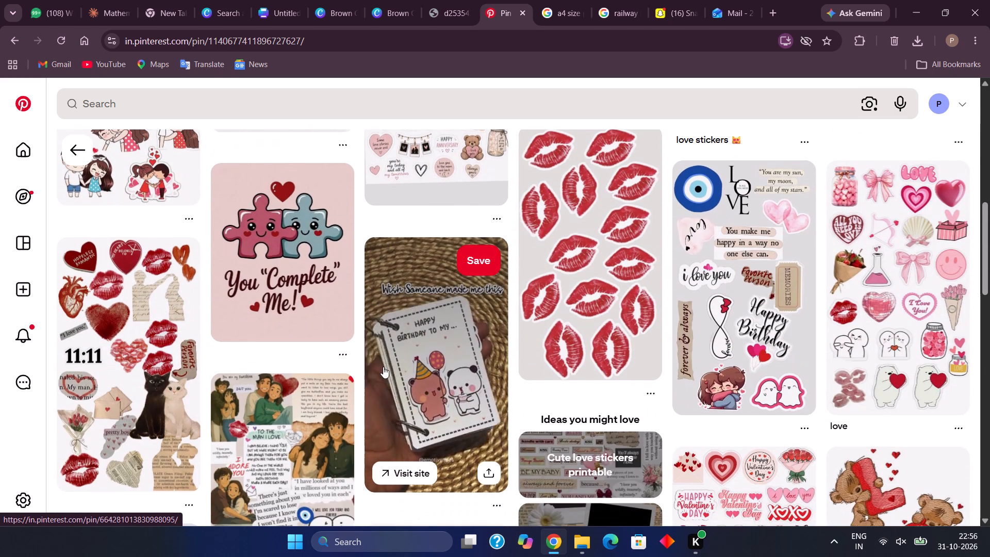
scroll(383, 367, "down", 3)
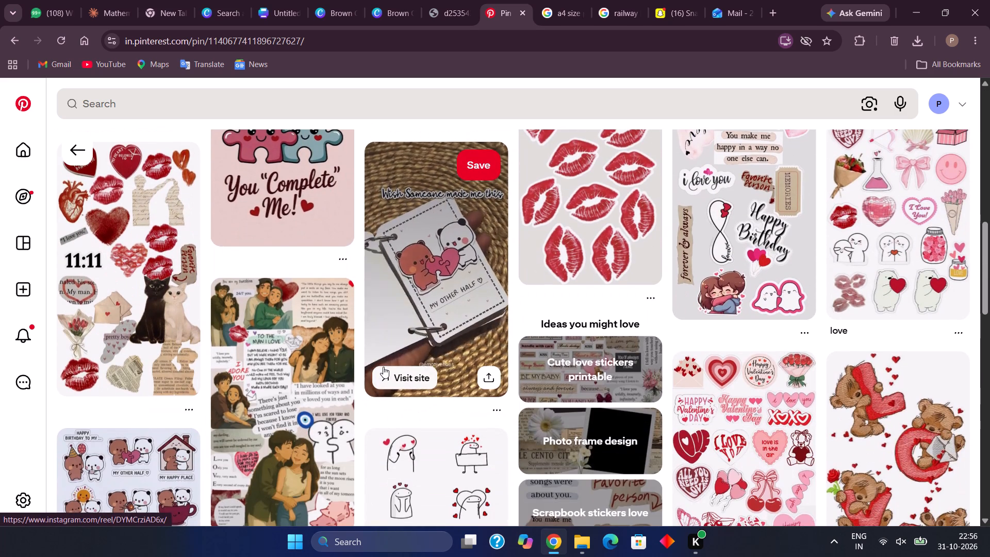
scroll(383, 367, "down", 5)
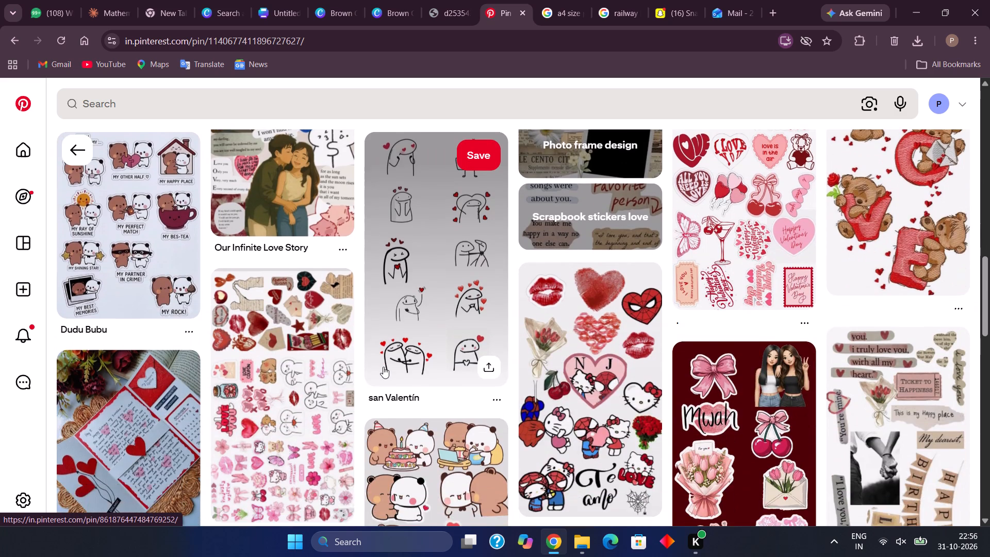
scroll(383, 367, "down", 2)
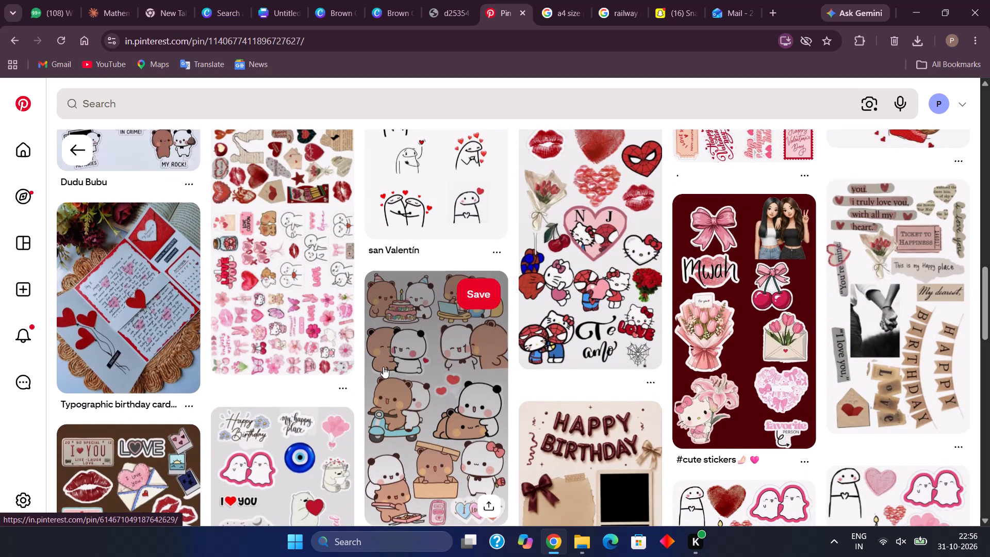
scroll(383, 367, "down", 4)
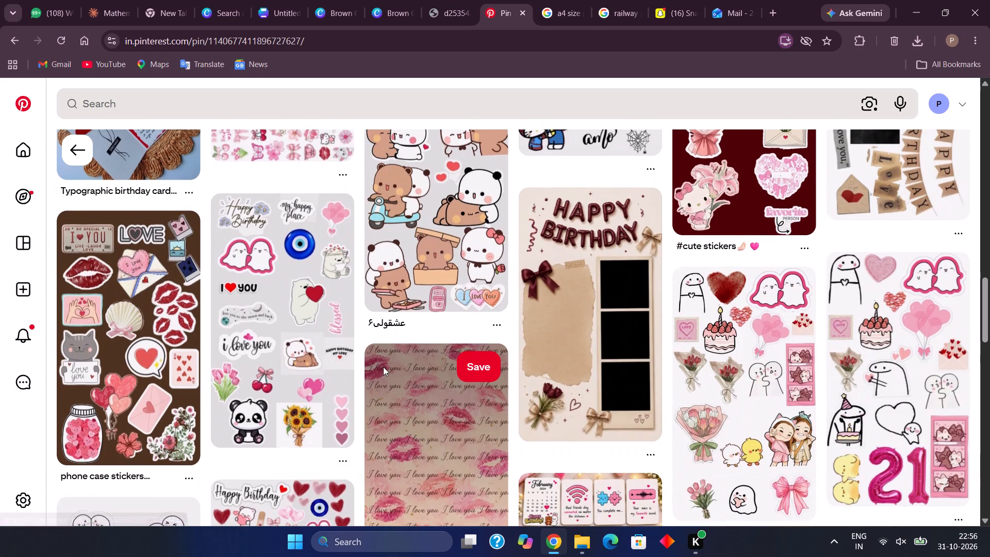
scroll(383, 367, "down", 2)
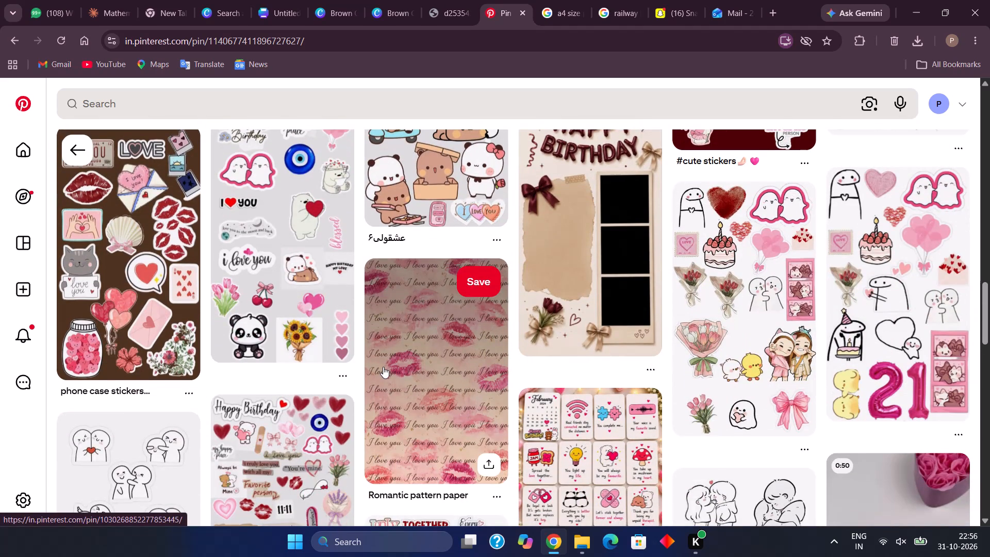
scroll(383, 367, "down", 1)
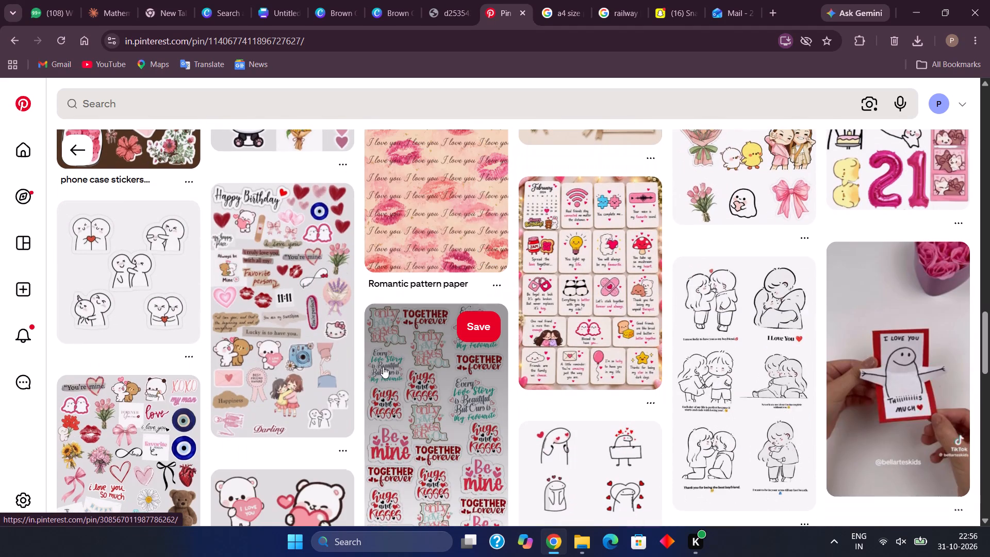
scroll(383, 367, "down", 1)
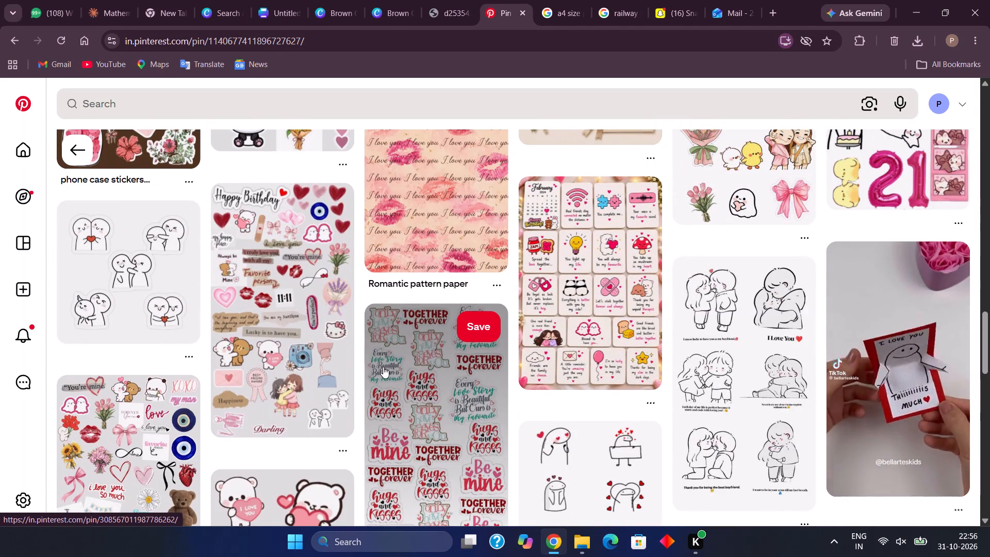
scroll(383, 367, "up", 4)
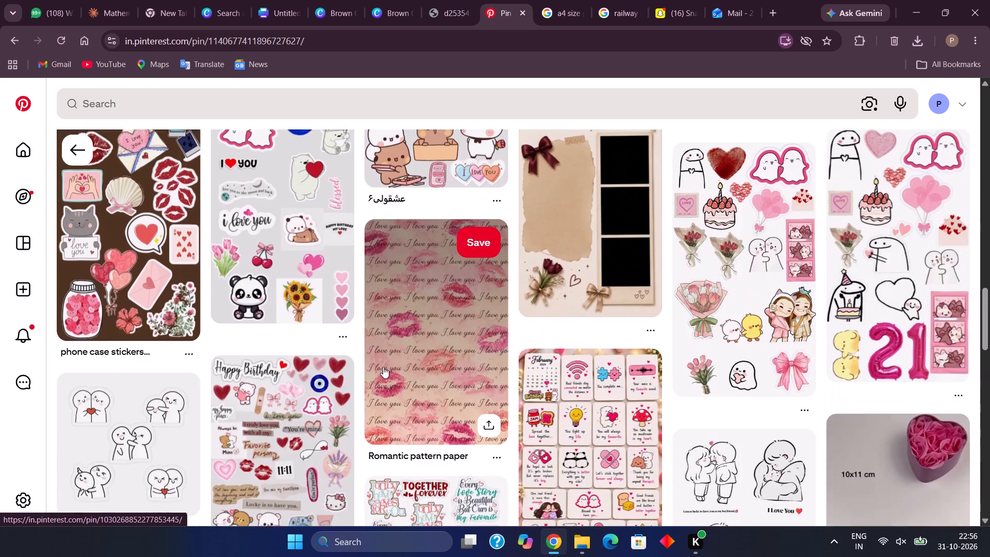
scroll(383, 367, "up", 5)
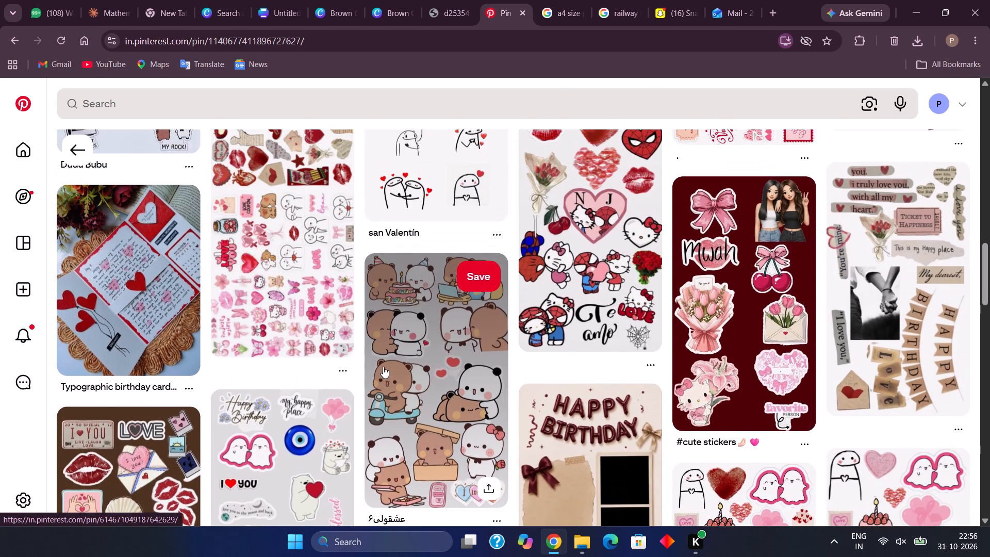
scroll(706, 320, "up", 6)
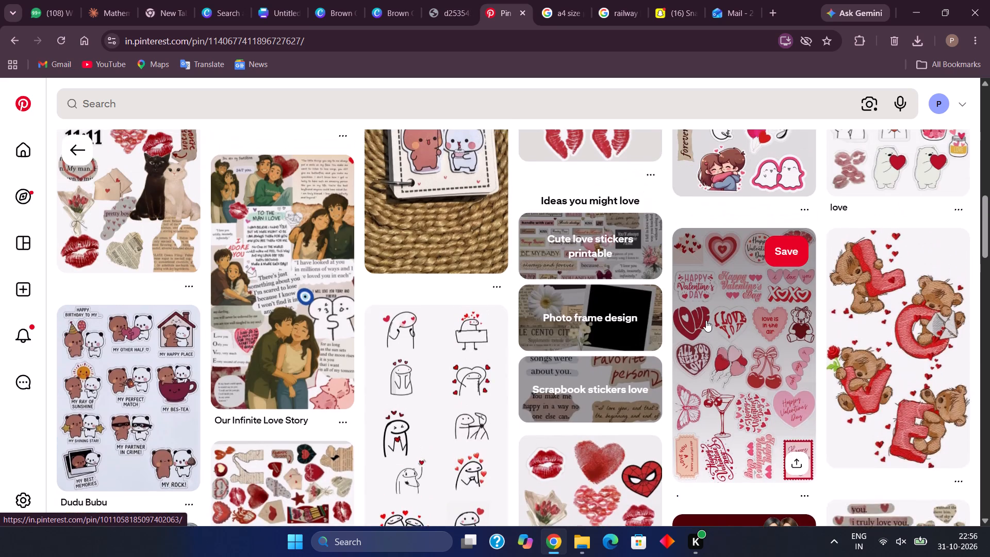
scroll(706, 320, "up", 4)
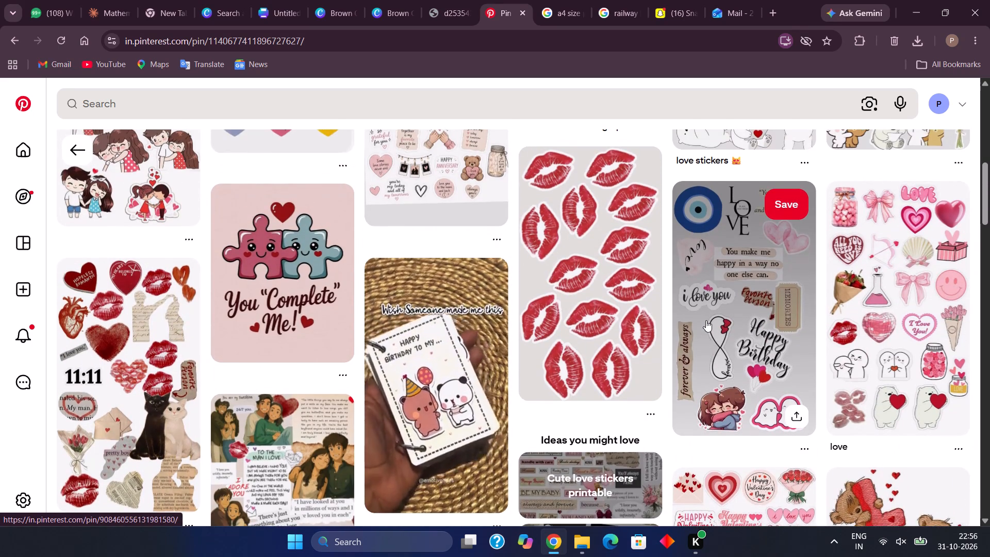
scroll(706, 320, "up", 1)
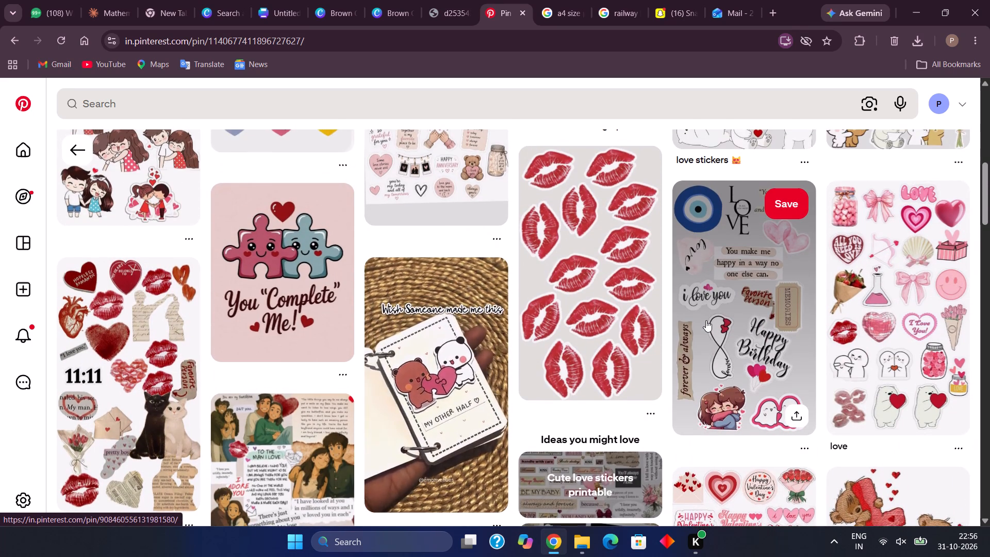
scroll(706, 320, "up", 4)
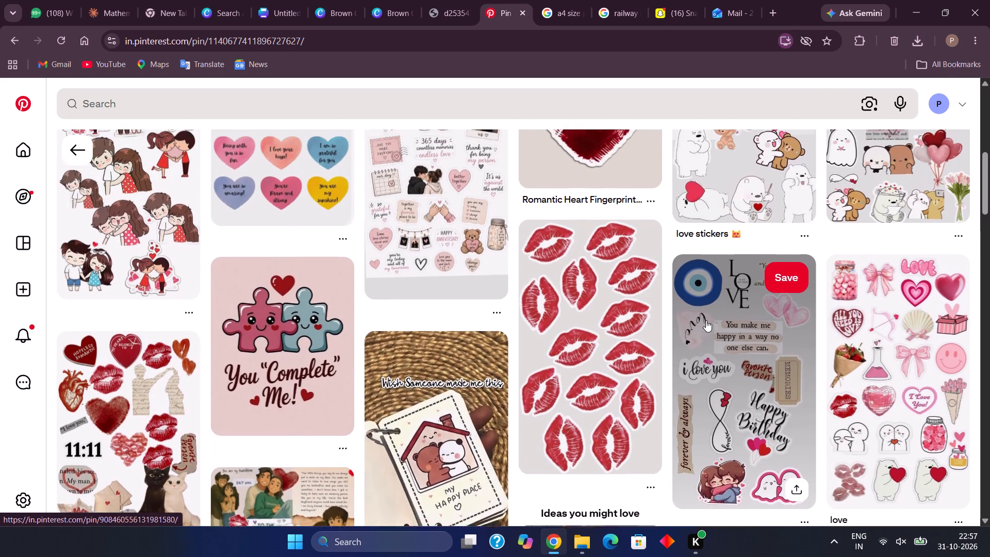
scroll(706, 320, "up", 3)
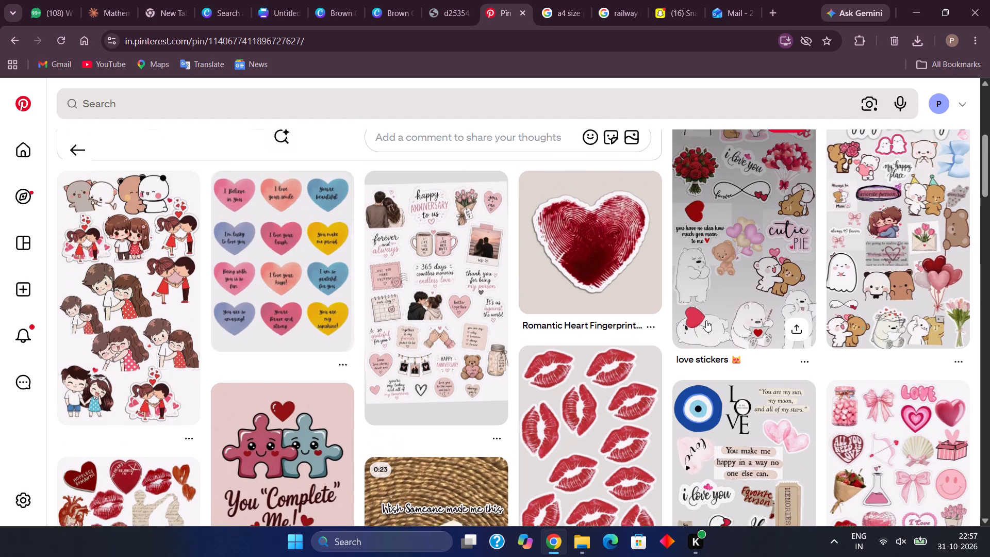
scroll(706, 320, "up", 2)
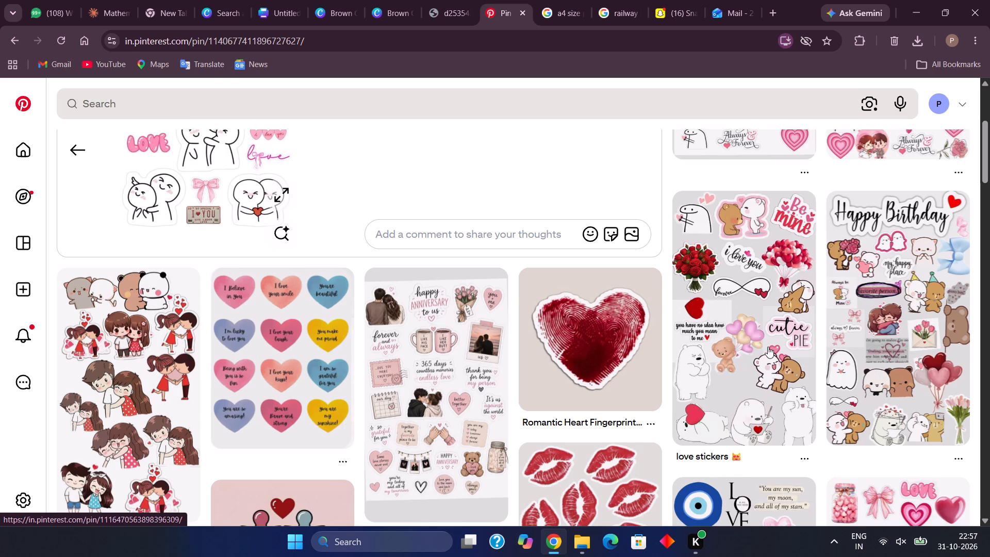
scroll(768, 347, "up", 3)
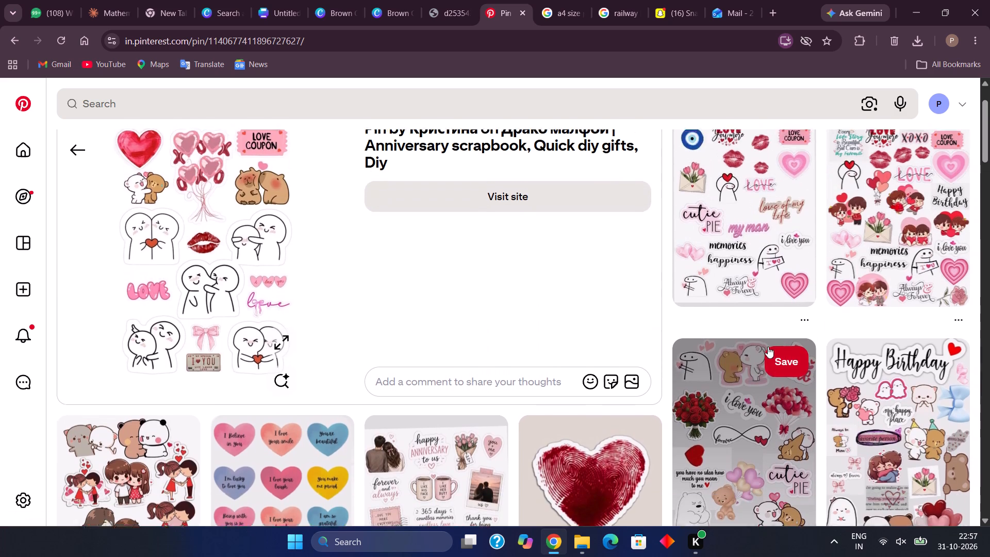
scroll(768, 347, "up", 3)
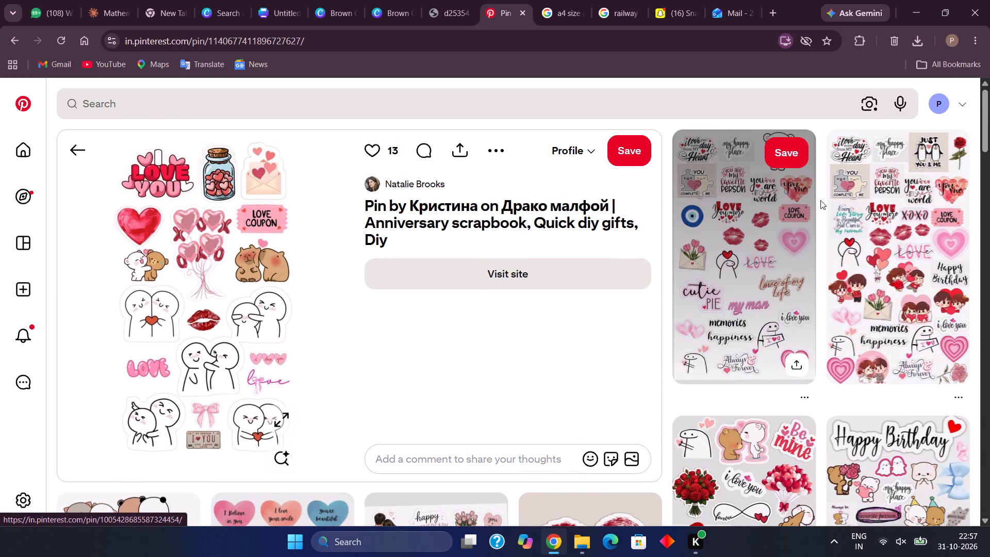
scroll(851, 378, "down", 1)
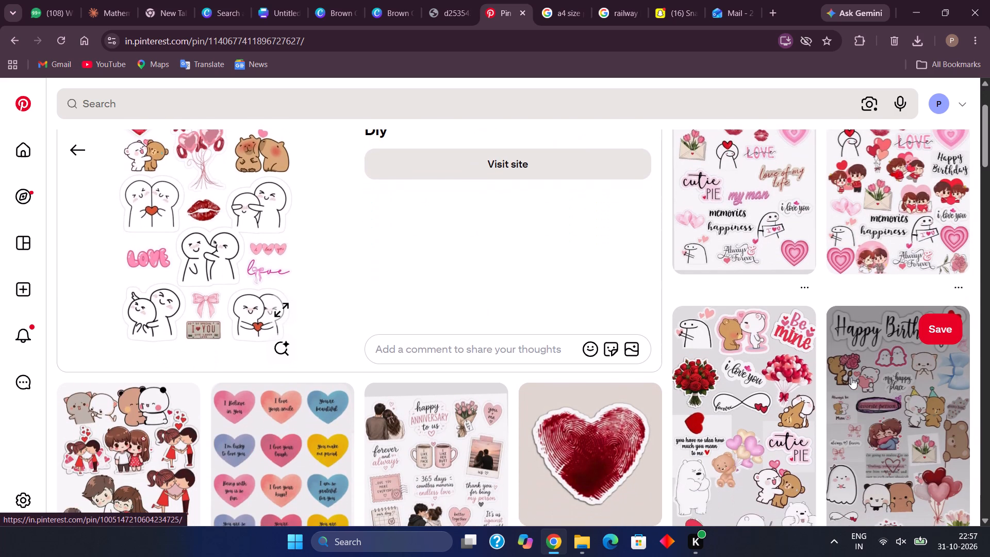
scroll(851, 378, "down", 2)
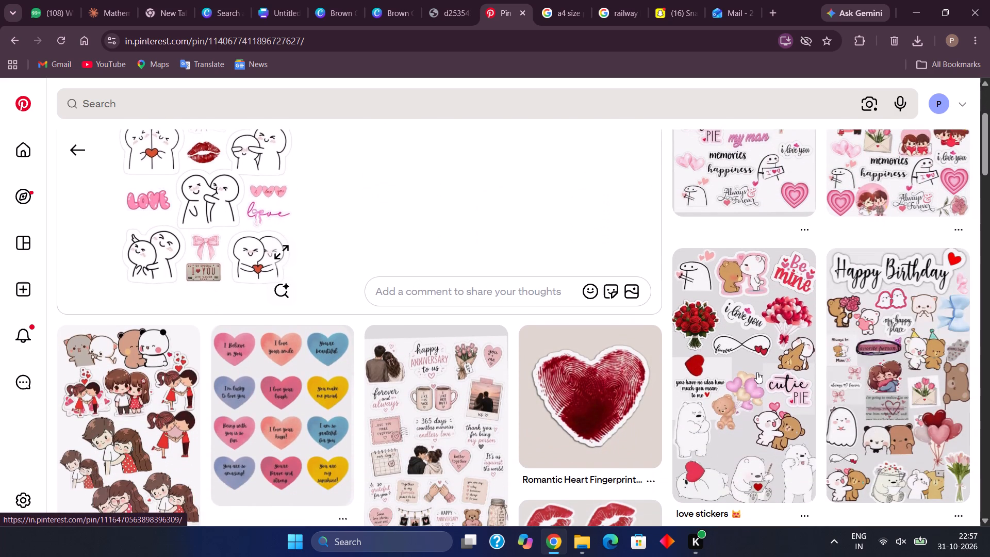
Open the "love stickers" sheet pin with the white bears and red roses, and look through its related pins.
left_click(754, 374)
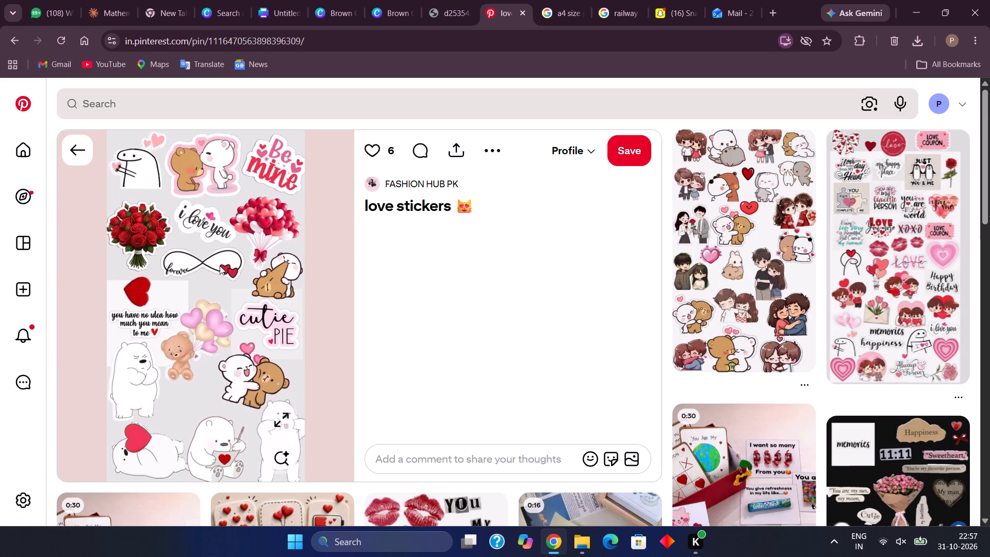
scroll(220, 266, "down", 4)
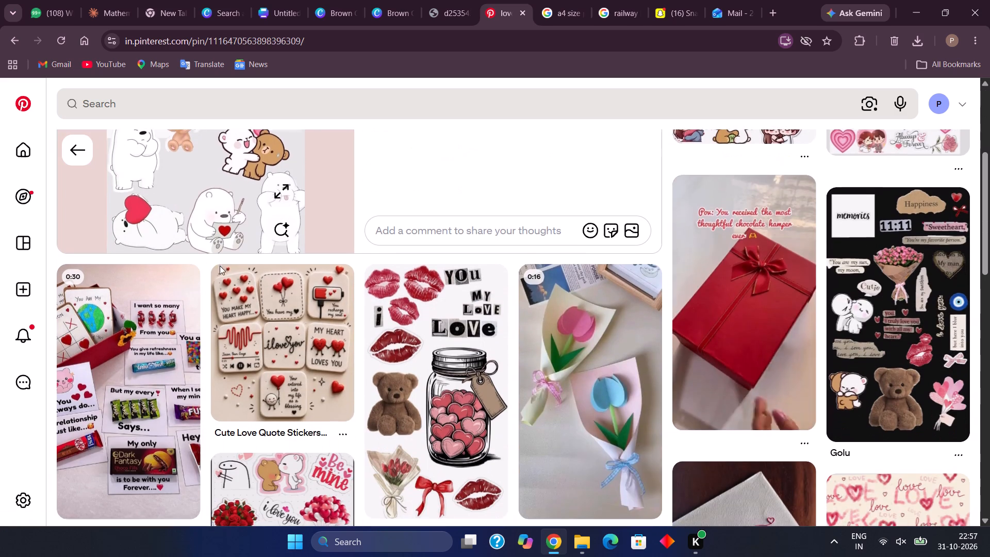
scroll(220, 266, "down", 6)
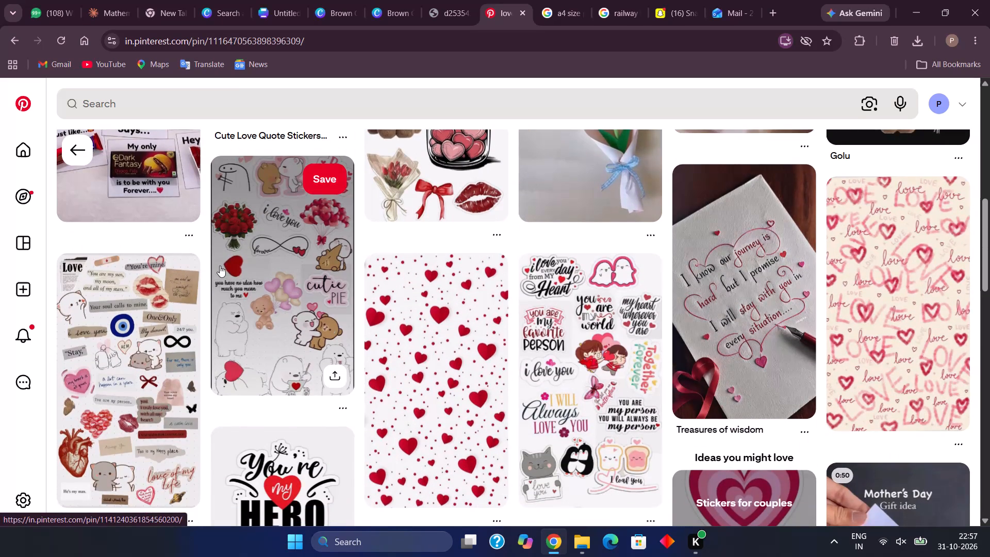
Go back to the remixed sticker collage pin and open the source pin of its three-hearts sticker.
left_click(18, 34)
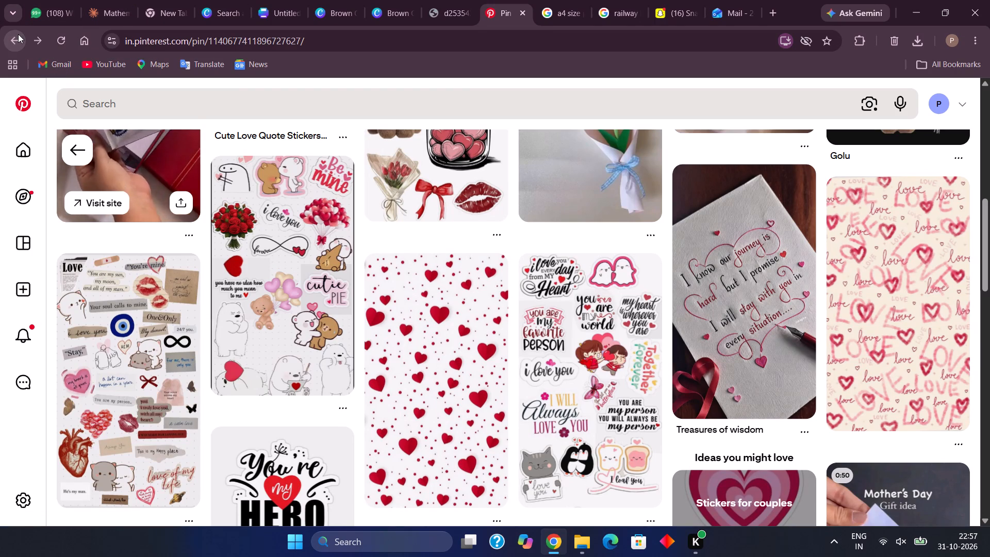
left_click(18, 34)
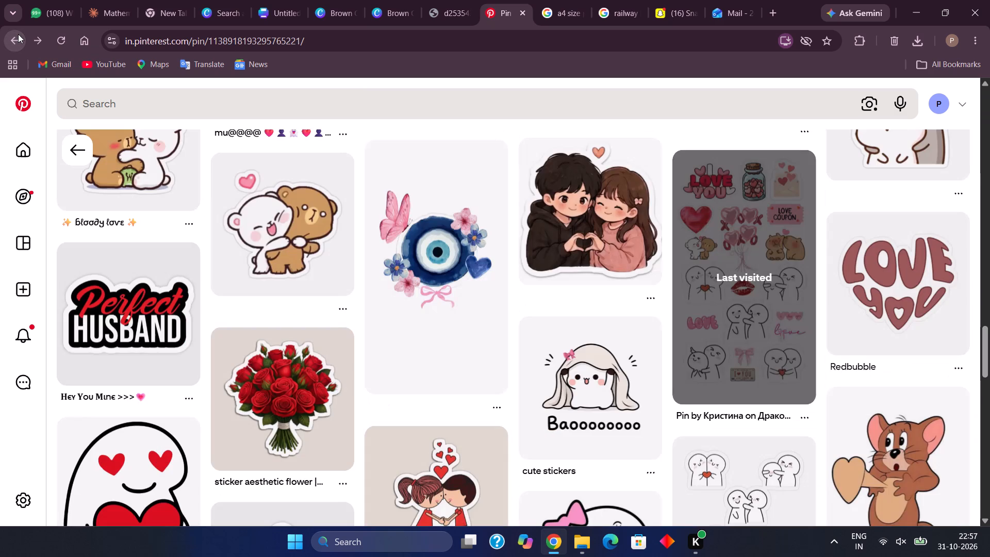
left_click(18, 34)
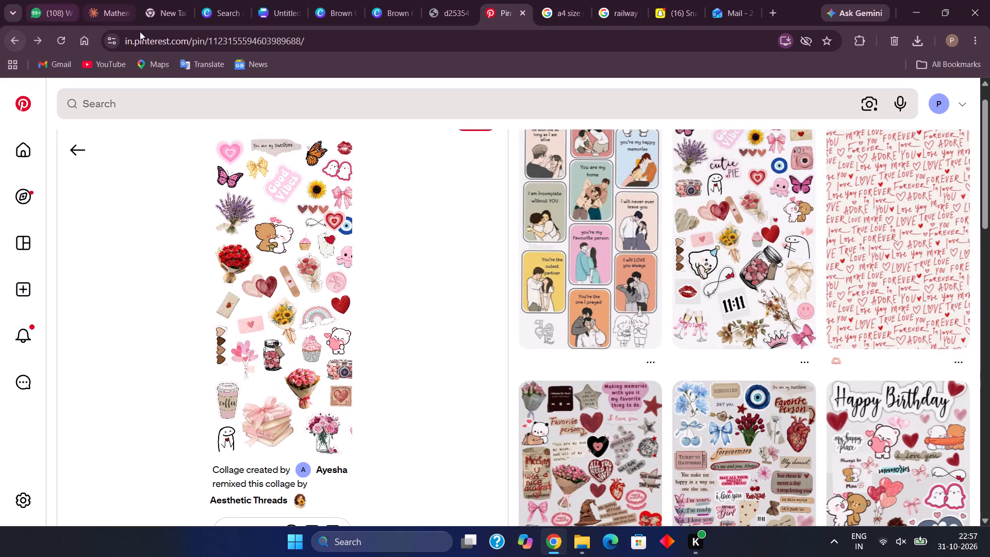
left_click(311, 211)
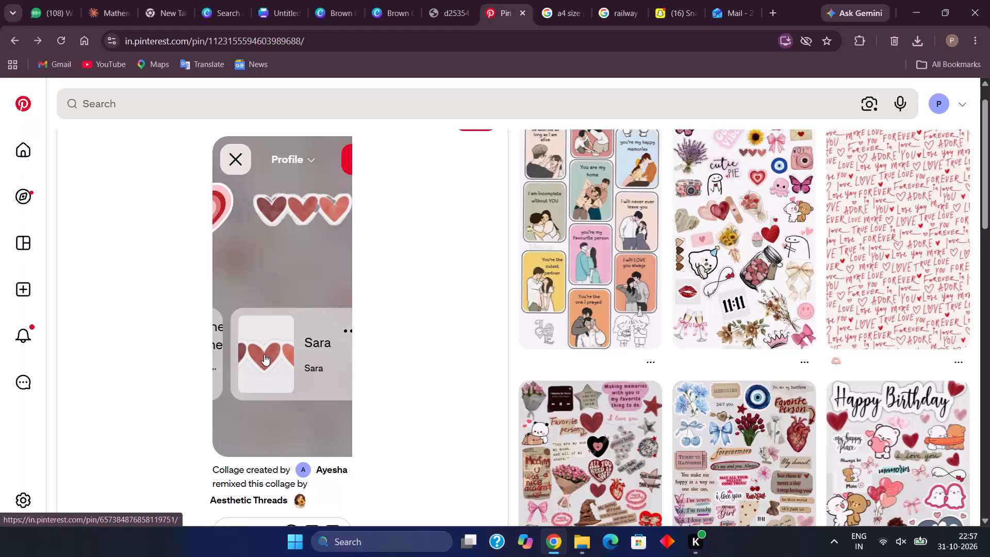
left_click(264, 354)
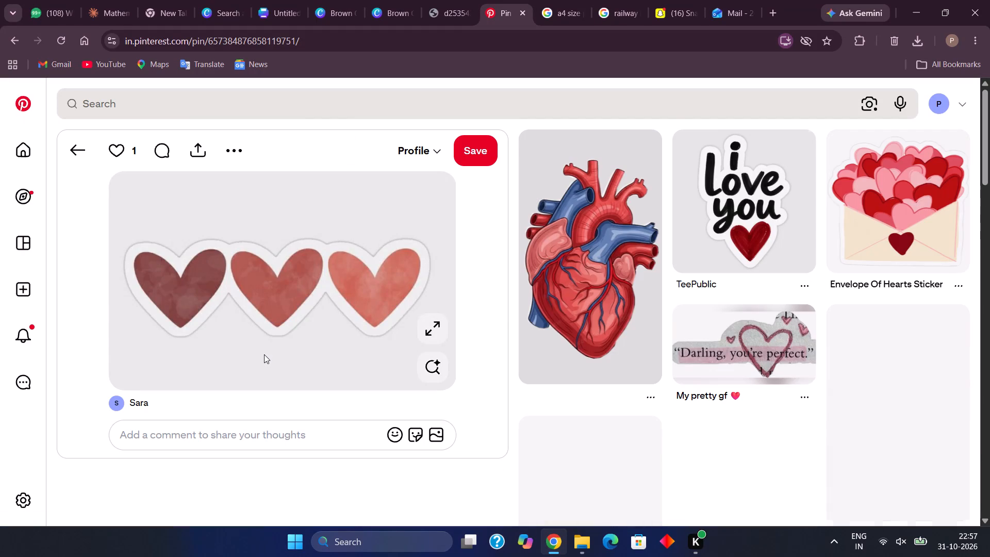
Look through the related pins of the three-hearts sticker for more heart stickers that suit the poster.
scroll(264, 354, "down", 3)
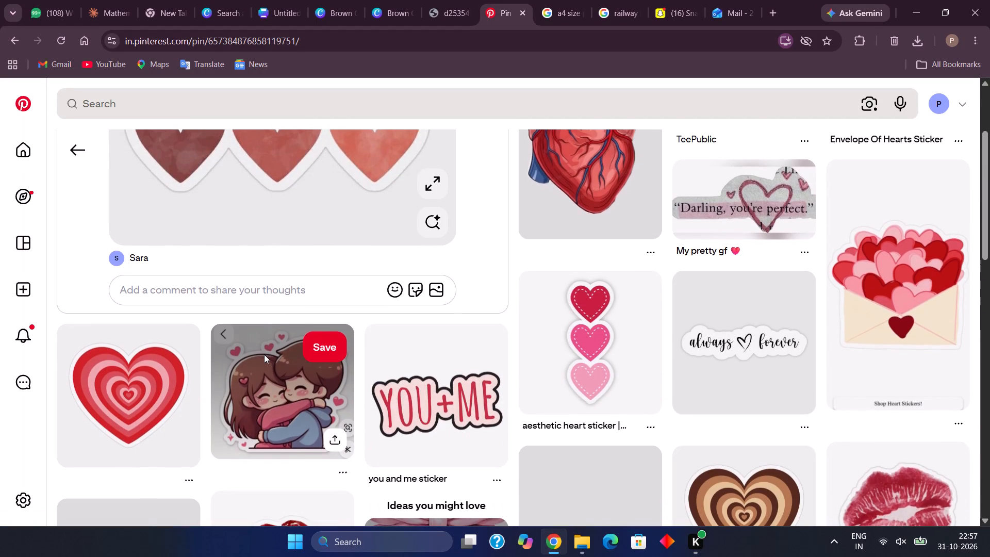
scroll(264, 354, "down", 1)
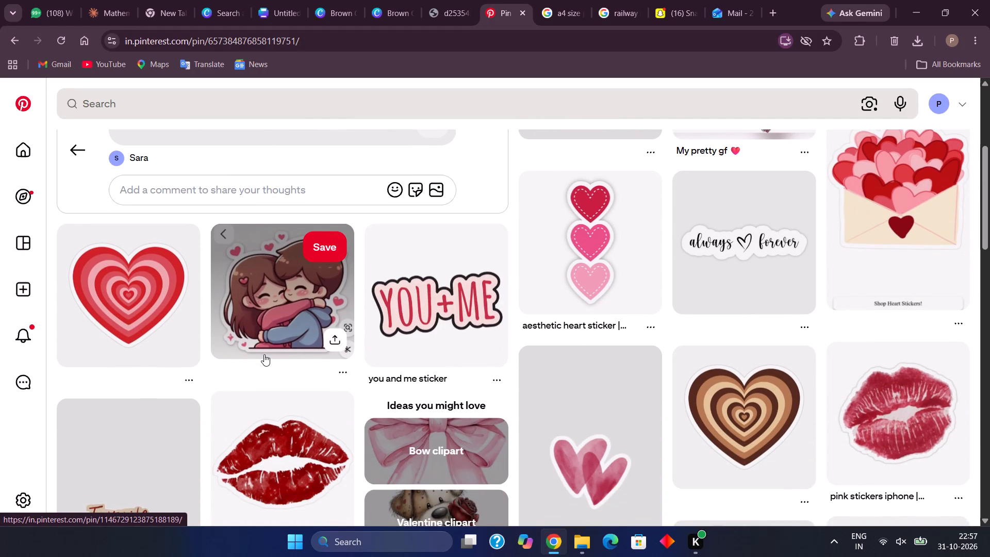
scroll(264, 354, "down", 2)
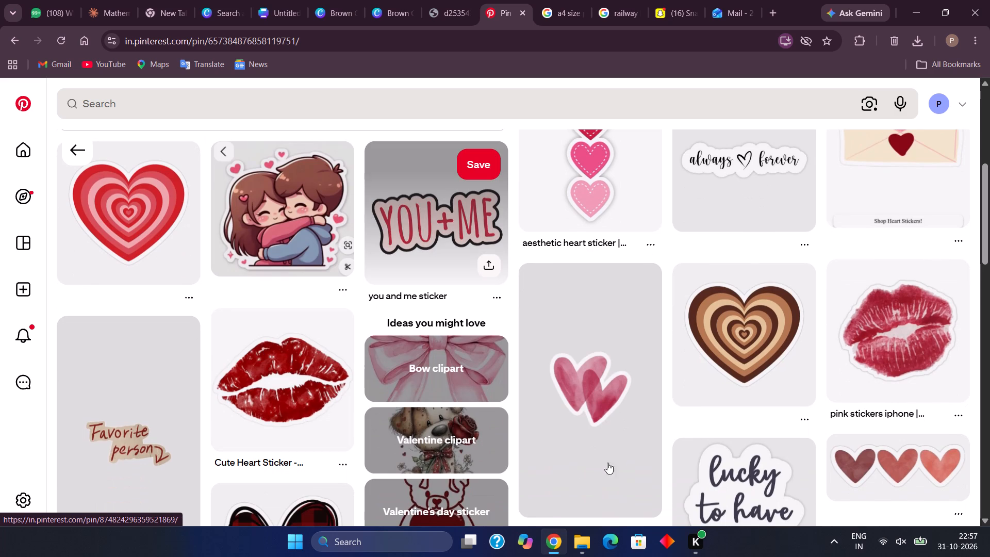
scroll(584, 395, "down", 3)
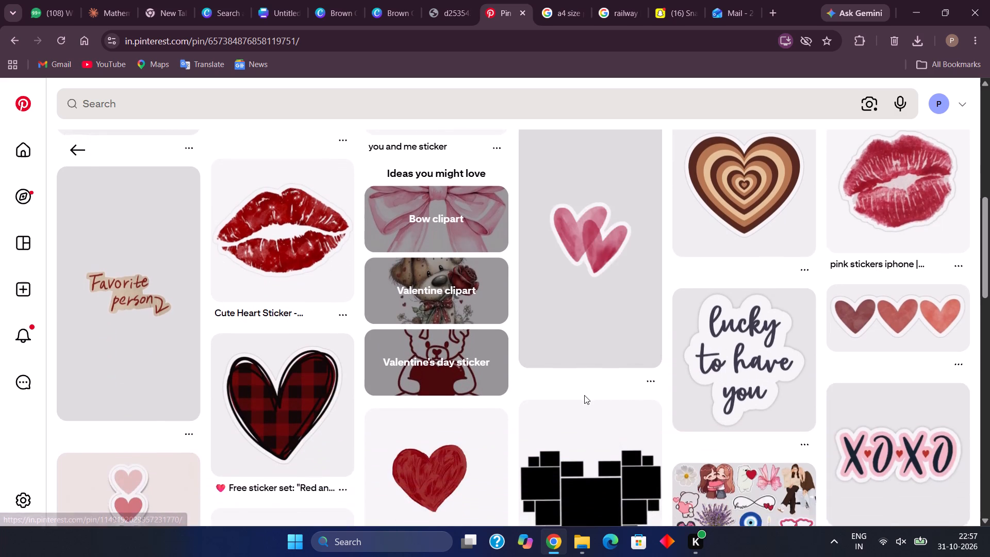
scroll(584, 395, "down", 2)
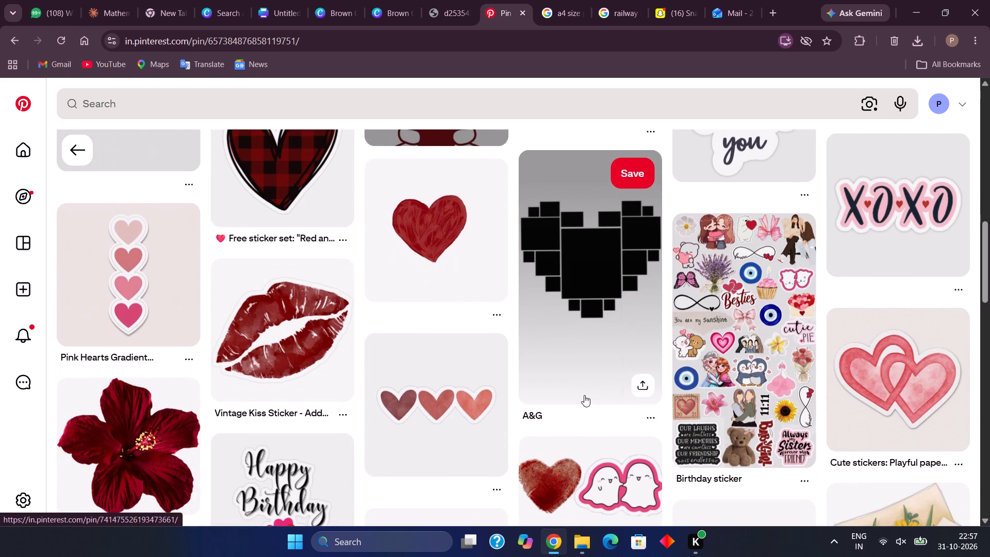
scroll(584, 395, "up", 3)
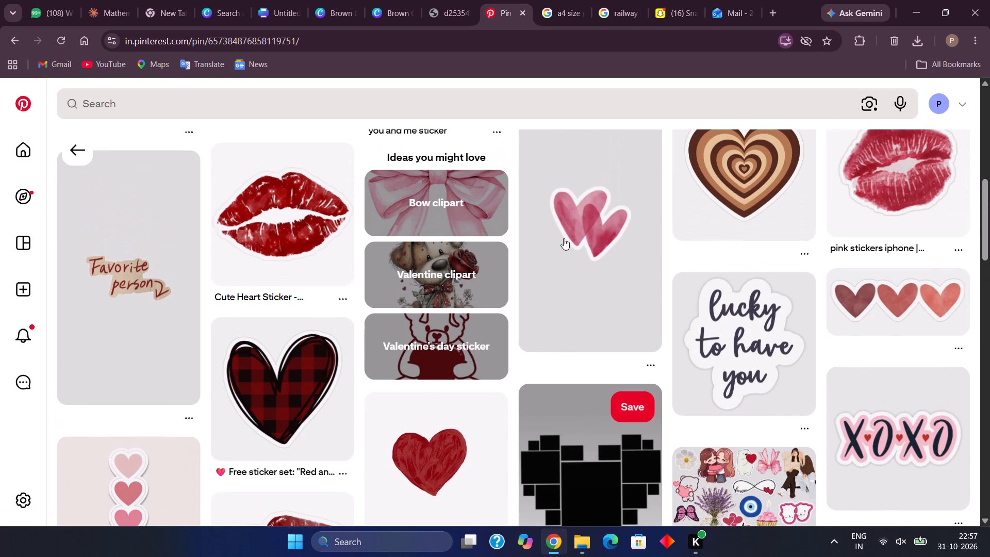
Open the collage pin with two overlapping pink watercolour hearts, and open its source pin, Cute Heart Wallpaper.
left_click(565, 225)
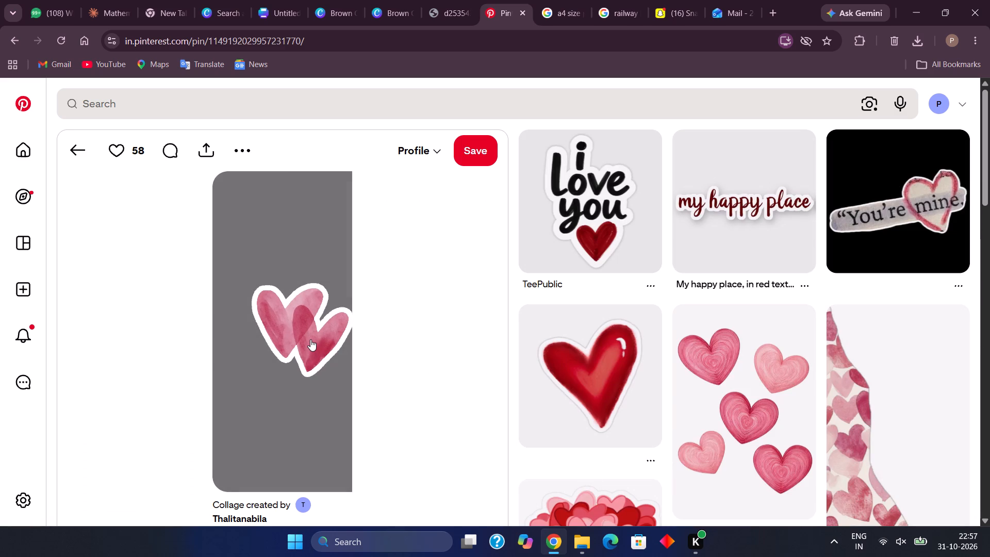
left_click_drag(310, 339, 285, 304)
left_click_drag(285, 304, 288, 326)
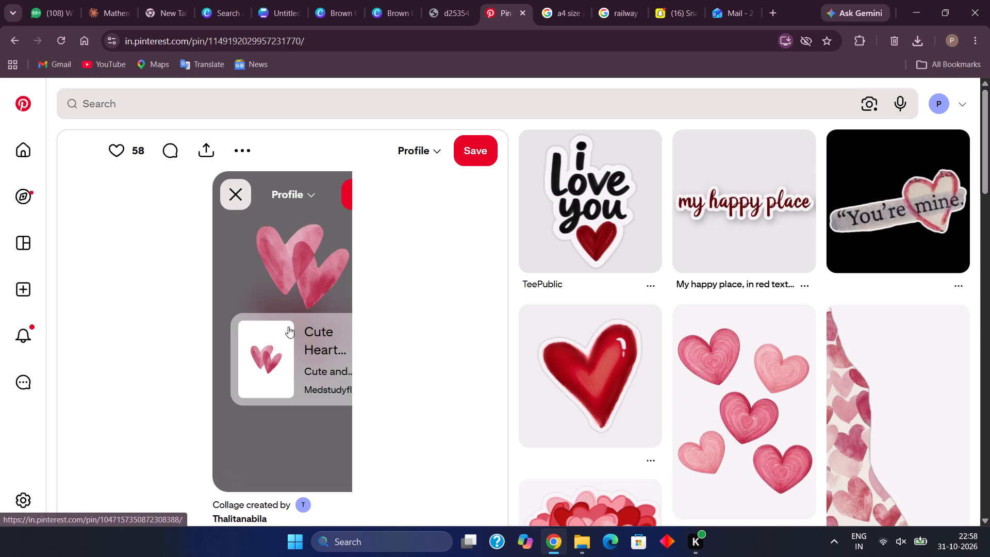
left_click_drag(288, 326, 268, 363)
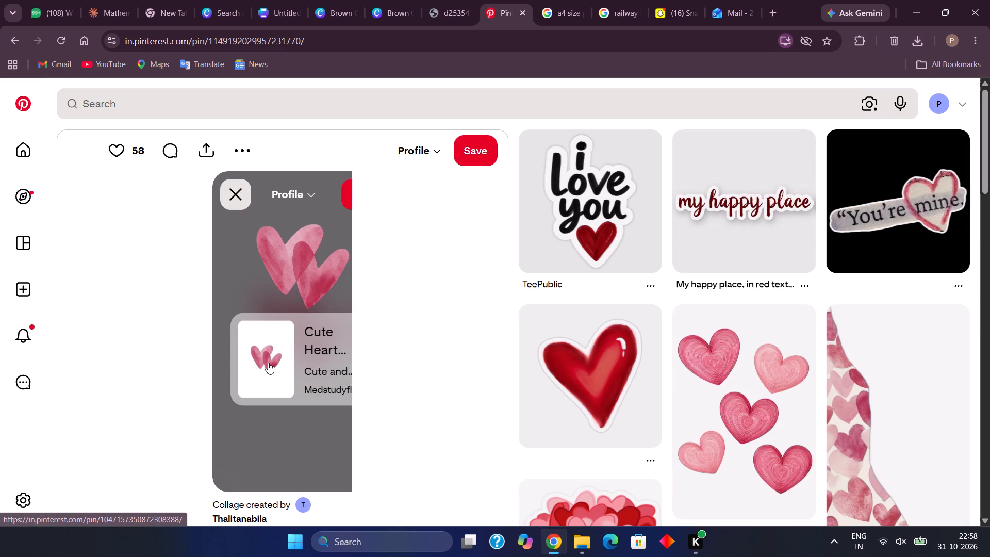
left_click(268, 363)
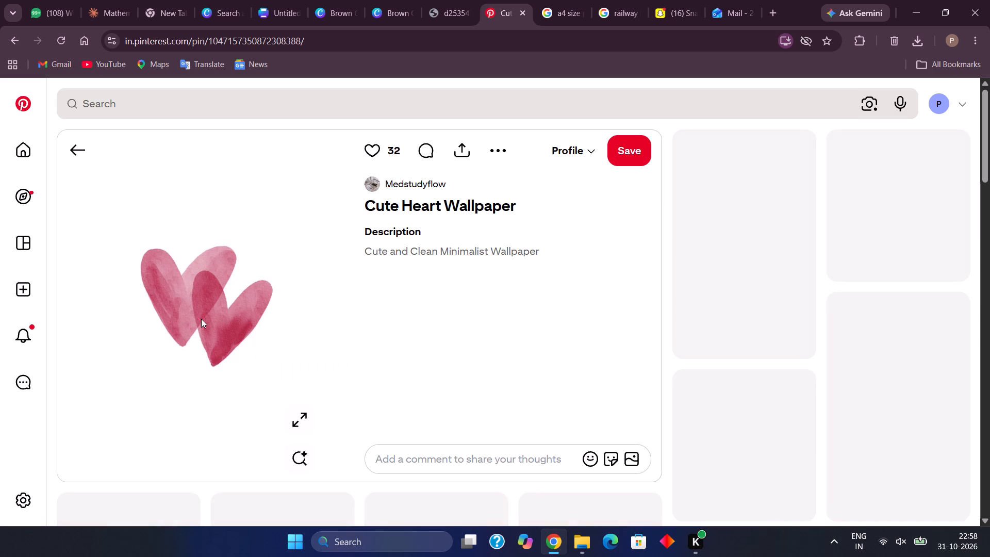
Bring the Cute Heart Wallpaper image into page 2 of the Canva birthday poster and remove its background.
left_click_drag(201, 319, 439, 149)
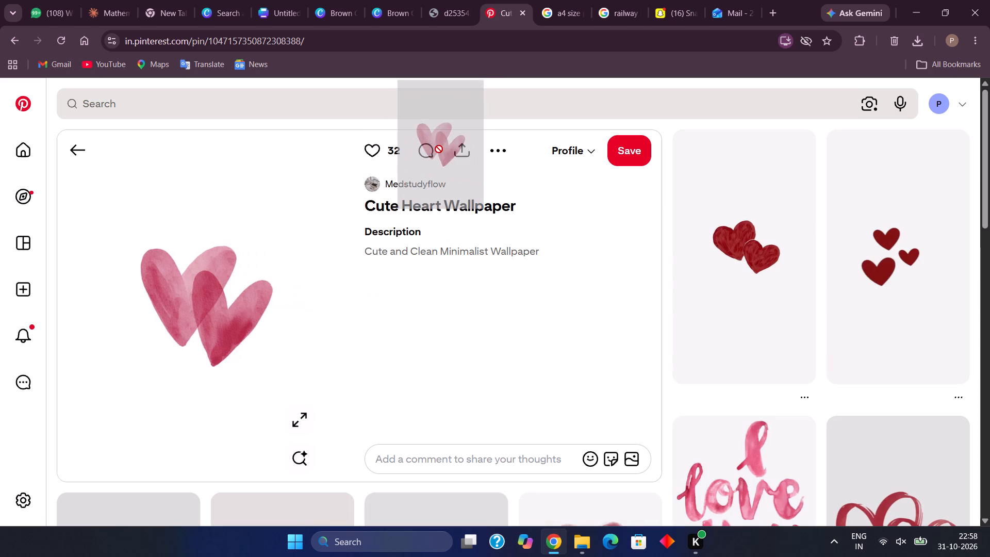
left_click_drag(439, 149, 463, 0)
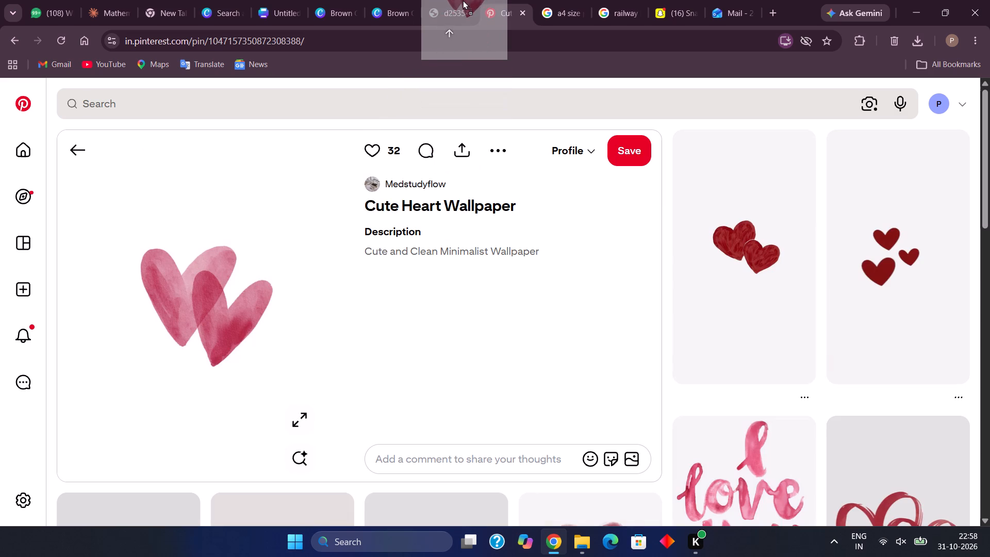
left_click_drag(463, 0, 325, 0)
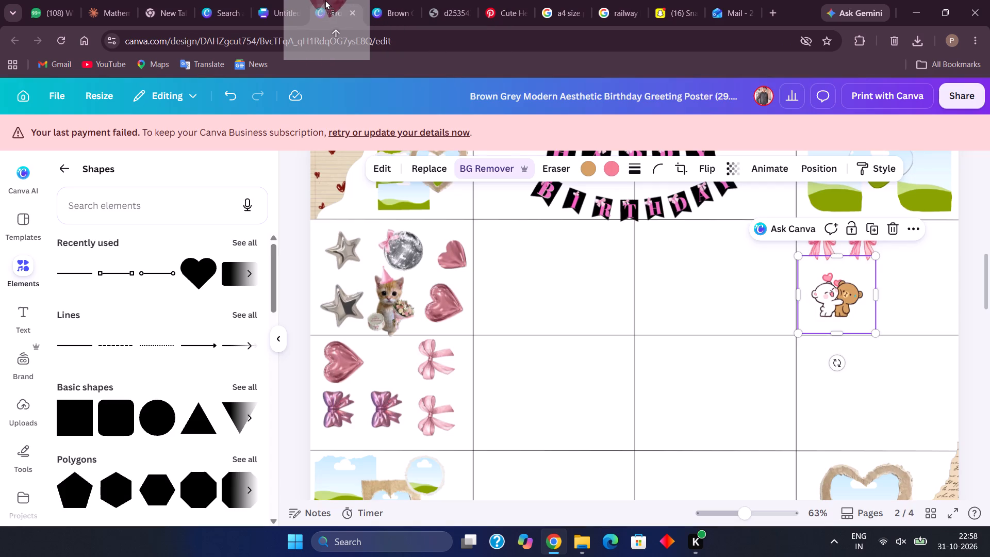
left_click_drag(325, 0, 521, 261)
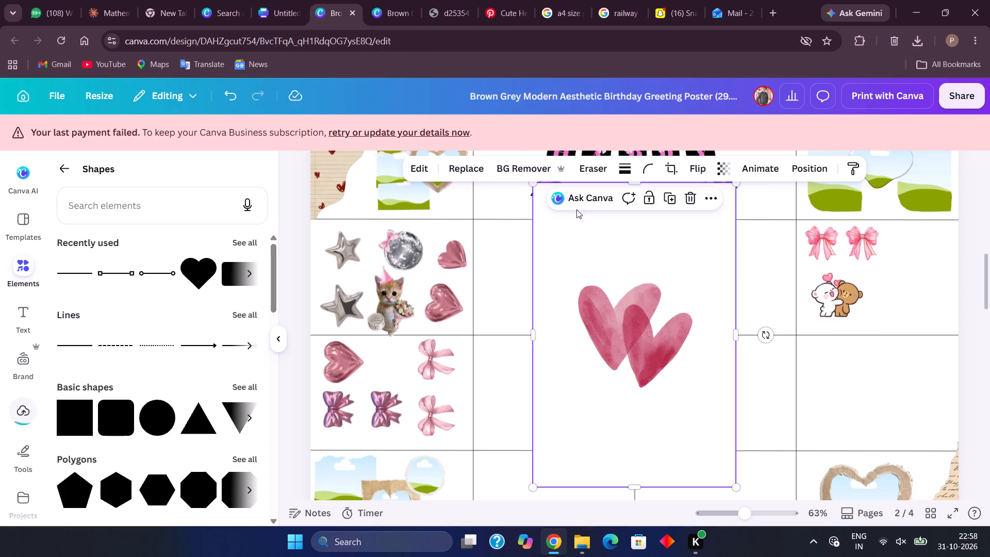
left_click(501, 176)
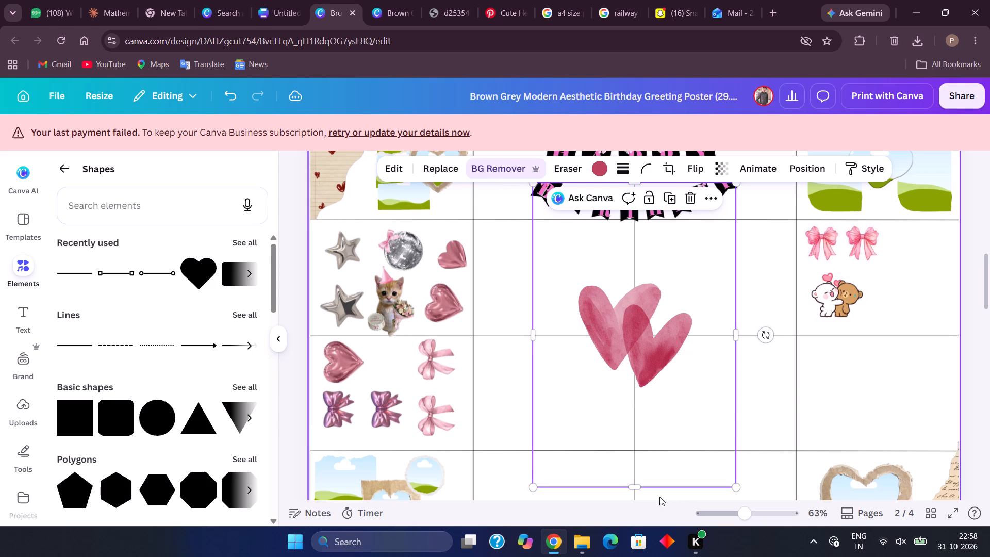
Crop the hearts image on all four sides so its frame fits closely around the two hearts.
left_click_drag(636, 490, 632, 407)
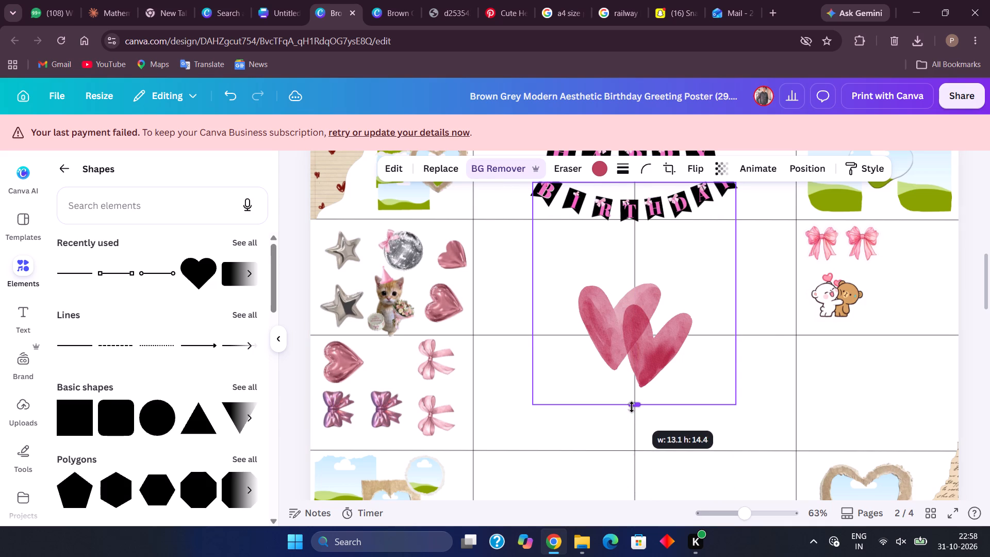
left_click_drag(632, 407, 631, 396)
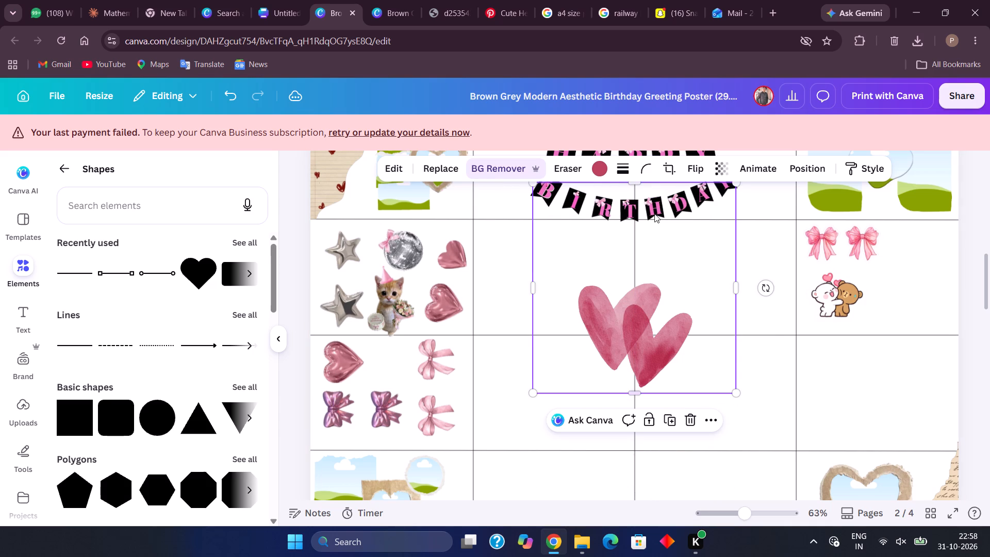
left_click_drag(644, 183, 671, 272)
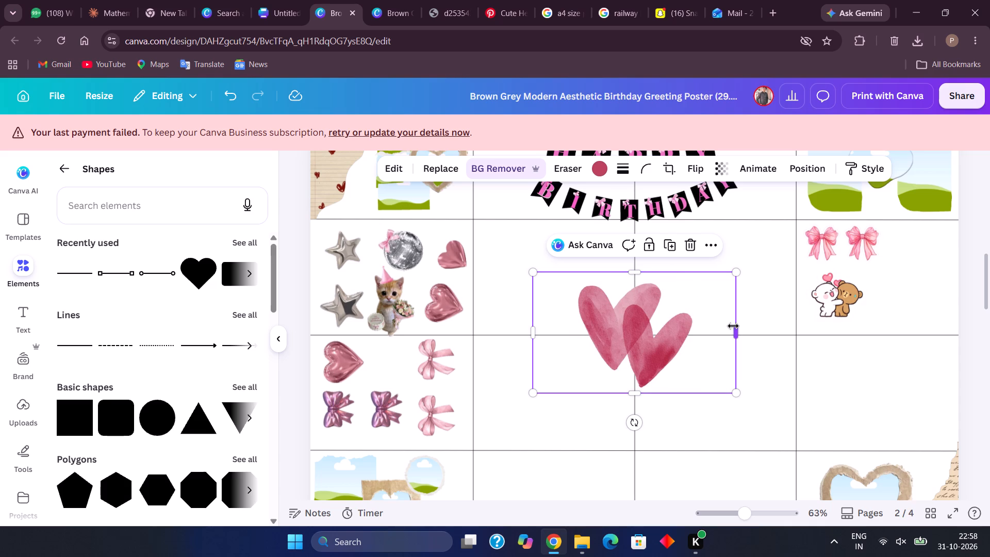
left_click_drag(733, 326, 691, 323)
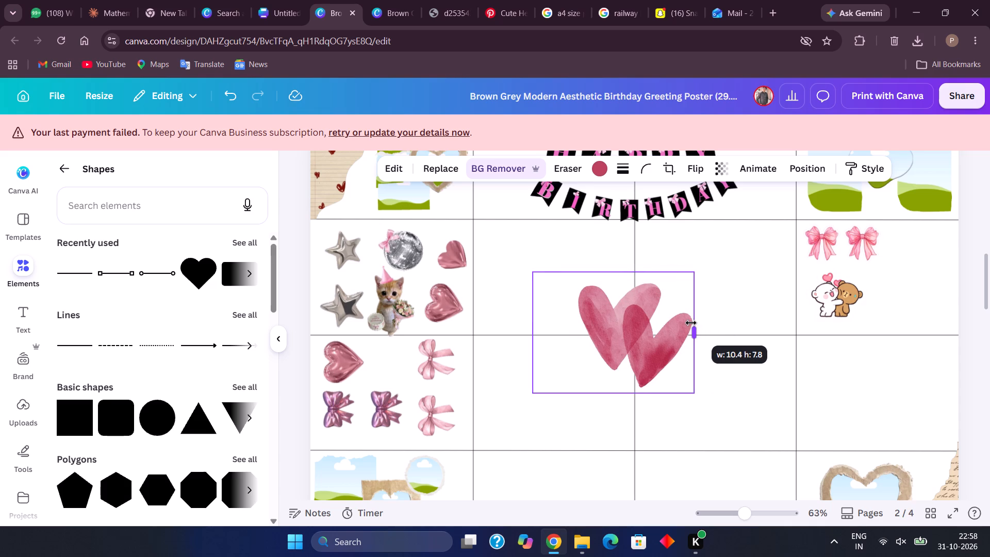
left_click_drag(691, 323, 694, 323)
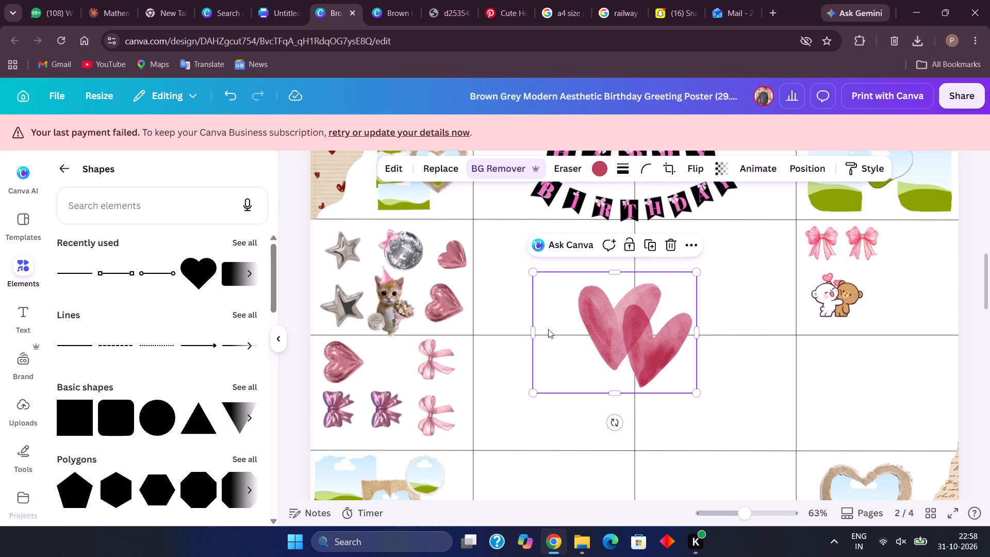
left_click_drag(532, 329, 565, 339)
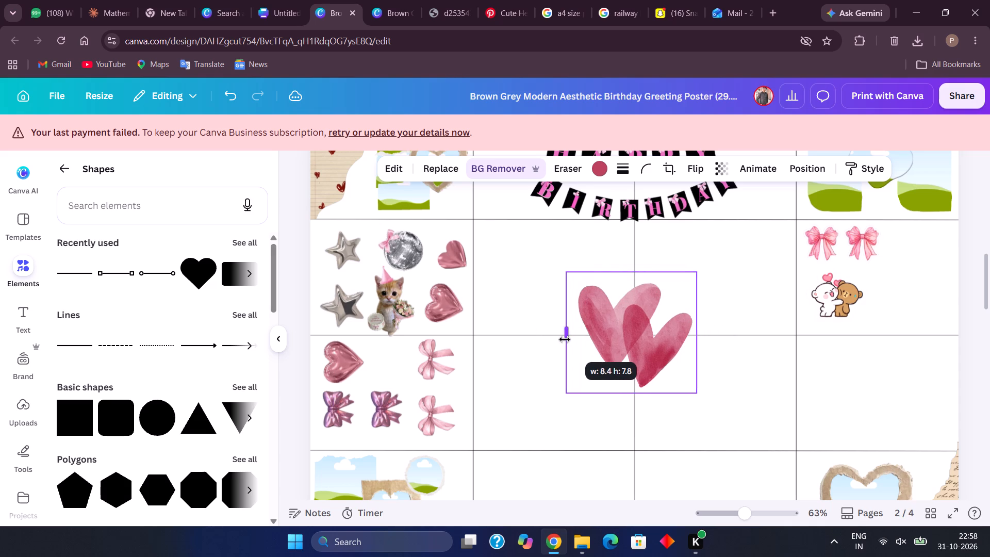
left_click_drag(565, 339, 571, 339)
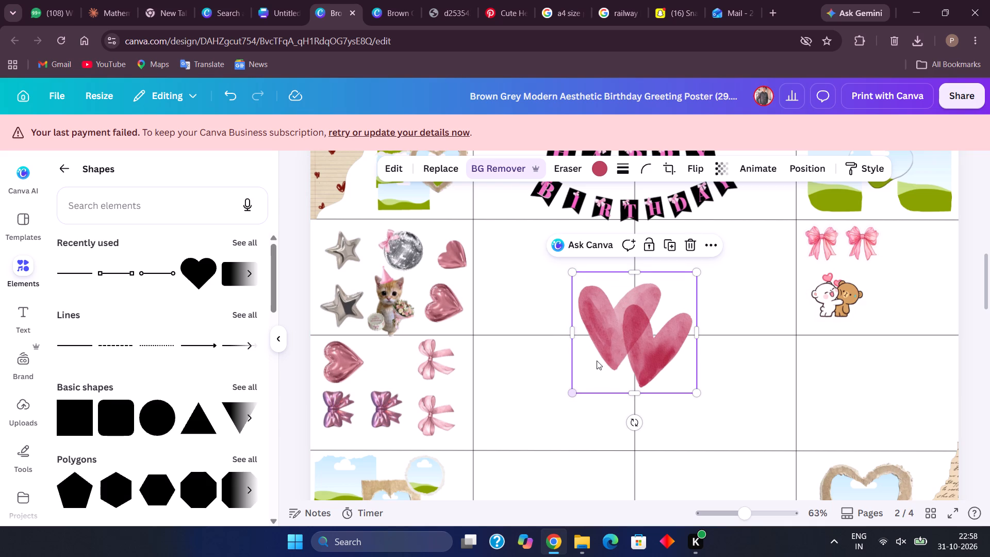
Shrink the hearts sticker to about 2.4 wide and place it beside the two pink bows in the last-column grid cell.
left_click(577, 389)
left_click_drag(575, 389, 593, 371)
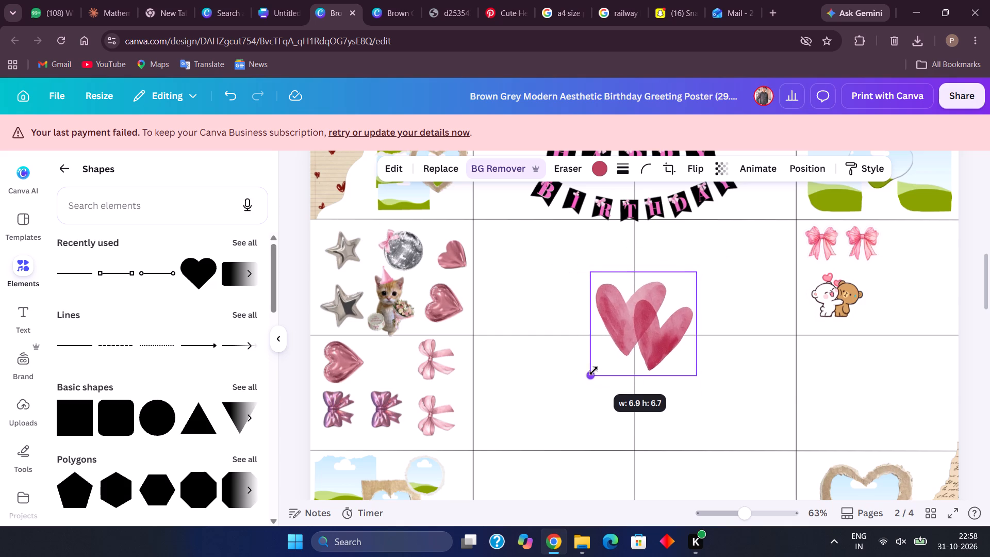
left_click_drag(593, 371, 648, 311)
left_click_drag(679, 292, 710, 338)
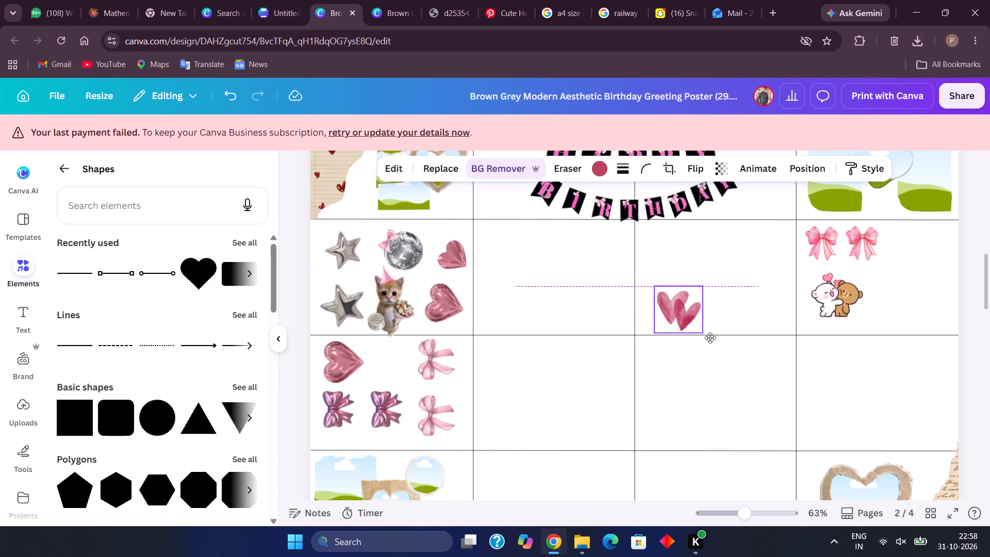
left_click_drag(710, 338, 904, 253)
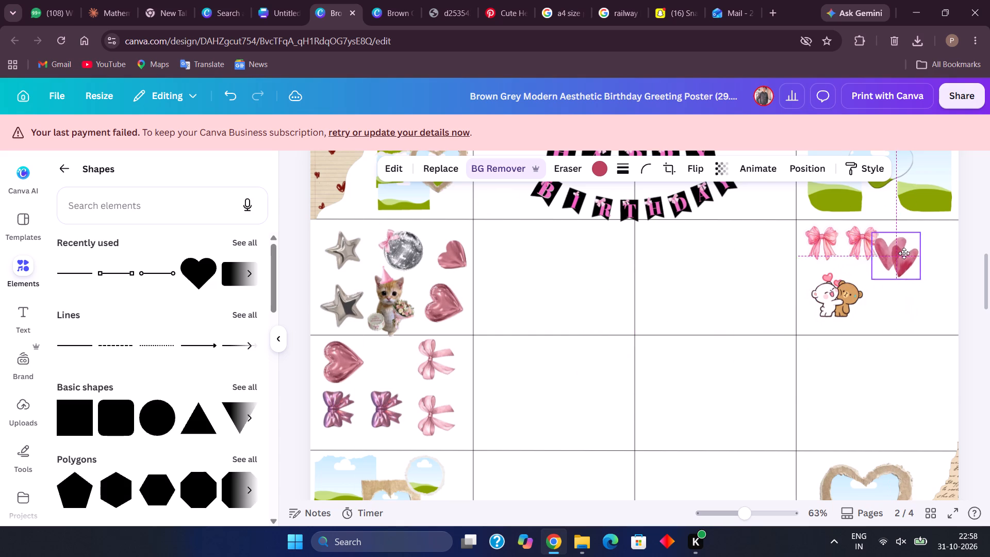
left_click_drag(904, 253, 913, 240)
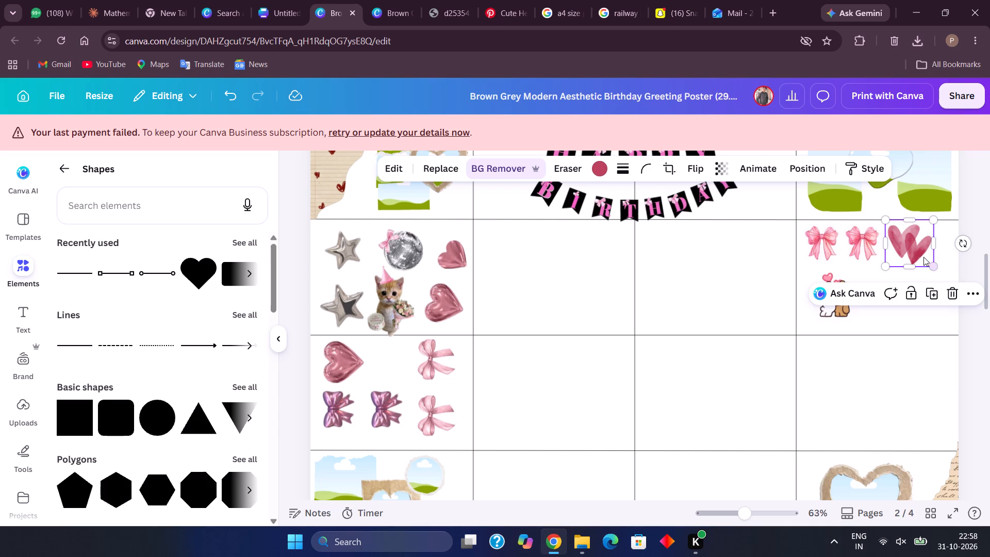
left_click_drag(935, 263, 921, 253)
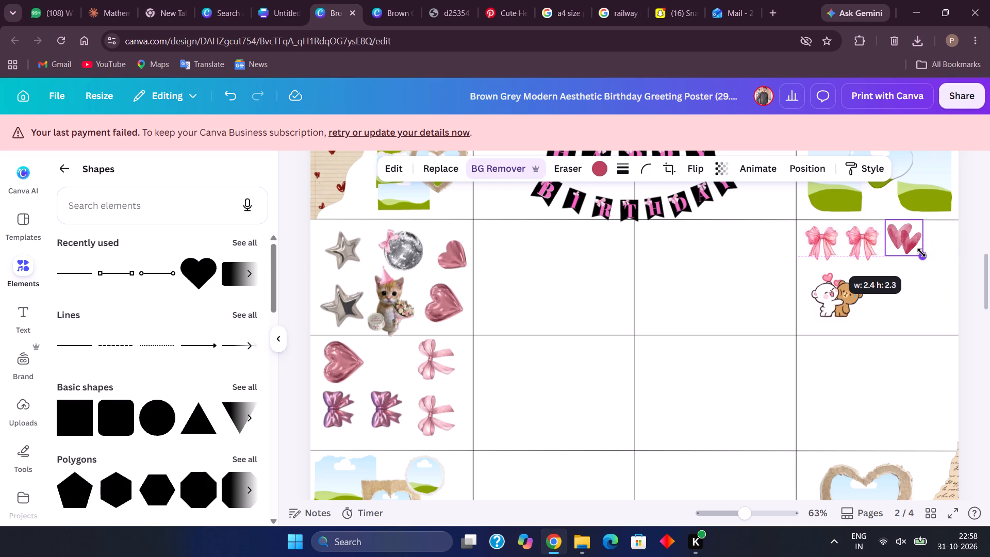
left_click_drag(921, 253, 923, 258)
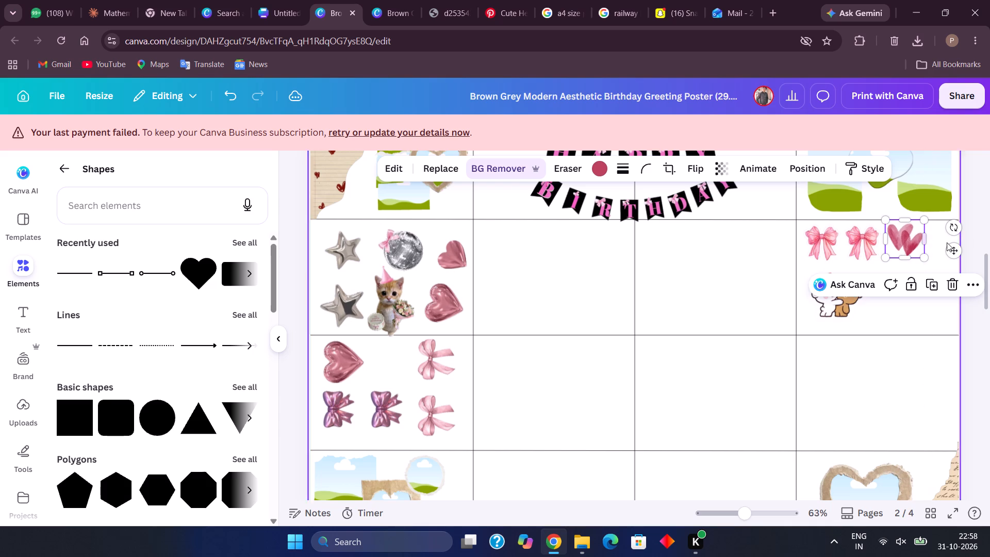
Duplicate the small hearts sticker and place the copy beside the hugging bears in the same grid cell.
left_click(925, 286)
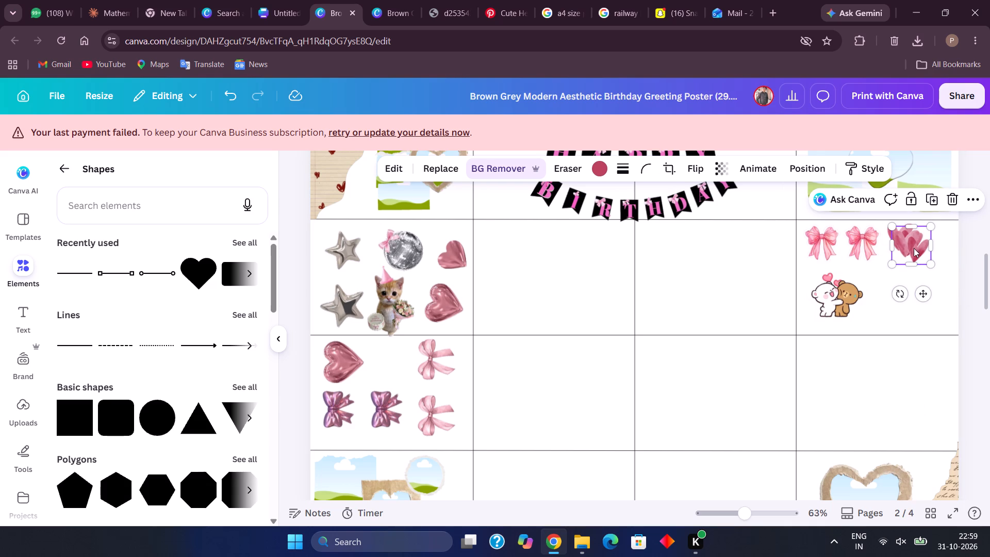
left_click_drag(908, 245, 899, 264)
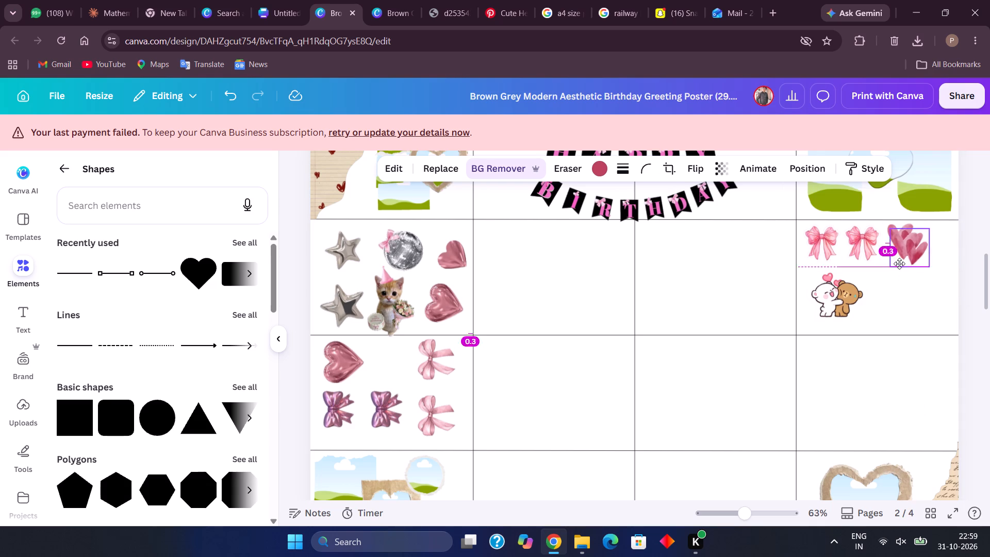
left_click_drag(899, 264, 881, 283)
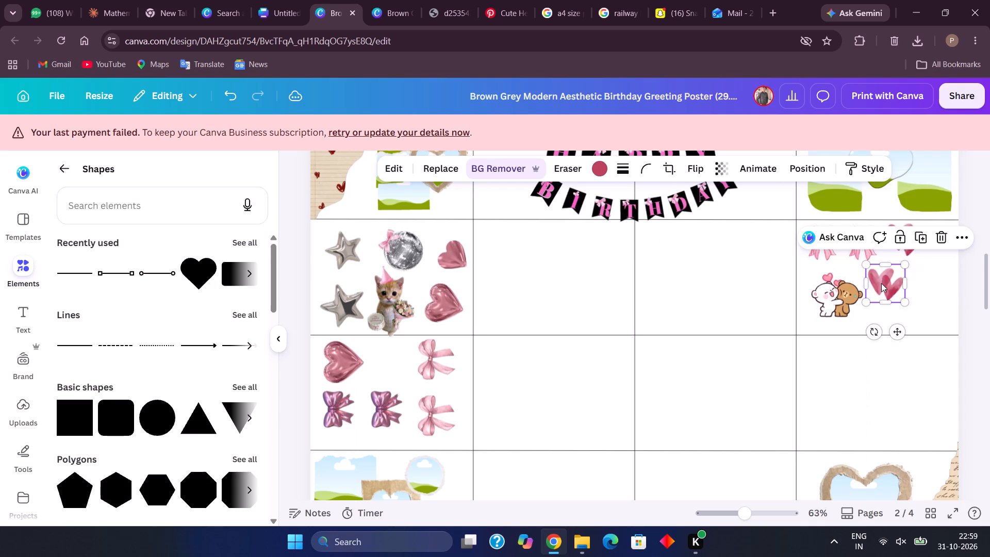
left_click_drag(915, 248, 915, 250)
left_click_drag(915, 250, 916, 253)
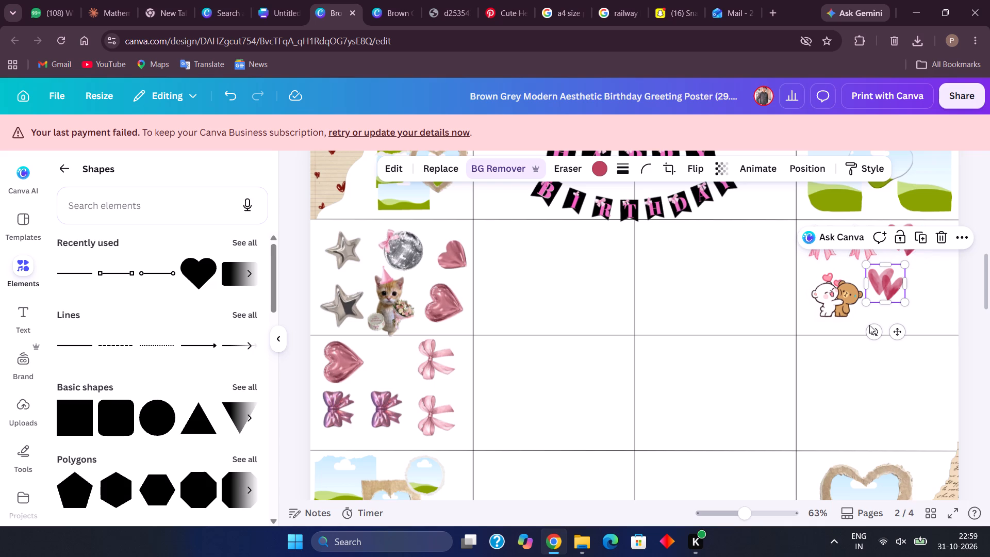
left_click(849, 370)
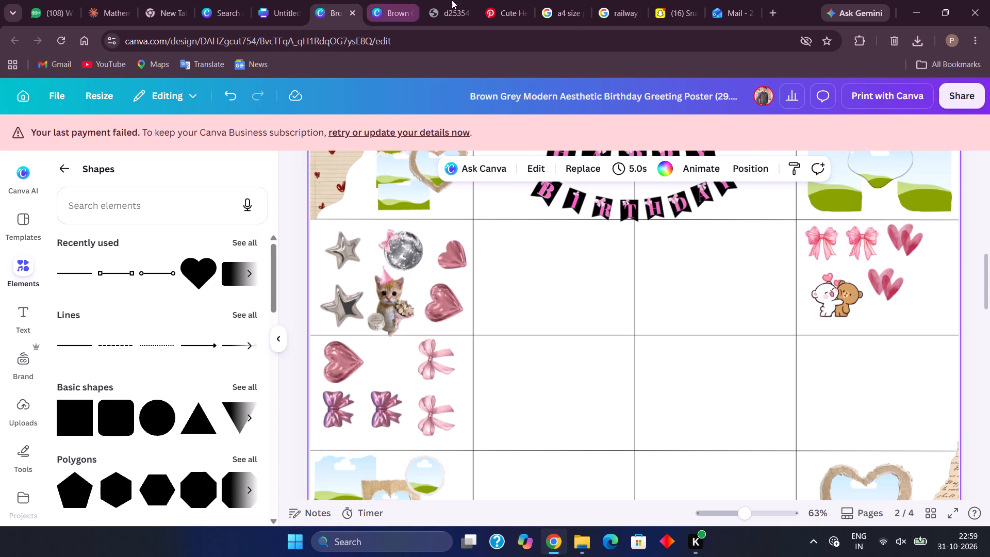
Switch to Pinterest and look through the images related to the Cute Heart Wallpaper pin for another sticker.
left_click(507, 0)
scroll(541, 354, "down", 3)
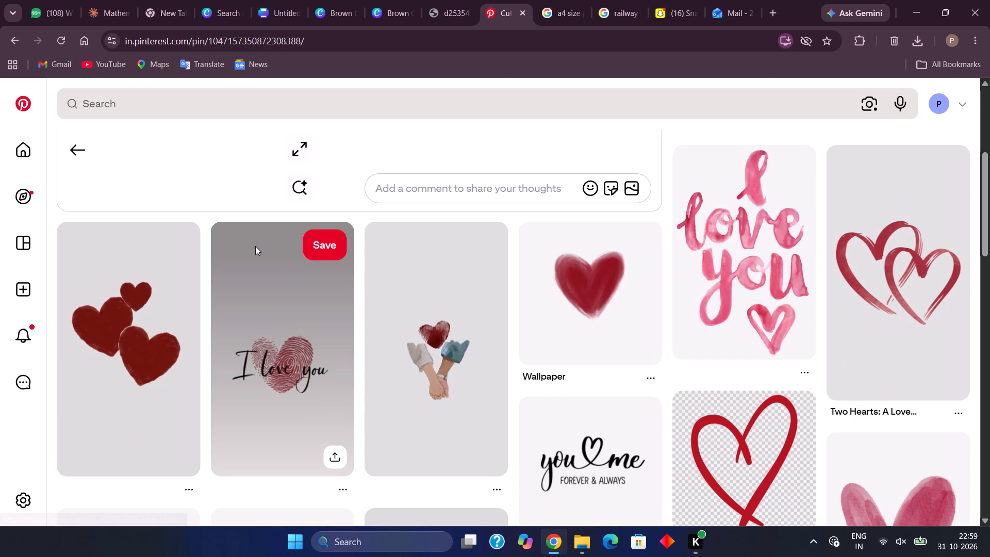
scroll(225, 337, "down", 1)
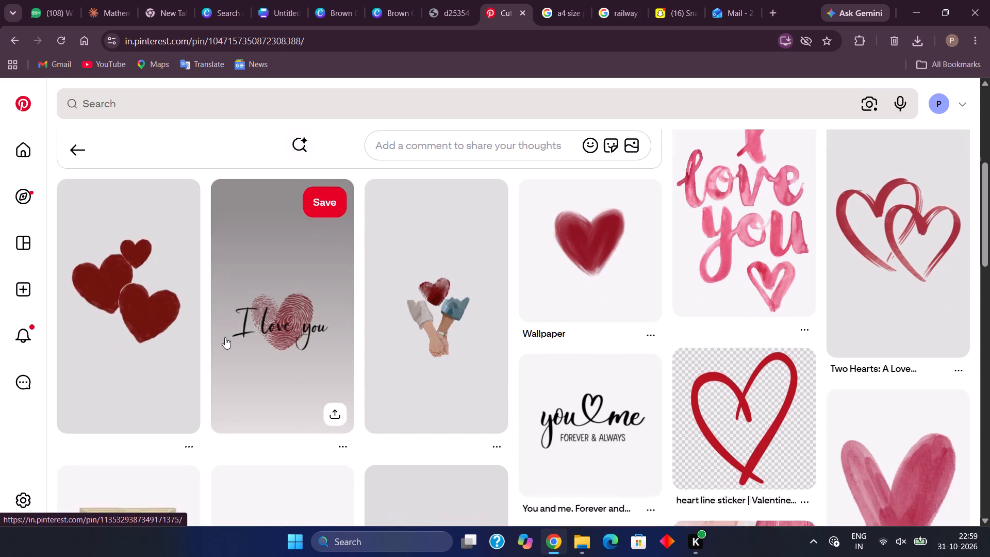
scroll(225, 337, "down", 5)
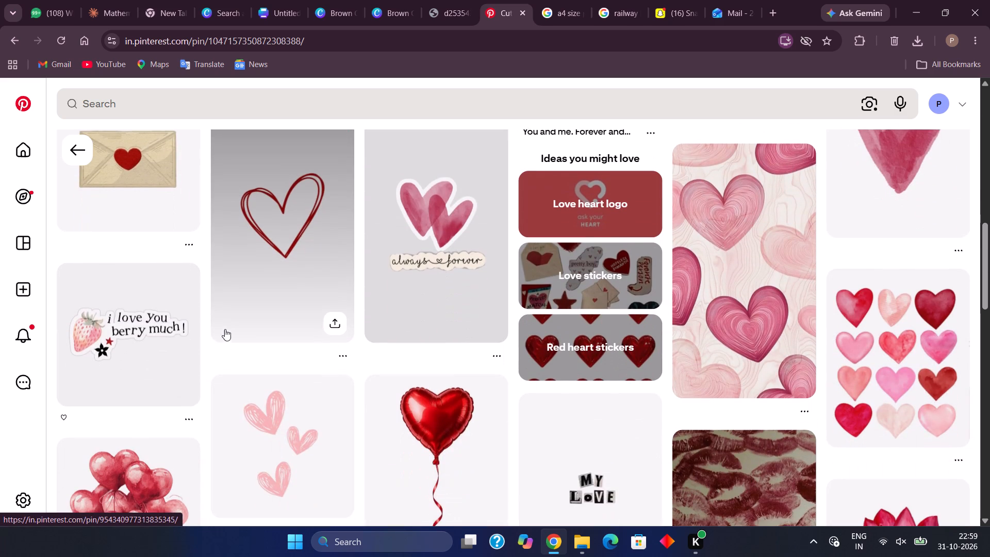
scroll(210, 280, "down", 1)
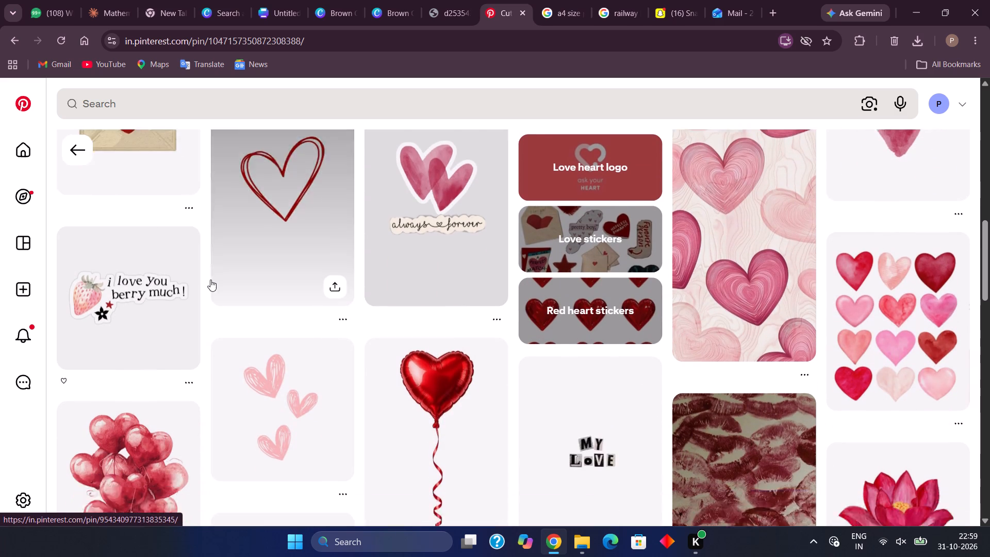
scroll(210, 280, "down", 1)
Go back two pins on Pinterest and browse that earlier pin's related stickers for another poster decoration.
left_click(18, 41)
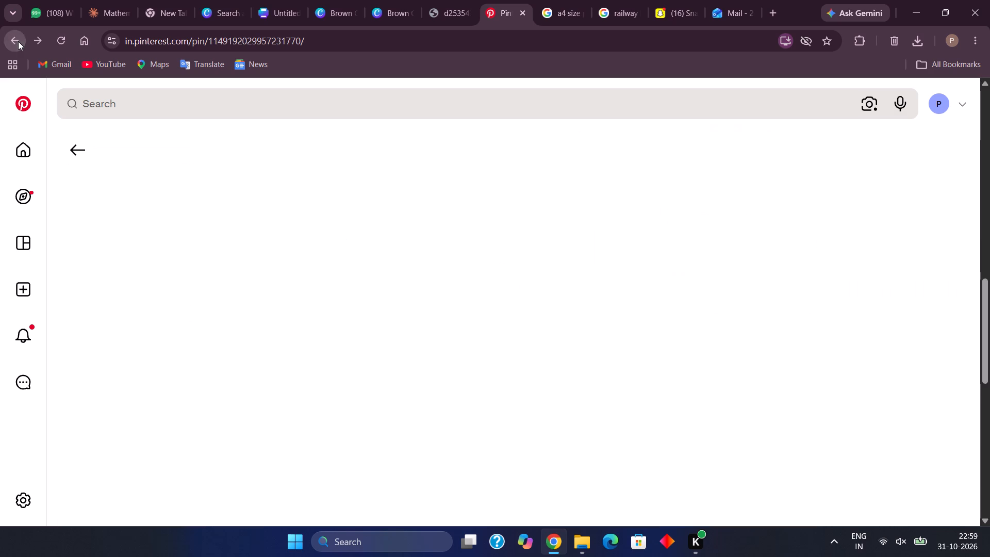
left_click(18, 41)
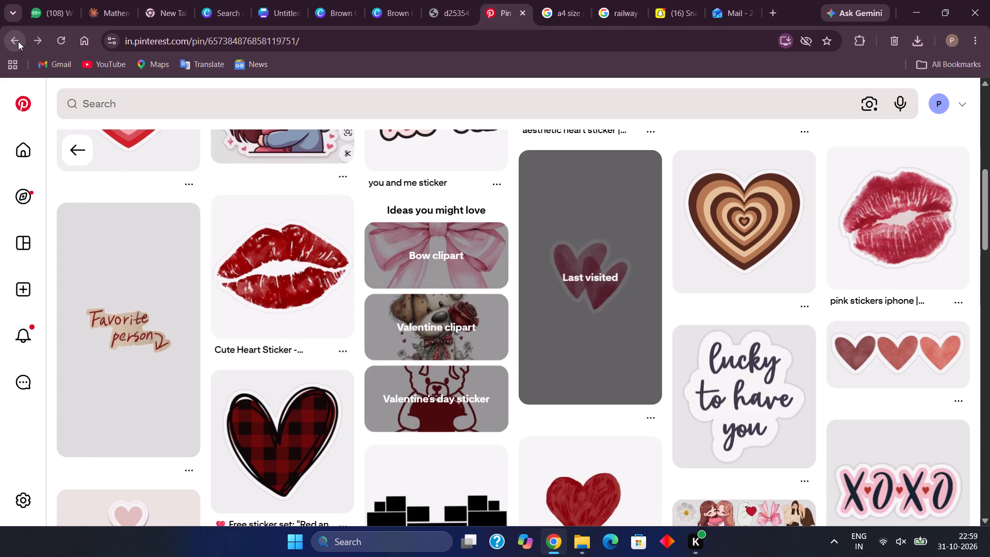
scroll(200, 303, "down", 4)
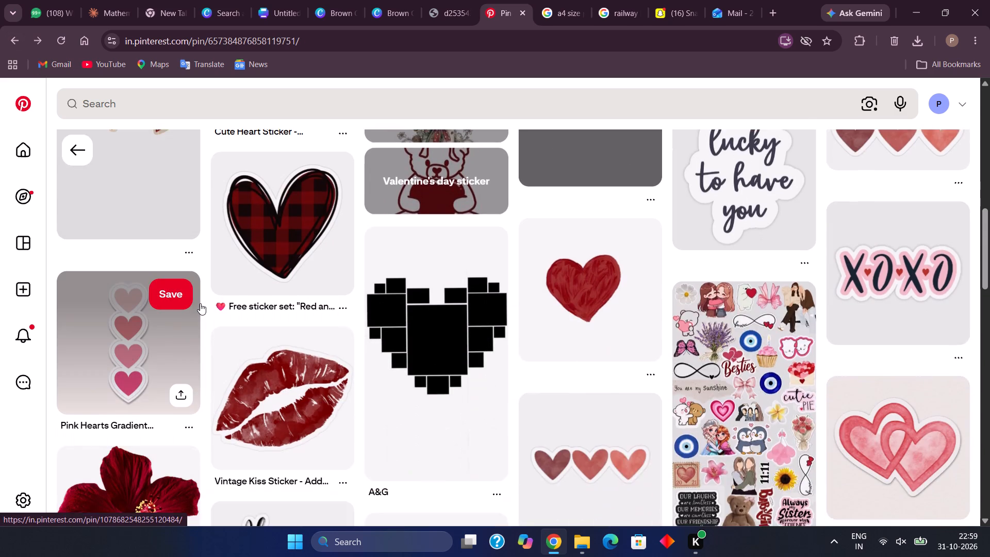
scroll(200, 303, "down", 3)
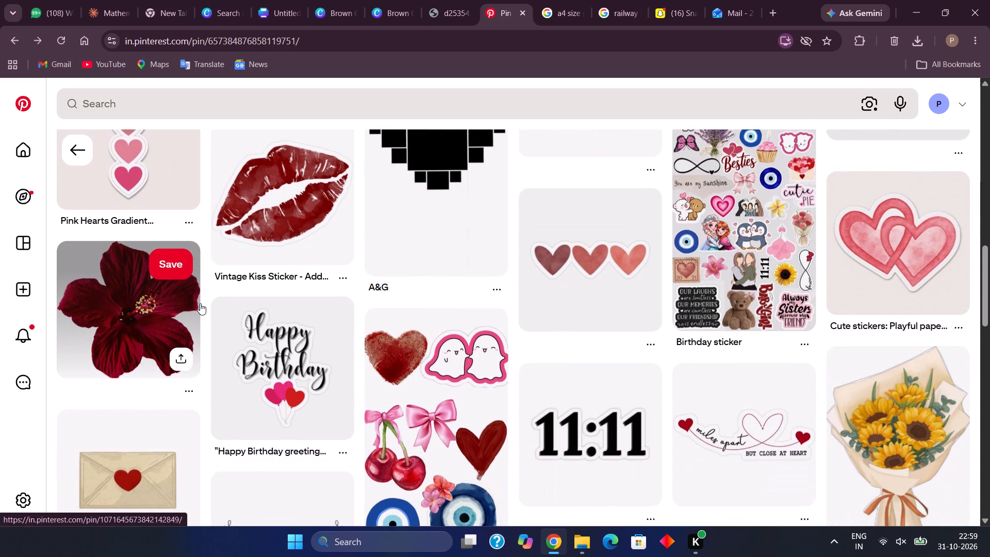
scroll(200, 303, "down", 3)
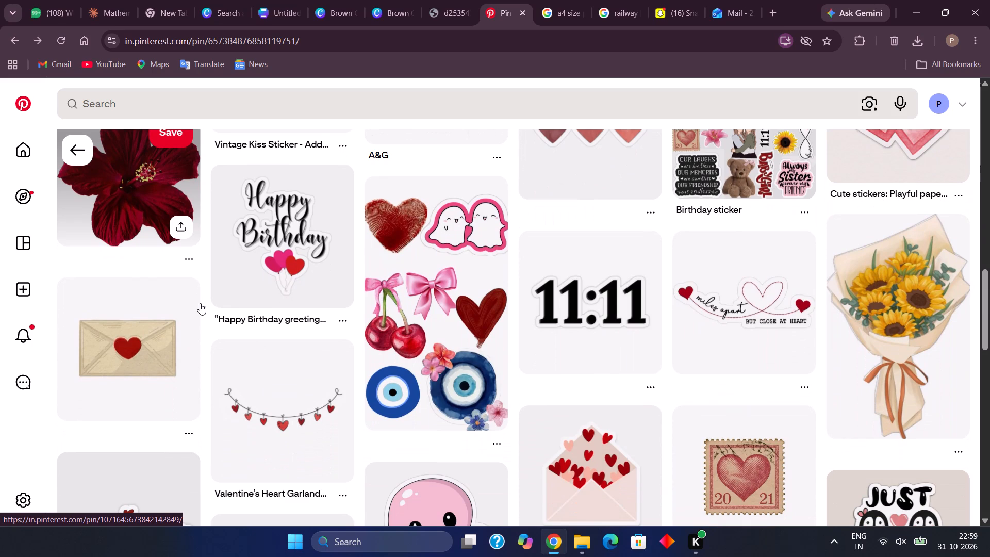
scroll(200, 303, "down", 1)
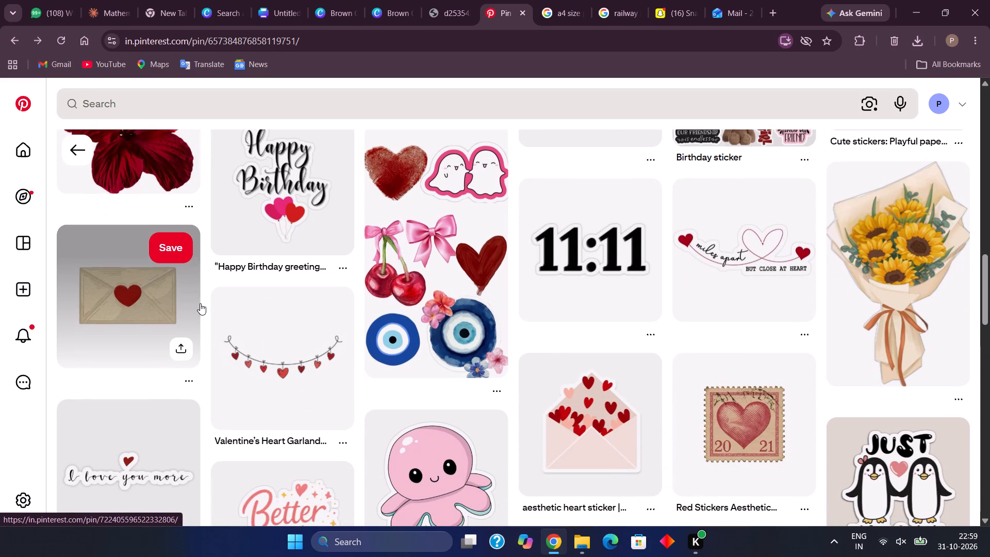
Open the sticker collage with cherries, pink bow and evil eyes, and look through its related sticker pins.
left_click(459, 349)
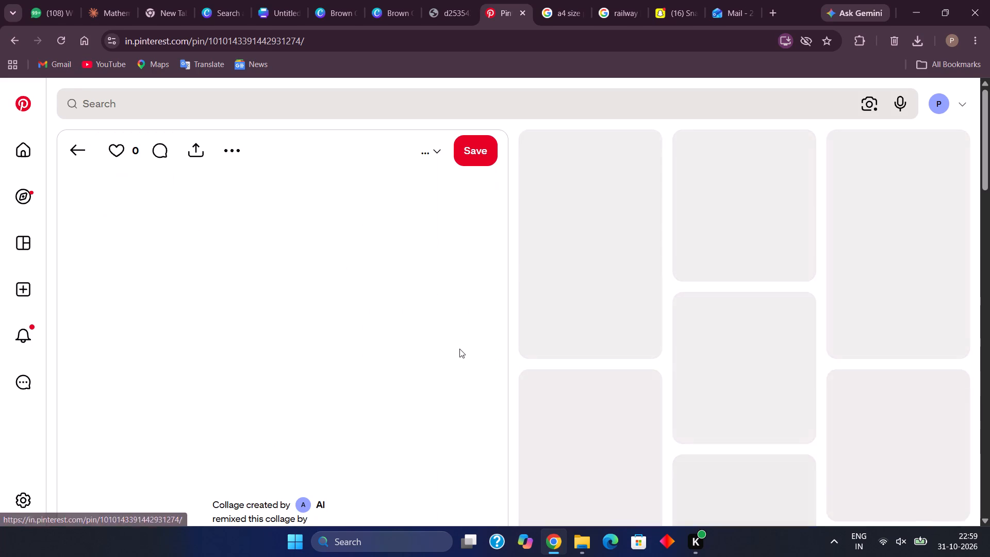
scroll(459, 349, "down", 1)
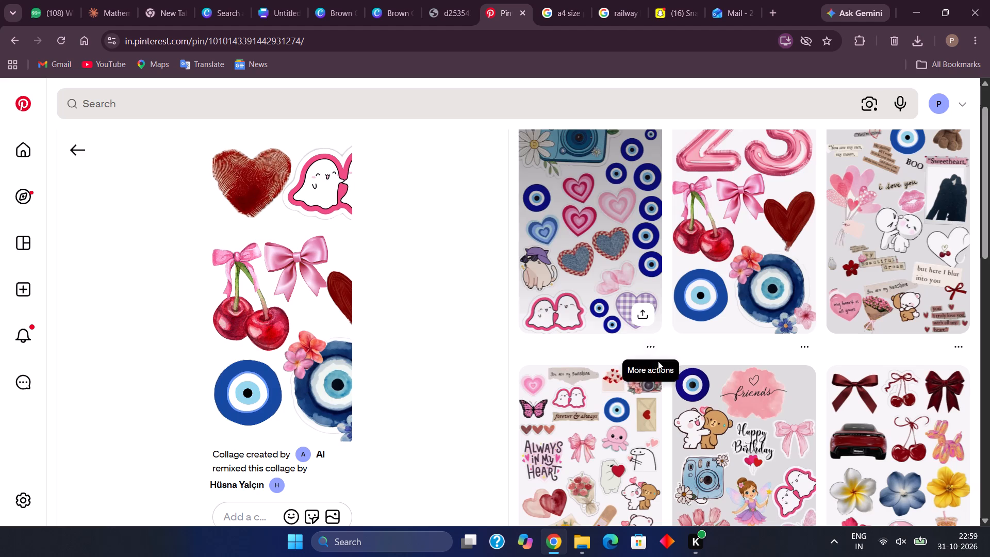
scroll(658, 363, "down", 4)
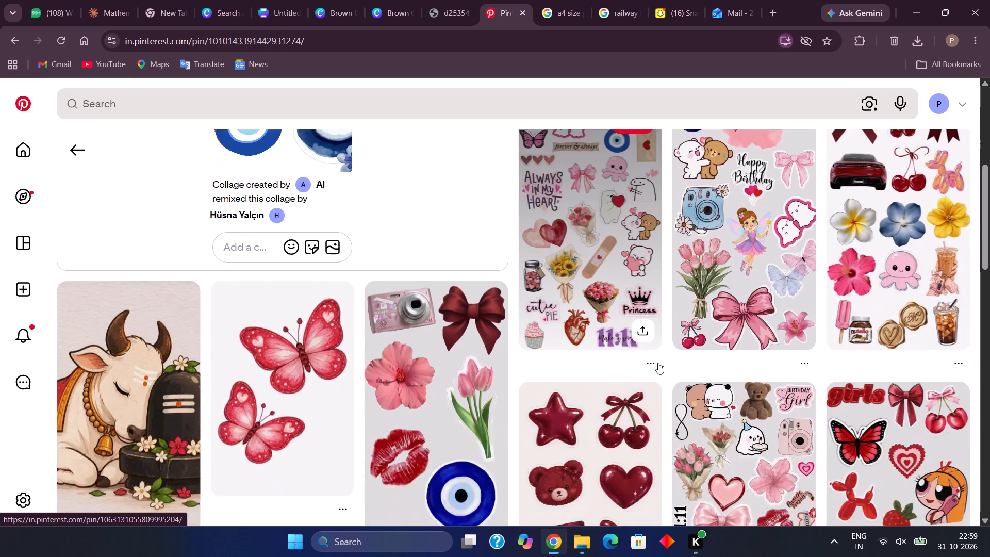
scroll(658, 363, "down", 4)
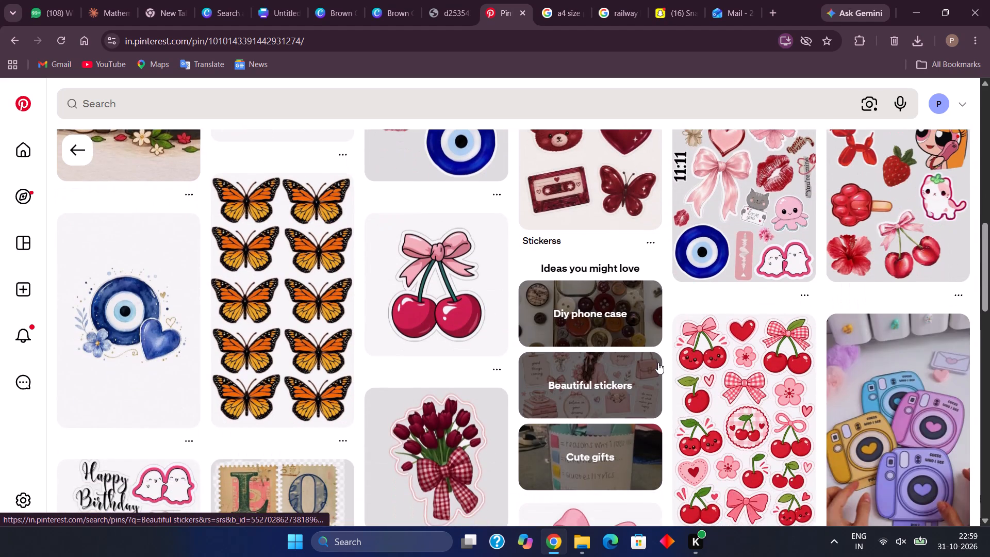
scroll(658, 363, "down", 4)
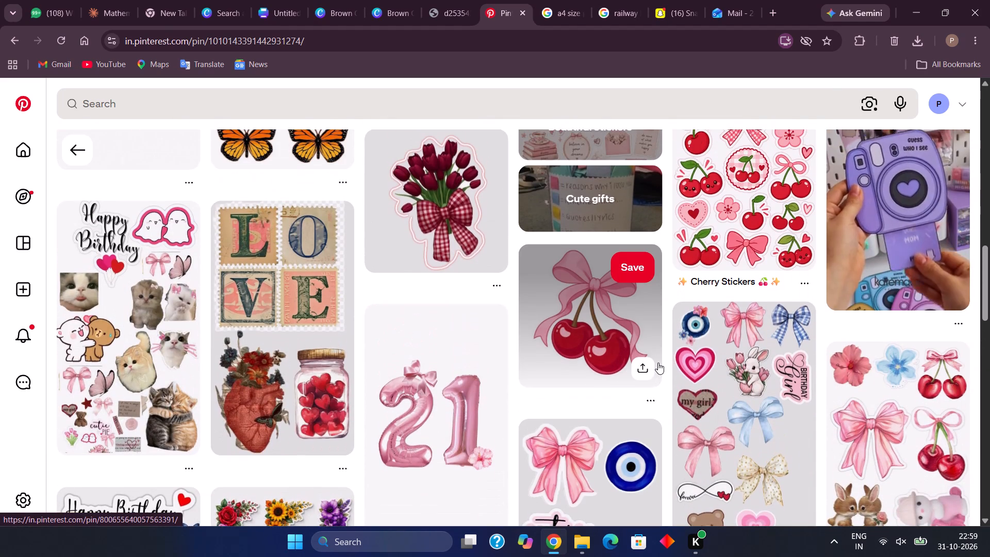
scroll(658, 363, "up", 3)
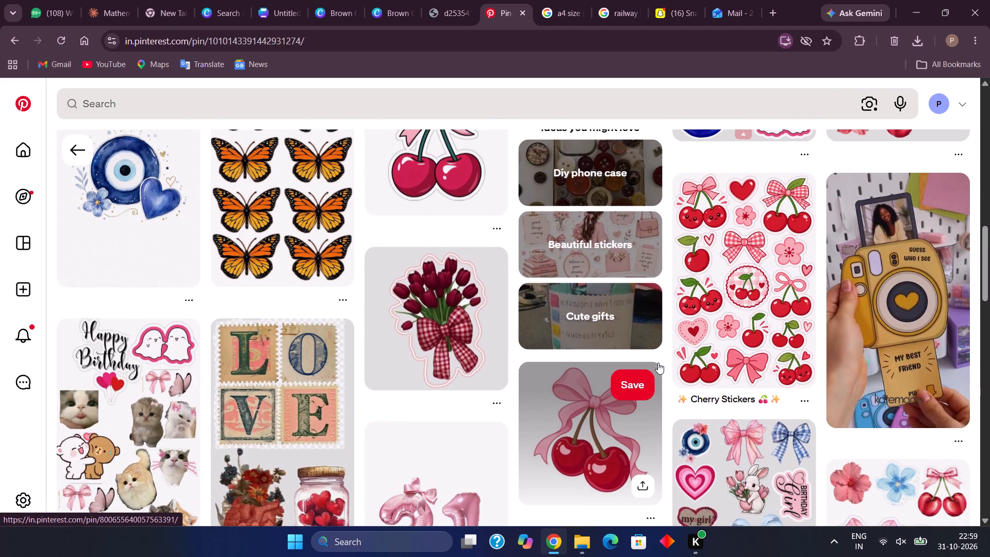
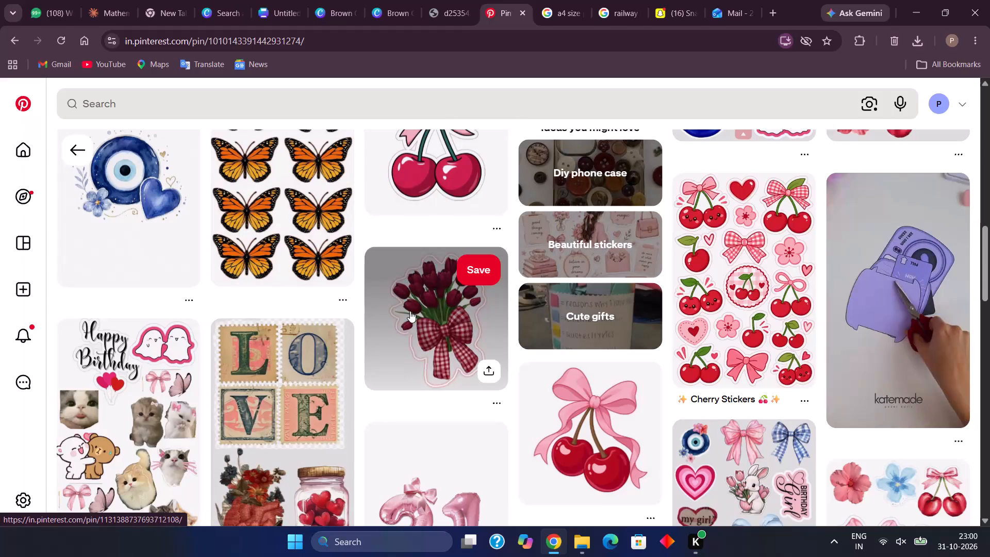
Return to the sticker collage and open the source pin of its blue evil eye with flowers.
scroll(410, 311, "up", 2)
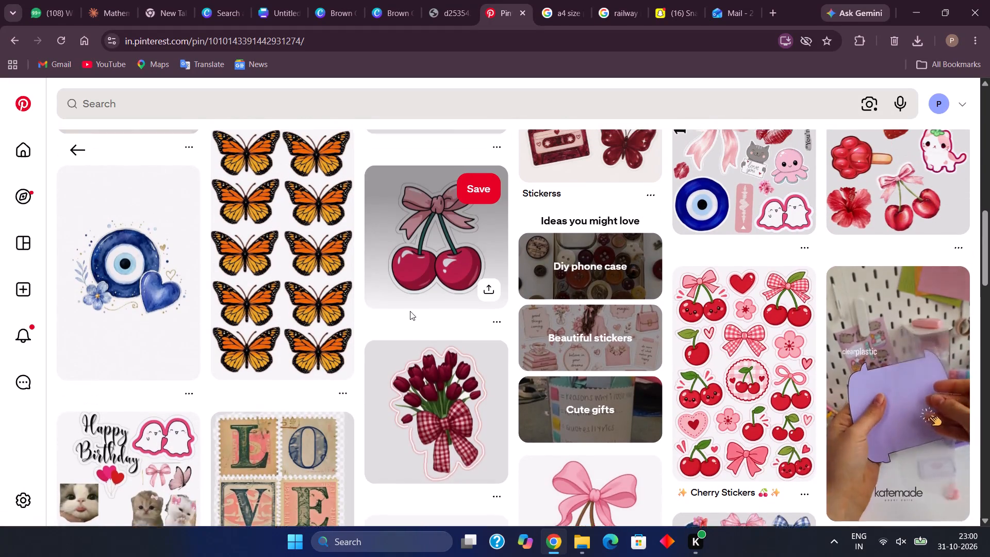
scroll(410, 311, "up", 7)
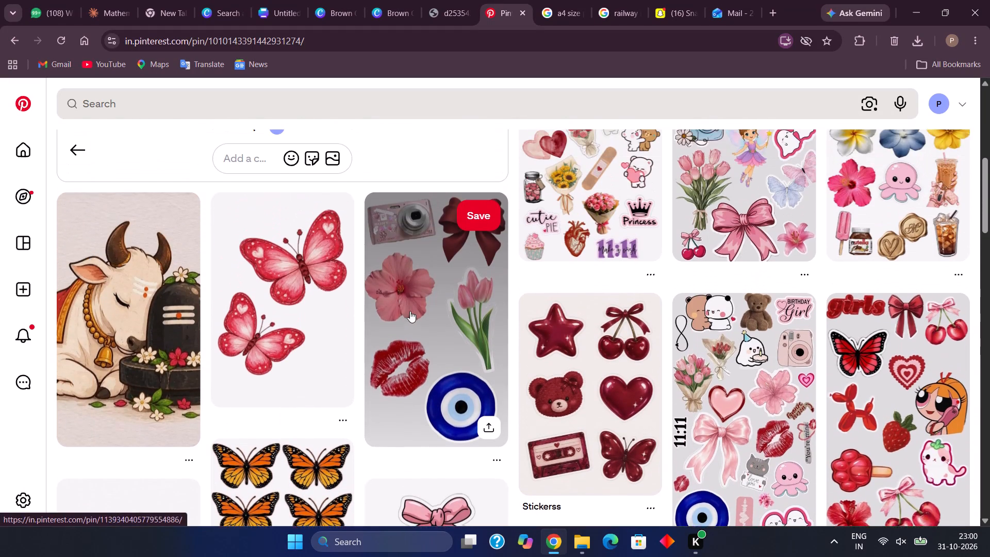
scroll(410, 311, "up", 5)
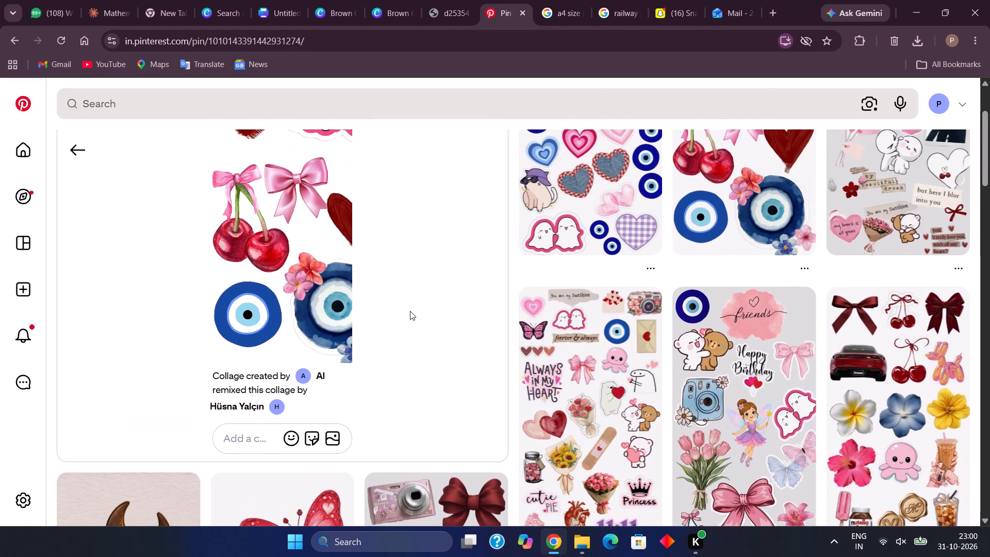
scroll(410, 311, "up", 5)
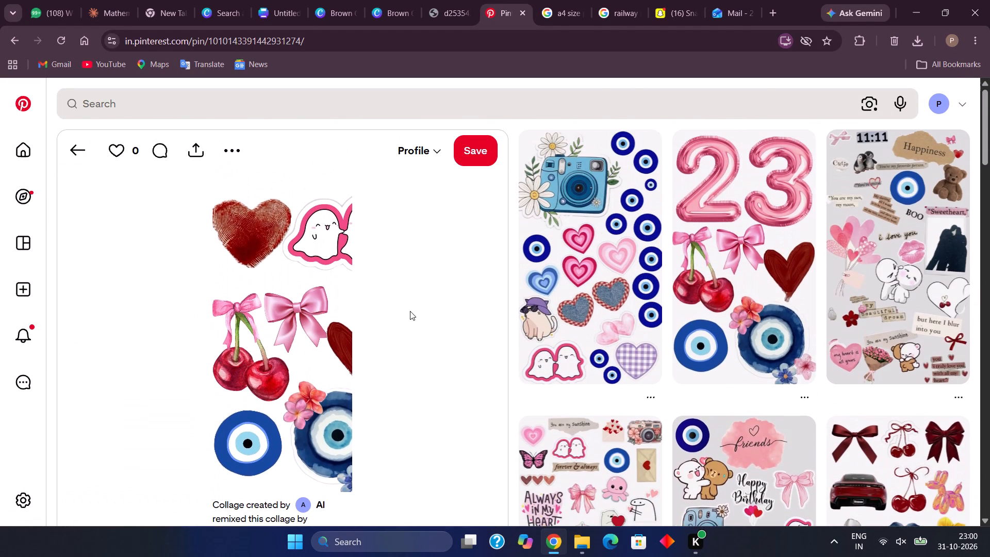
left_click(326, 450)
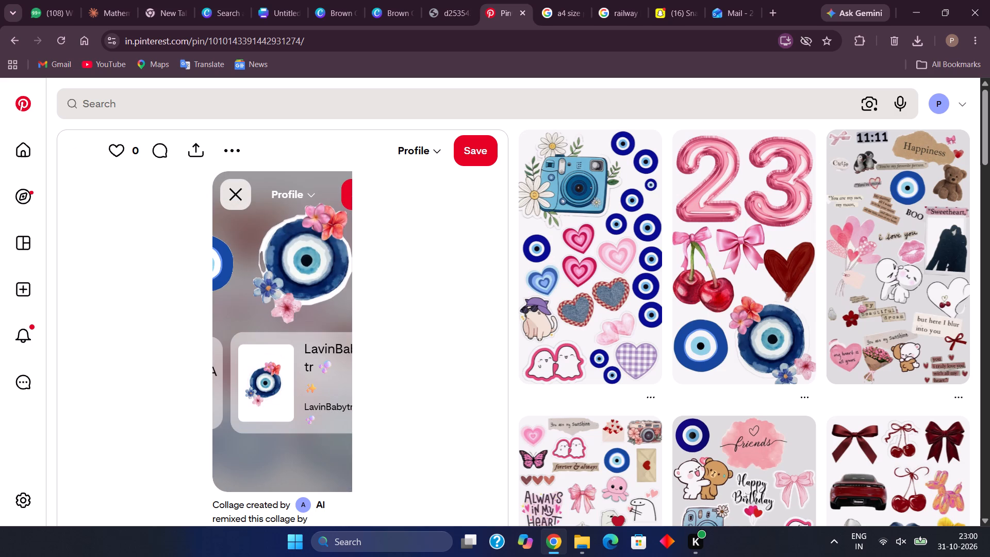
left_click(295, 266)
left_click(272, 371)
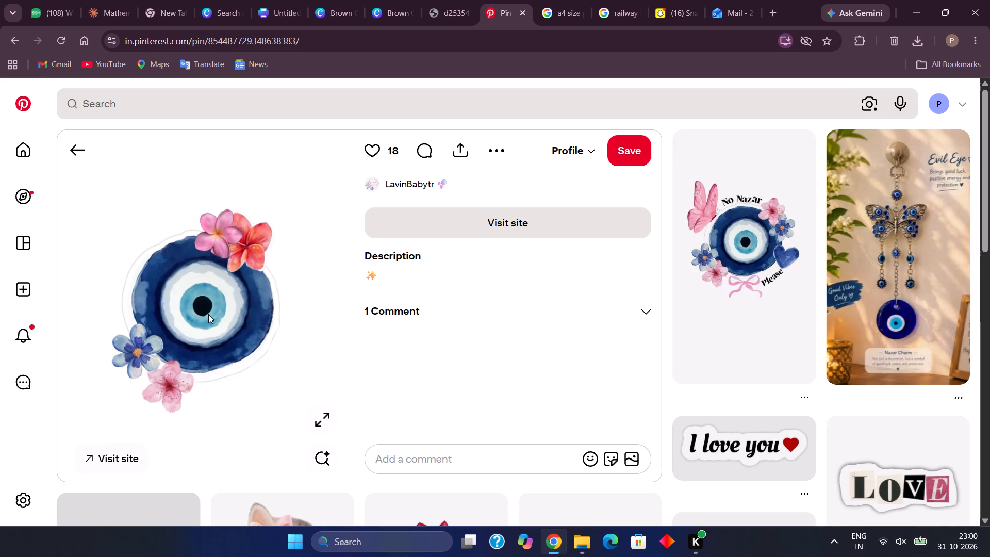
Look through the flowered evil eye's related stickers and open the blue evil eye hanging from a twine bow.
scroll(208, 314, "down", 3)
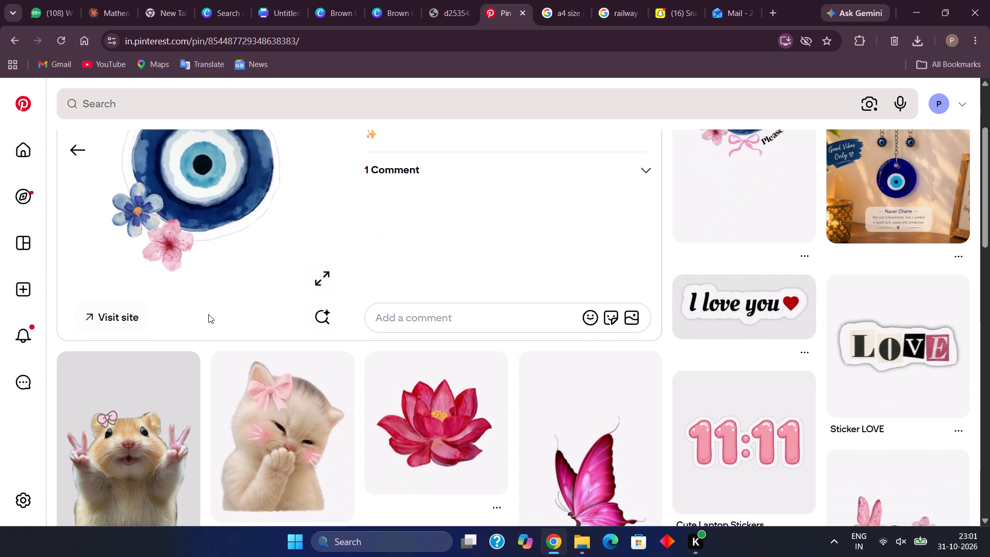
scroll(208, 314, "down", 5)
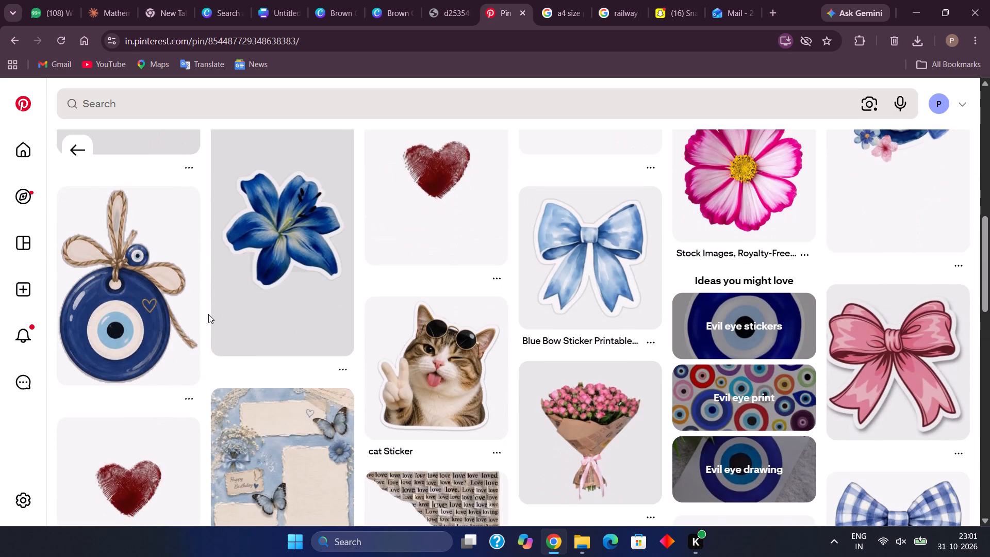
scroll(208, 314, "down", 1)
scroll(208, 314, "up", 2)
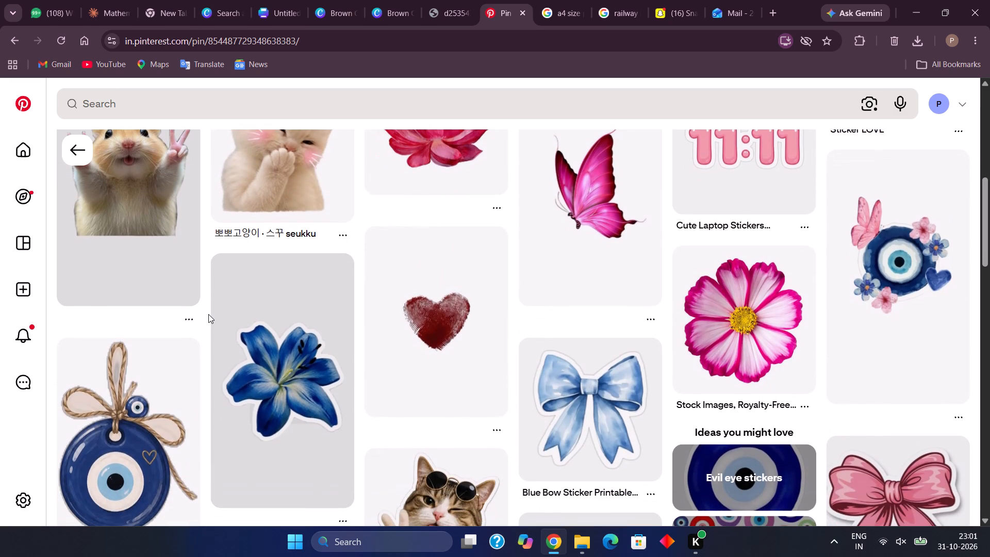
scroll(208, 314, "down", 2)
scroll(150, 328, "down", 2)
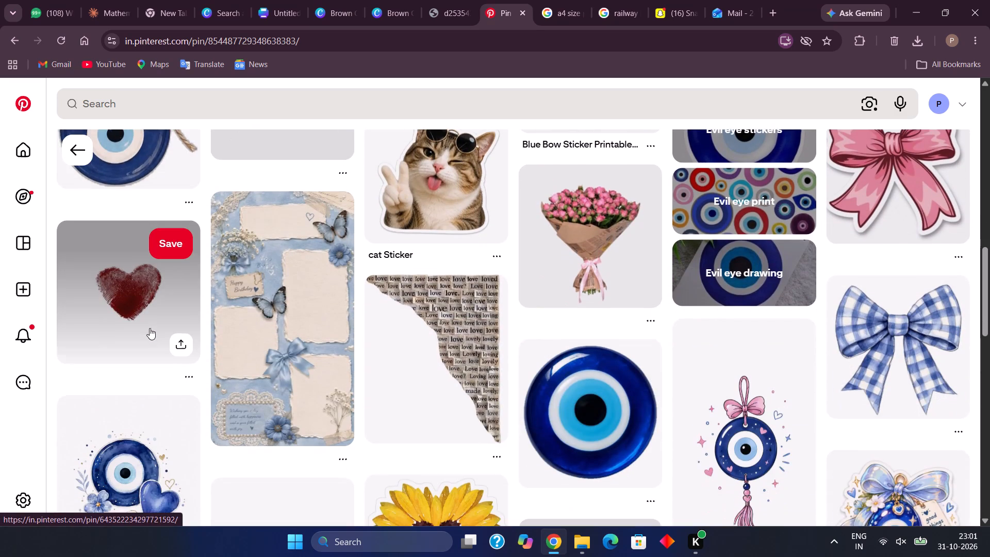
scroll(150, 328, "down", 3)
scroll(150, 328, "up", 5)
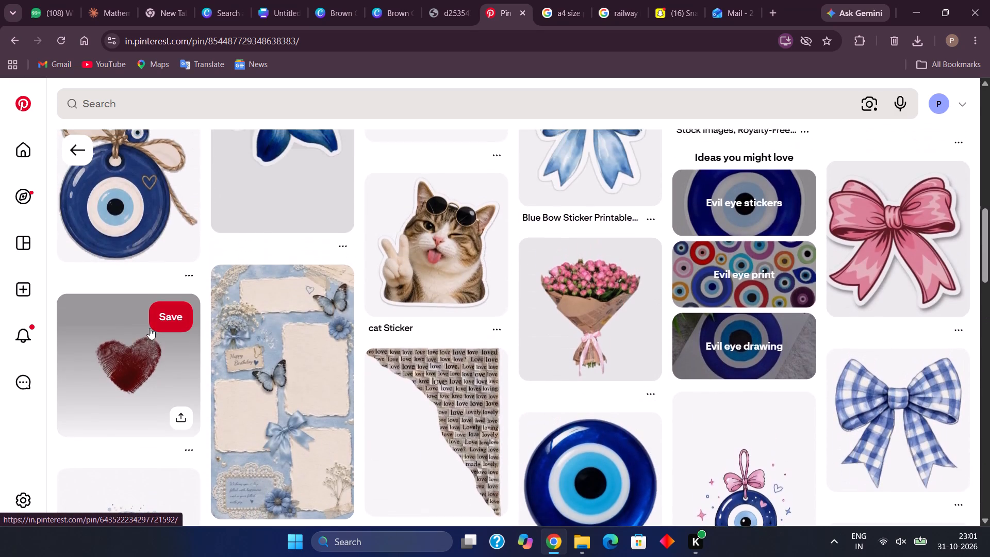
scroll(150, 328, "up", 1)
left_click(133, 365)
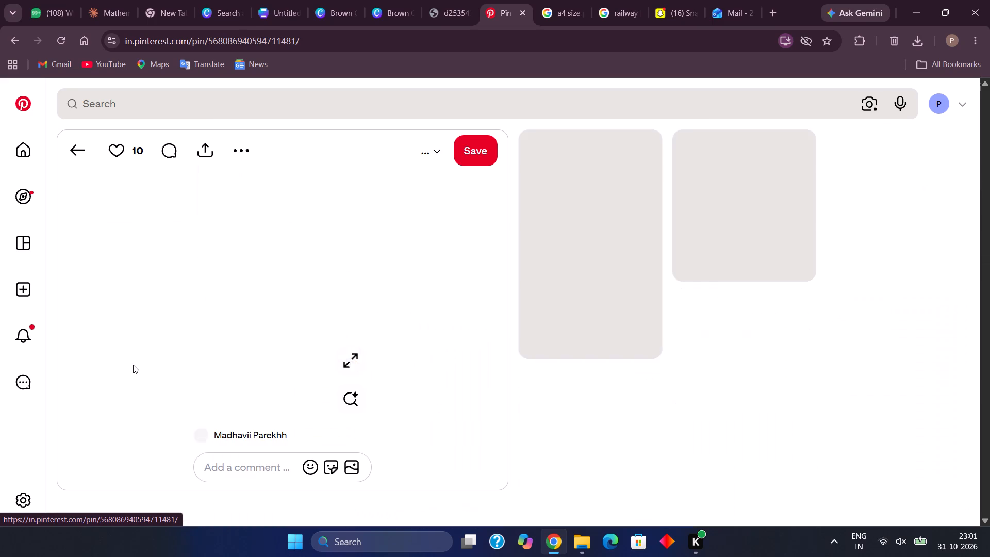
Bring the twine-bow evil eye image from Pinterest onto page 2 of the Canva birthday poster.
scroll(237, 349, "up", 1)
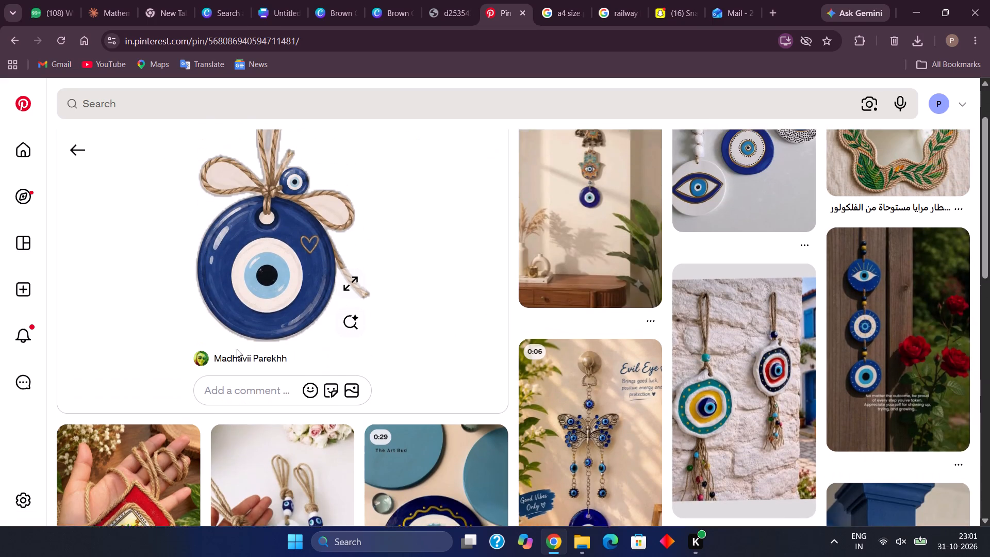
scroll(237, 349, "up", 1)
scroll(237, 349, "down", 5)
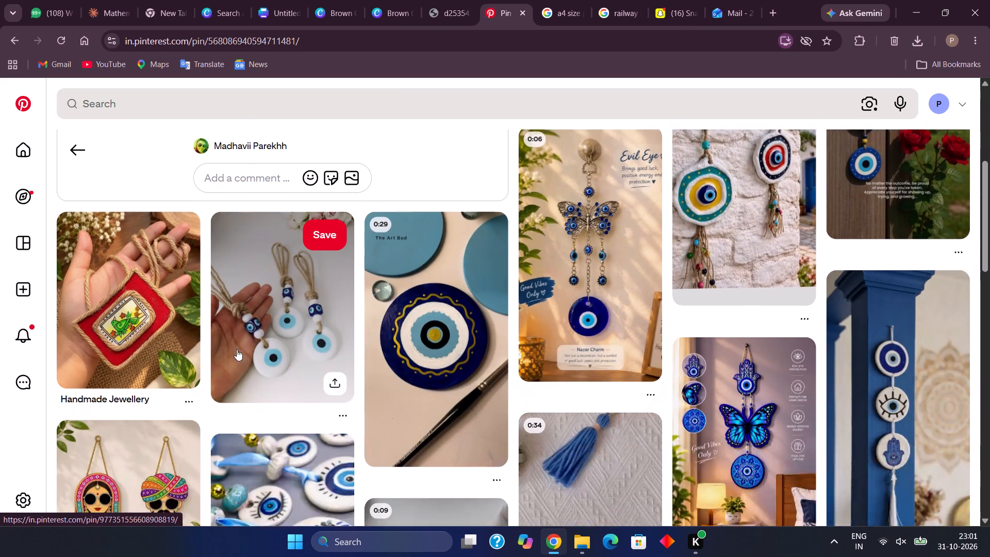
scroll(237, 349, "down", 2)
scroll(237, 349, "right", 2)
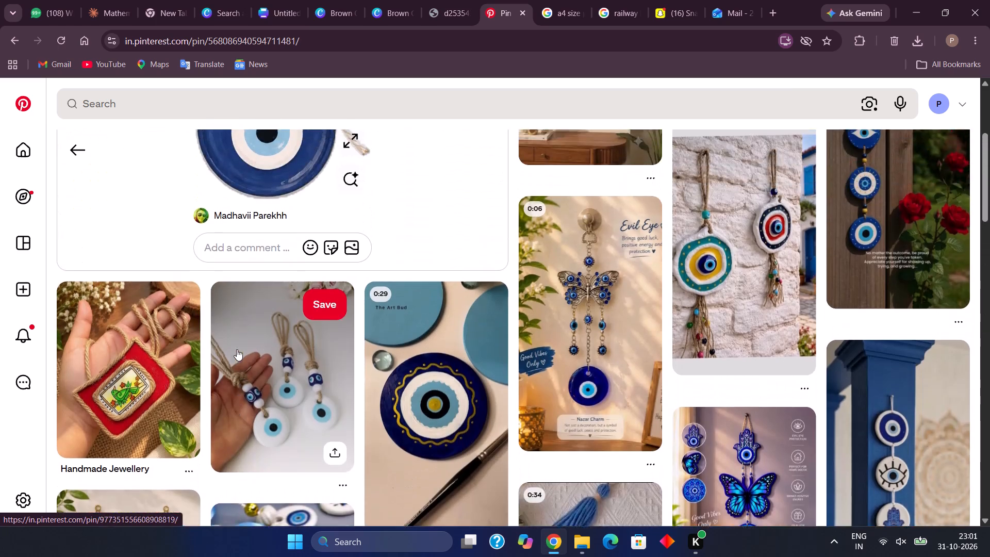
scroll(237, 349, "up", 3)
left_click_drag(265, 334, 304, 300)
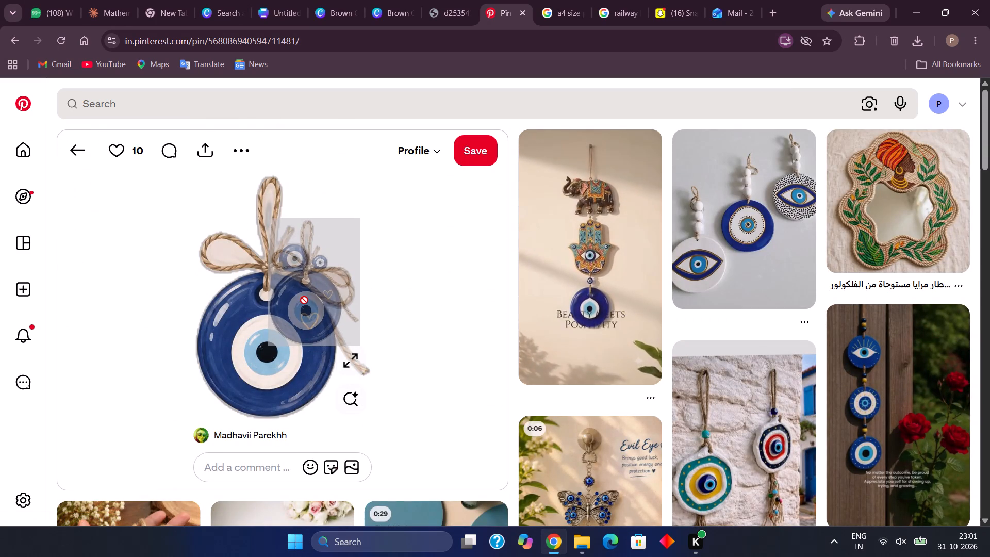
left_click_drag(304, 300, 378, 48)
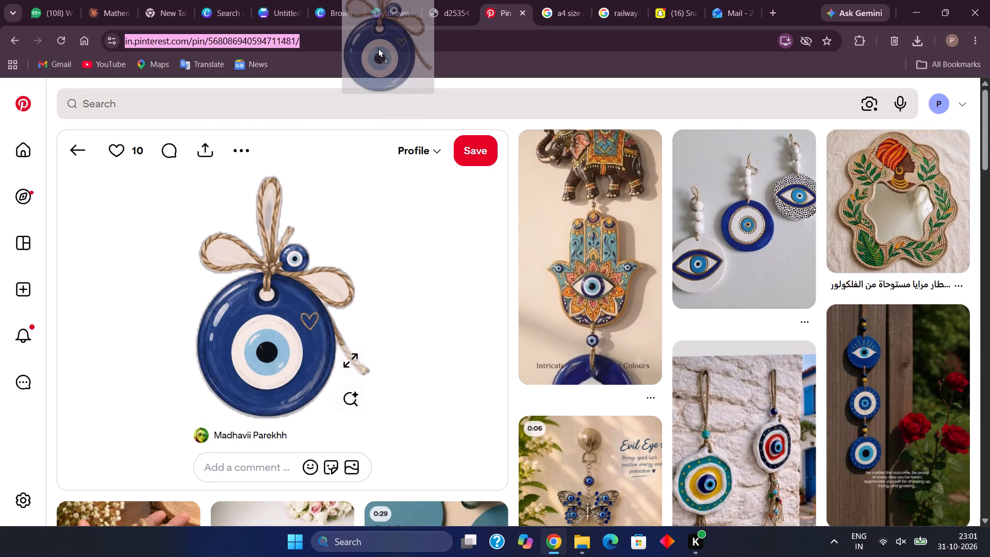
left_click_drag(378, 48, 531, 314)
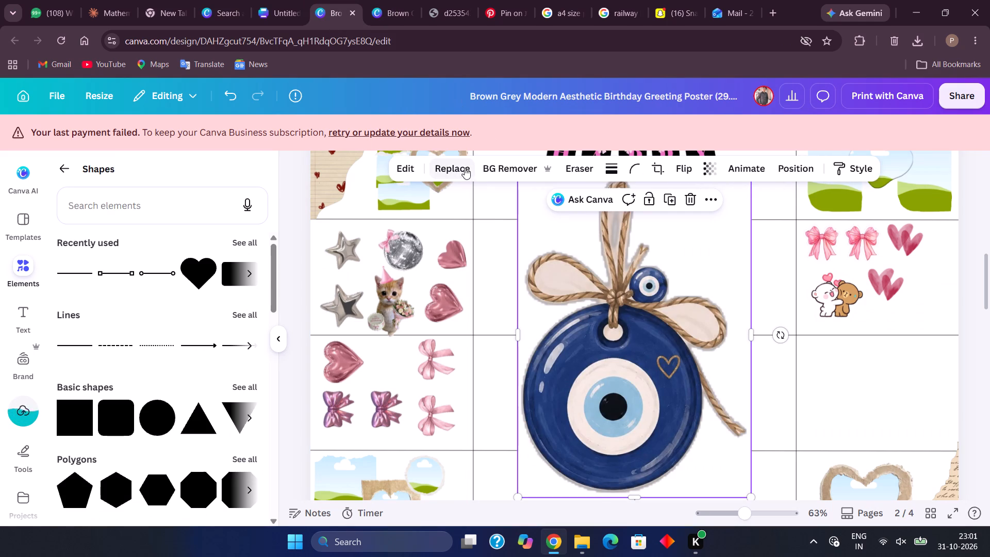
Remove the background from the evil eye image.
left_click(513, 167)
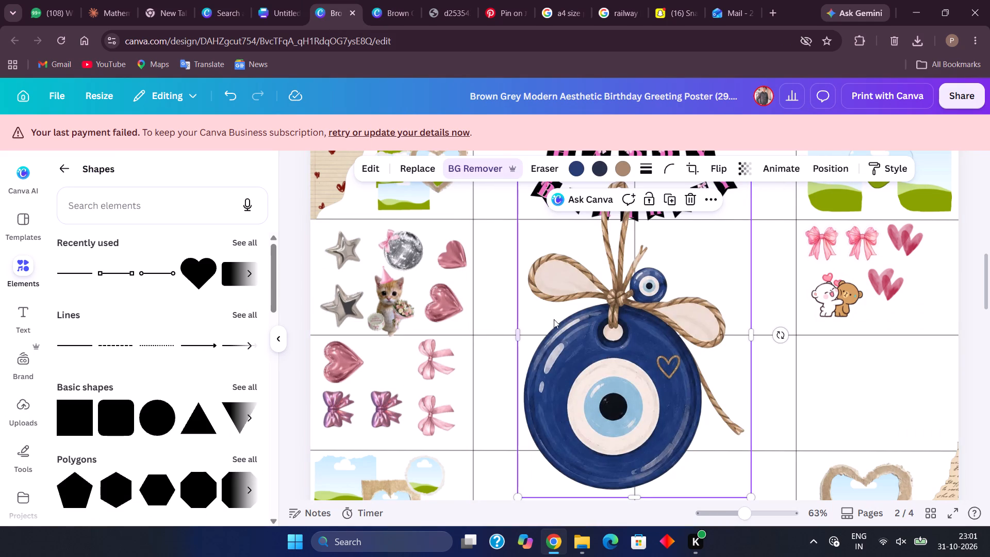
Scale the evil eye sticker down to a small size, trying its fit beside the Happy Birthday banner on page 2.
left_click_drag(624, 303, 615, 322)
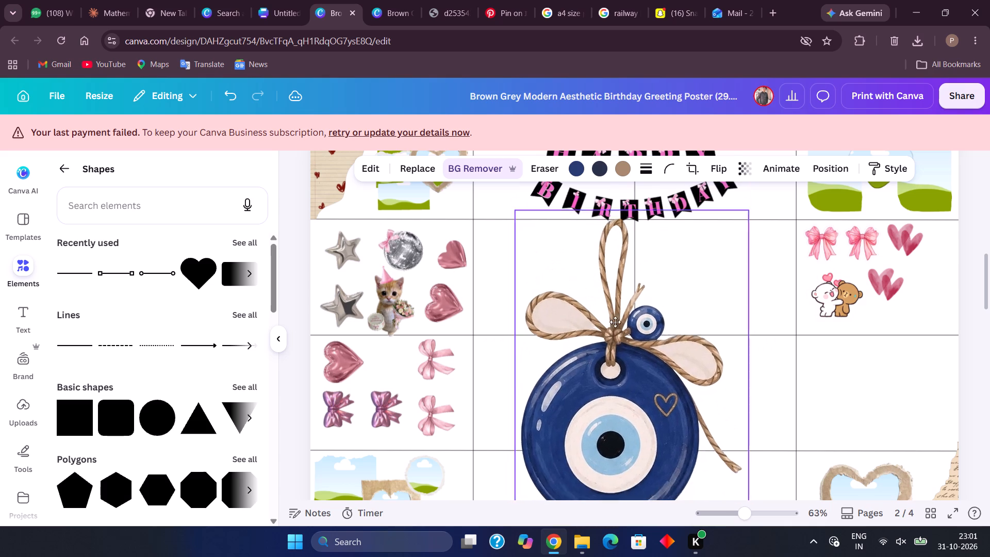
left_click_drag(615, 322, 604, 289)
left_click_drag(732, 484, 591, 303)
left_click_drag(557, 253, 608, 356)
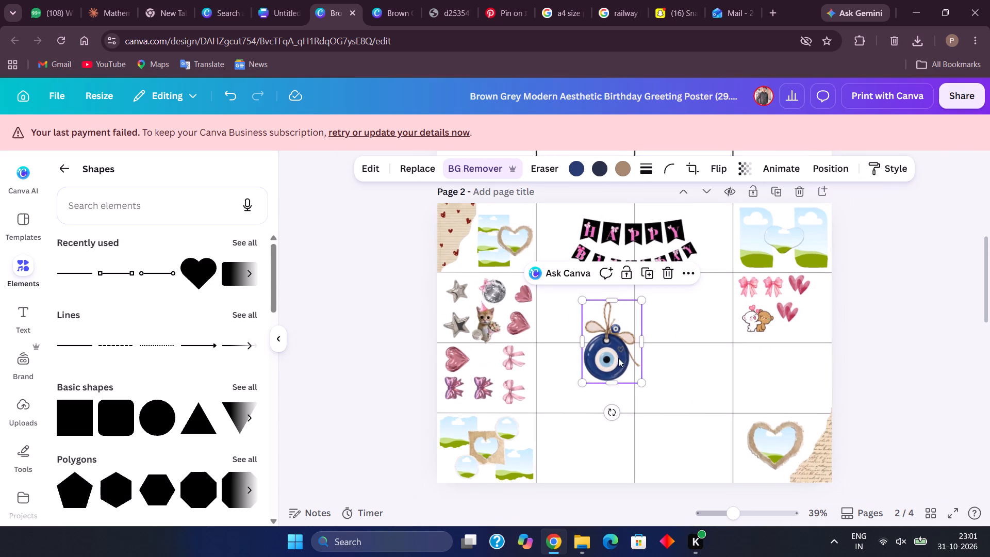
left_click_drag(616, 358, 565, 256)
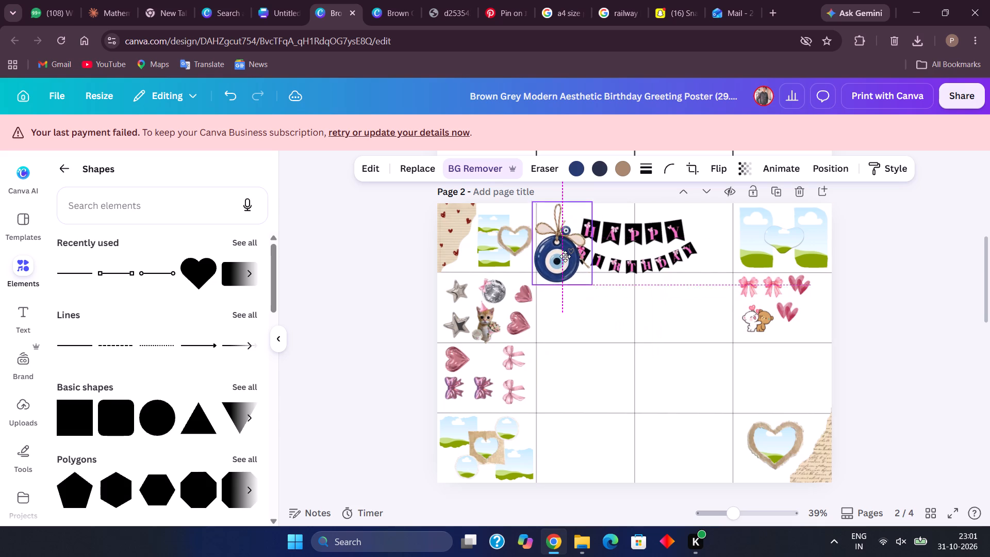
left_click_drag(565, 256, 713, 387)
left_click_drag(739, 412, 734, 408)
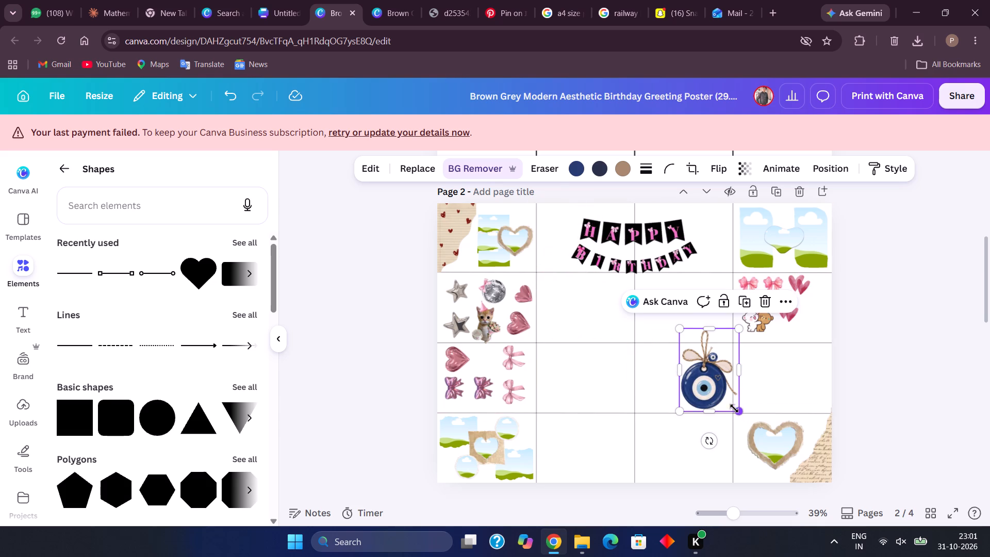
left_click_drag(734, 408, 699, 378)
left_click_drag(695, 359, 555, 230)
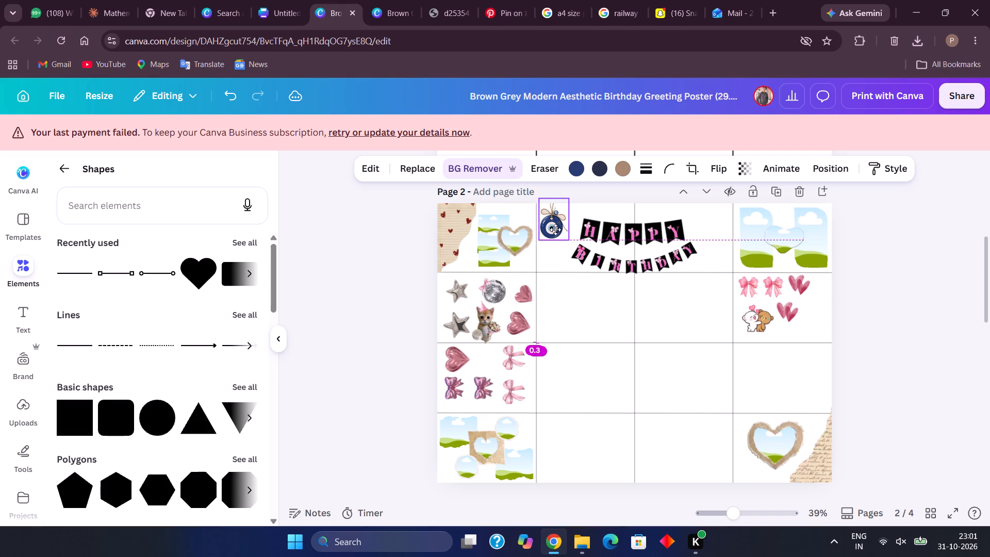
left_click_drag(555, 230, 555, 224)
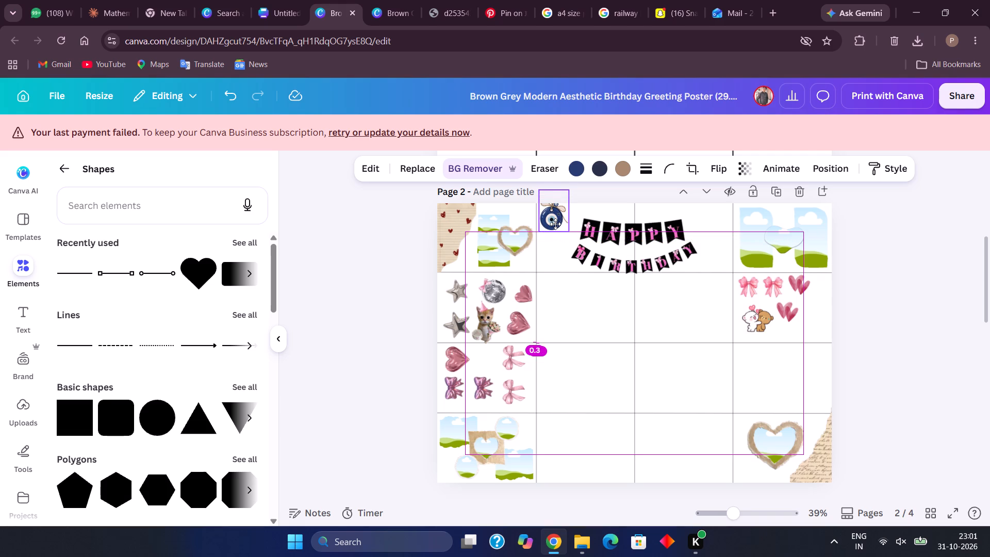
left_click_drag(555, 224, 589, 351)
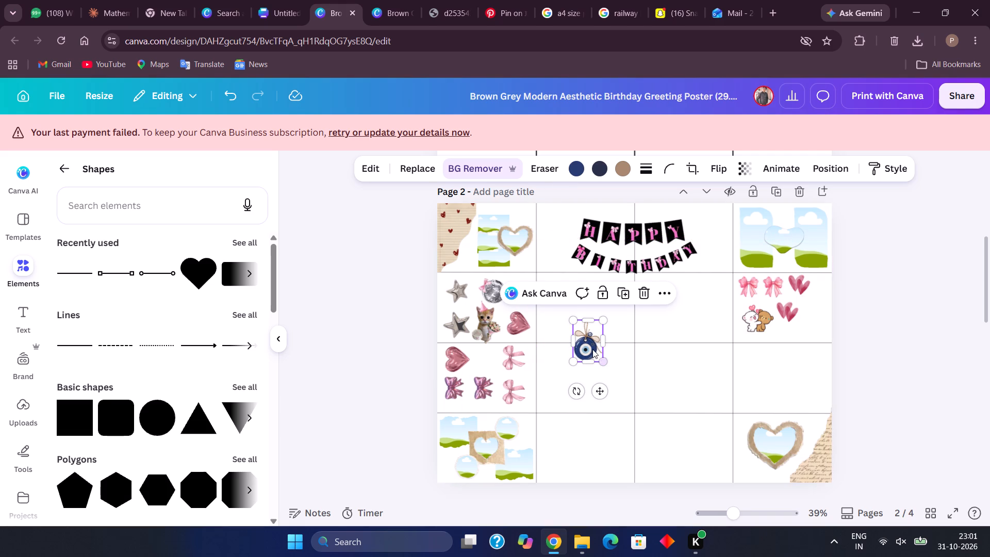
Shrink the evil eye sticker slightly more and place it beside the hugging bears and hearts in their grid cell.
left_click_drag(604, 359, 590, 348)
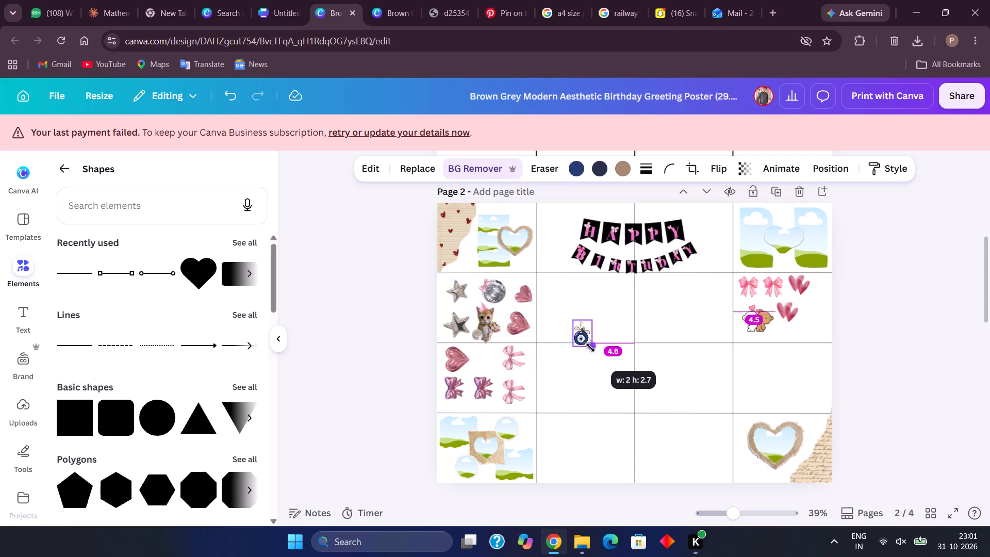
left_click_drag(590, 348, 599, 355)
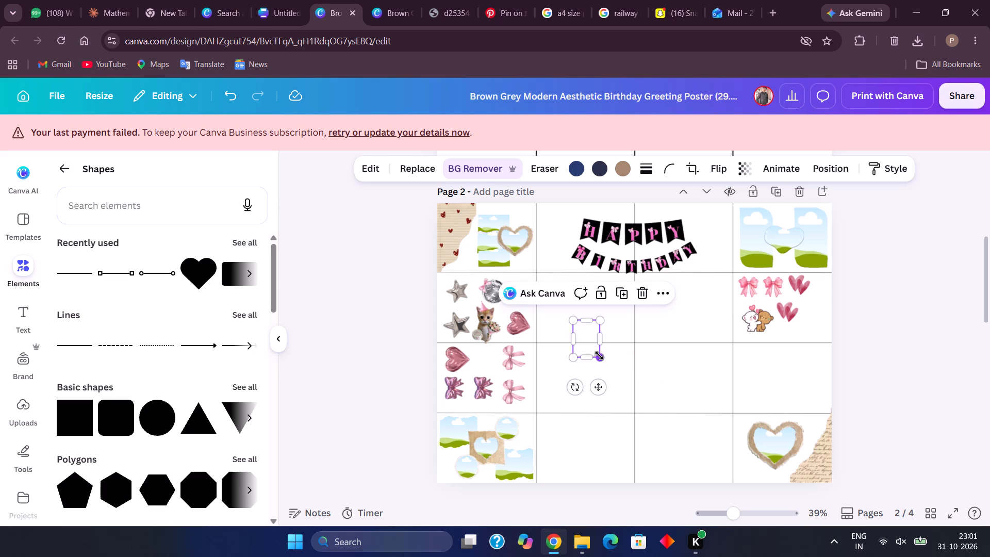
left_click(591, 350)
left_click_drag(588, 345, 715, 378)
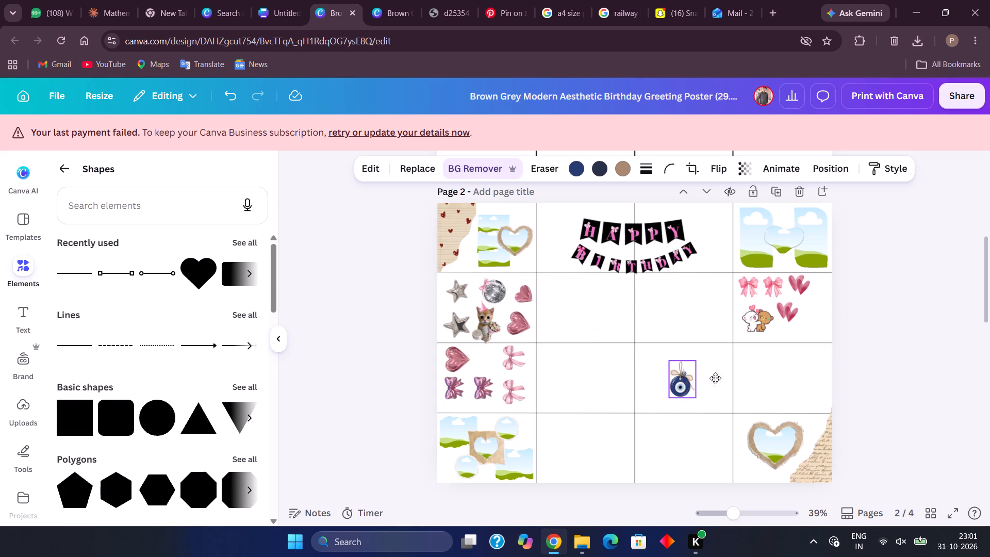
left_click_drag(715, 378, 816, 326)
left_click(890, 327)
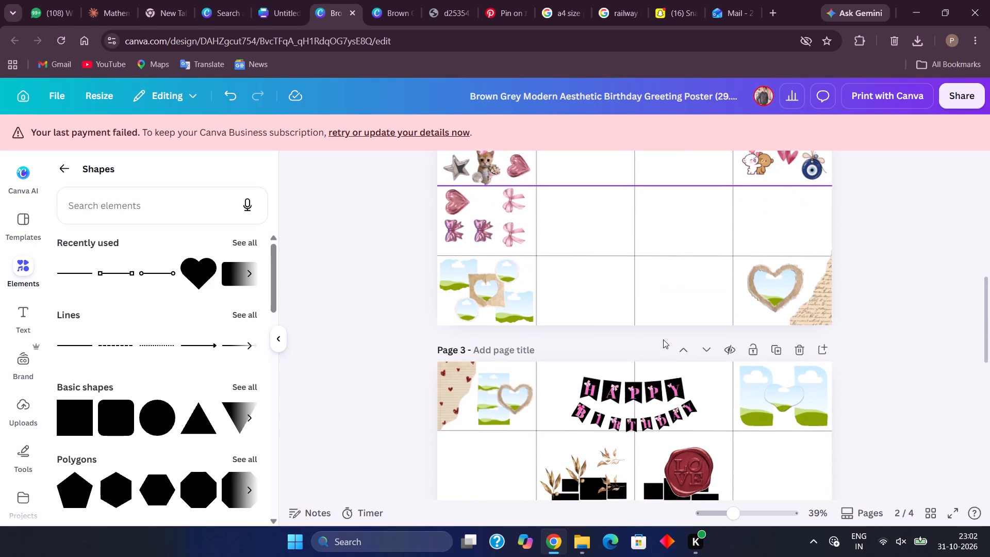
scroll(663, 339, "up", 1)
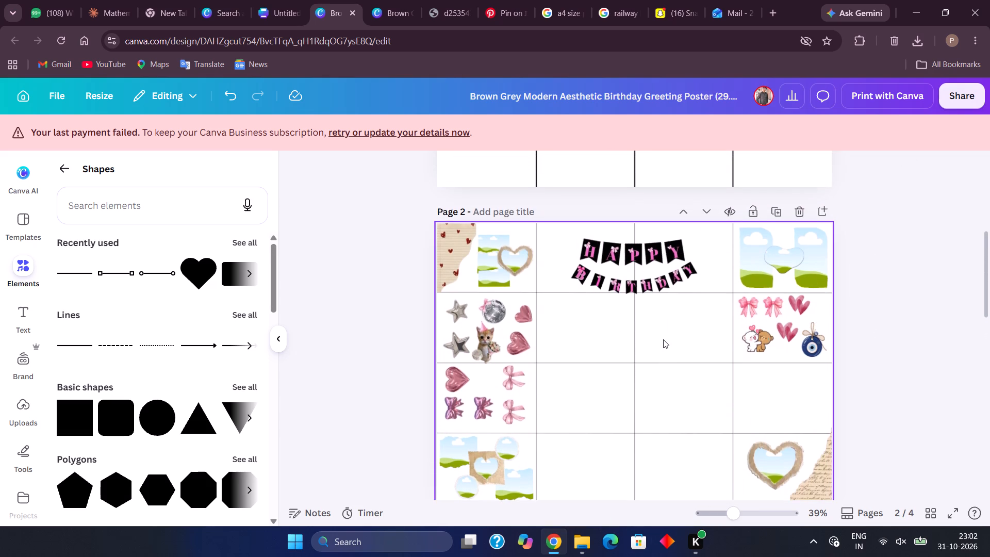
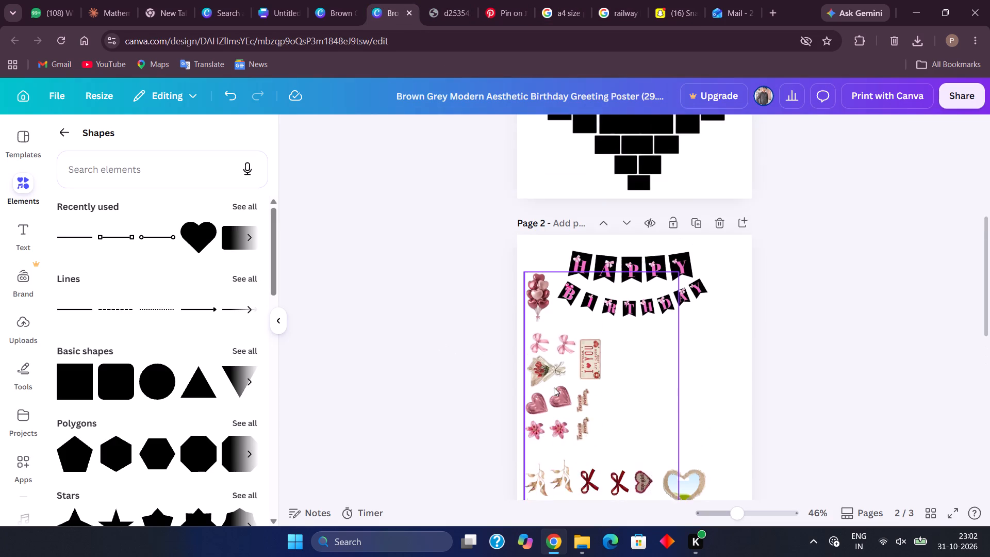
Review all three poster pages, comparing the stickers and frames on pages 2 and 3 with the heart-shaped layout on page 1.
scroll(554, 387, "up", 1)
scroll(554, 387, "down", 4)
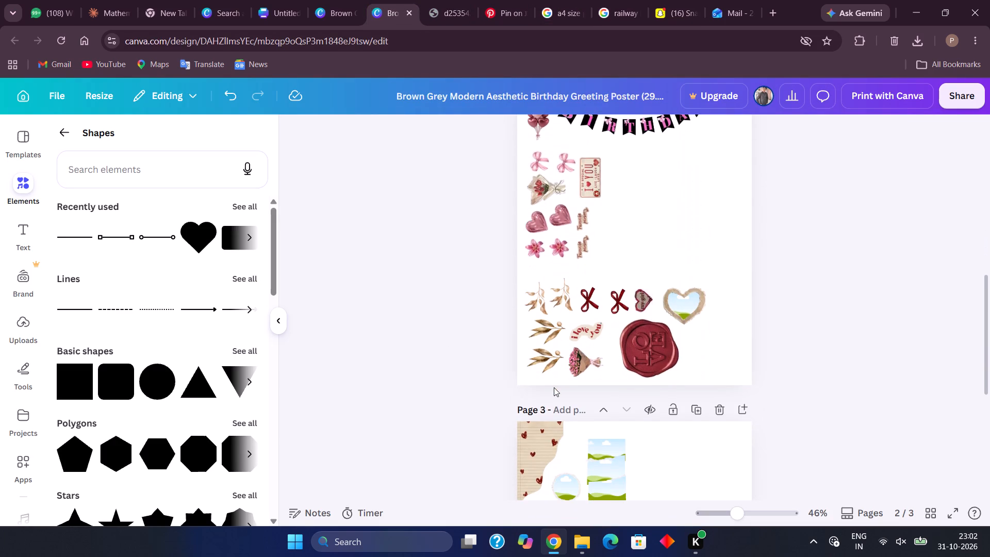
scroll(554, 387, "down", 1)
scroll(803, 355, "down", 1)
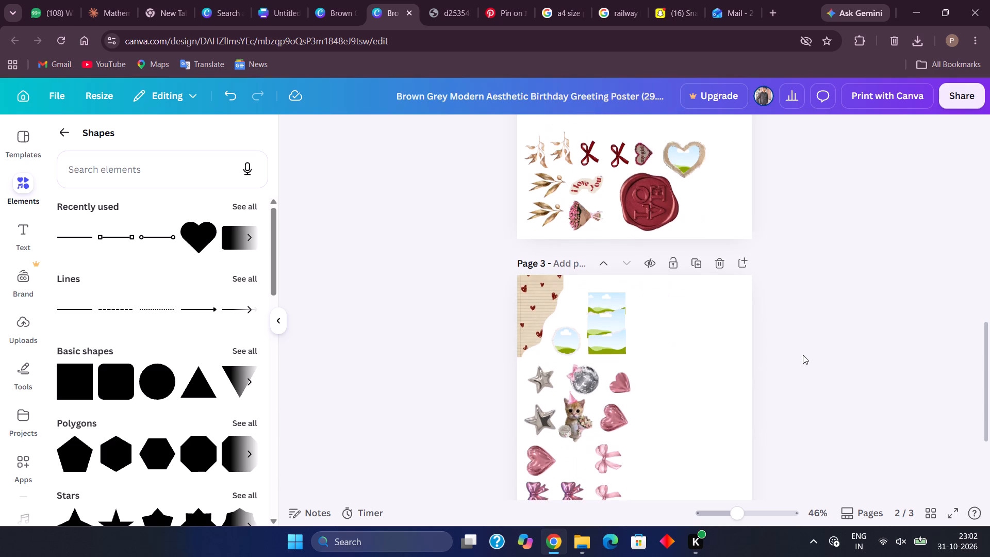
scroll(803, 355, "down", 5)
scroll(803, 355, "up", 1)
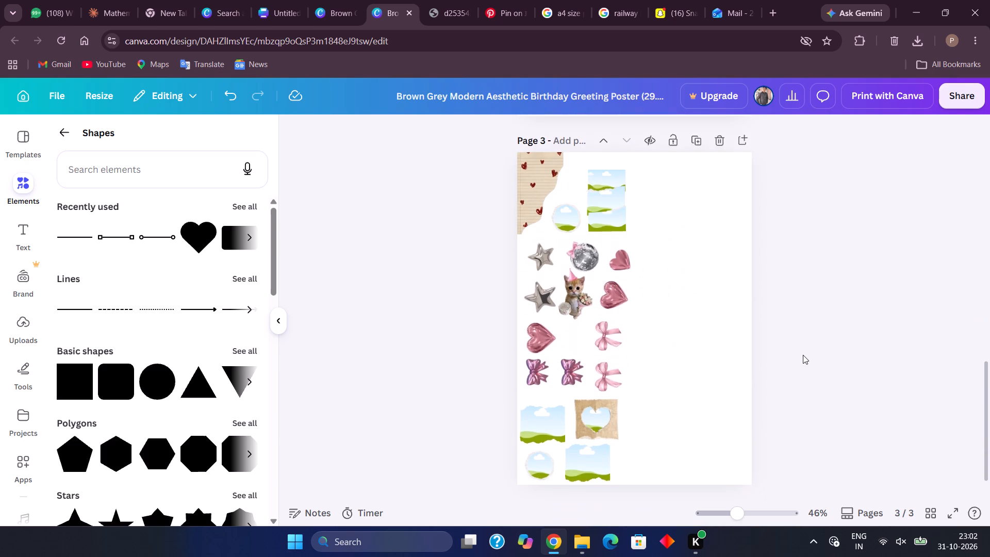
scroll(803, 355, "up", 3)
scroll(803, 355, "down", 3)
scroll(803, 355, "up", 3)
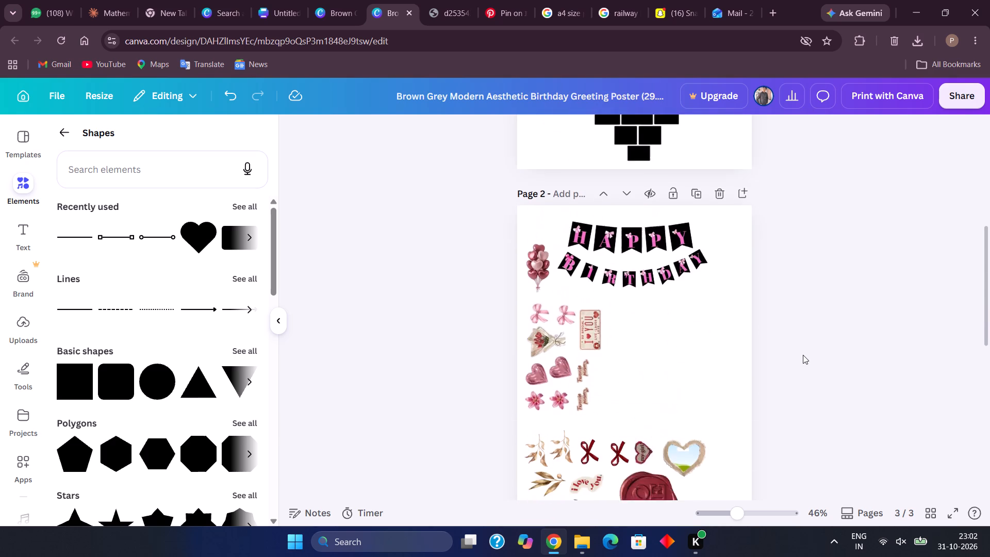
scroll(803, 355, "up", 6)
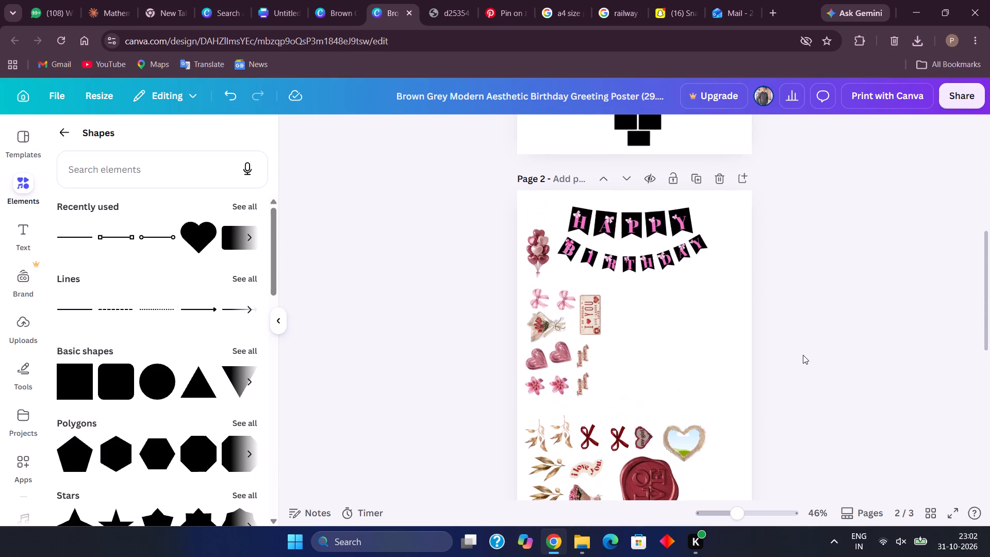
scroll(795, 350, "up", 2)
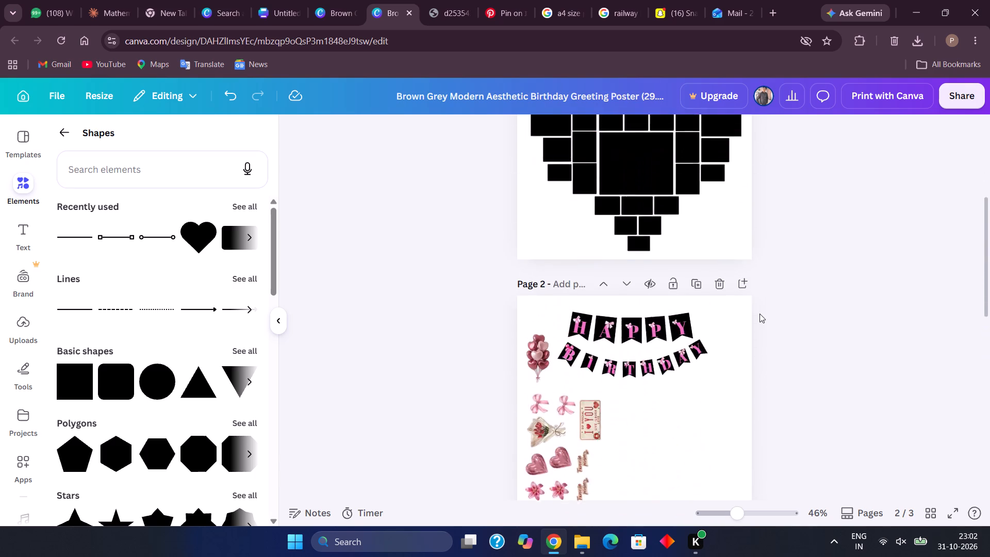
scroll(760, 314, "up", 5)
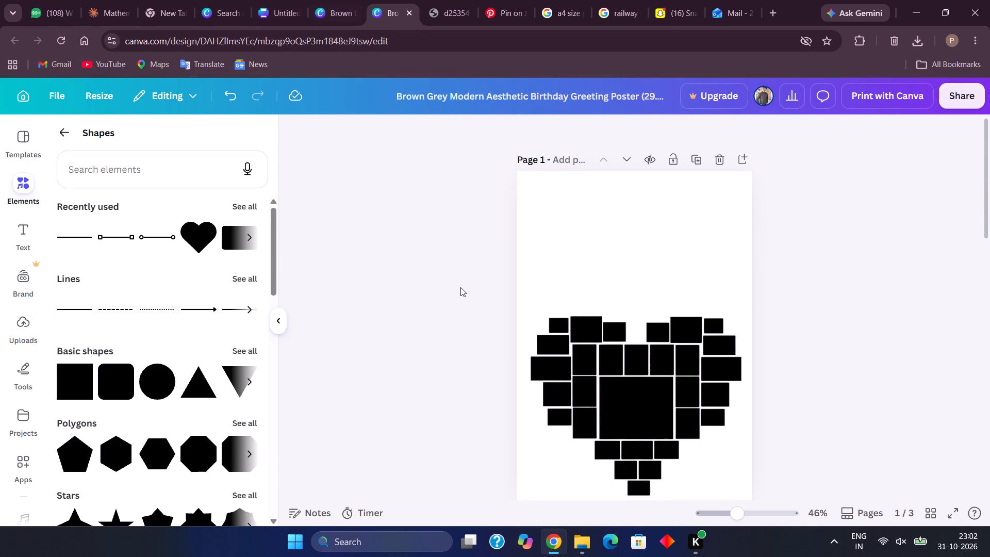
Move the Happy Birthday banner from page 2 to the top of page 1, above the heart-shaped collage.
scroll(460, 287, "down", 5)
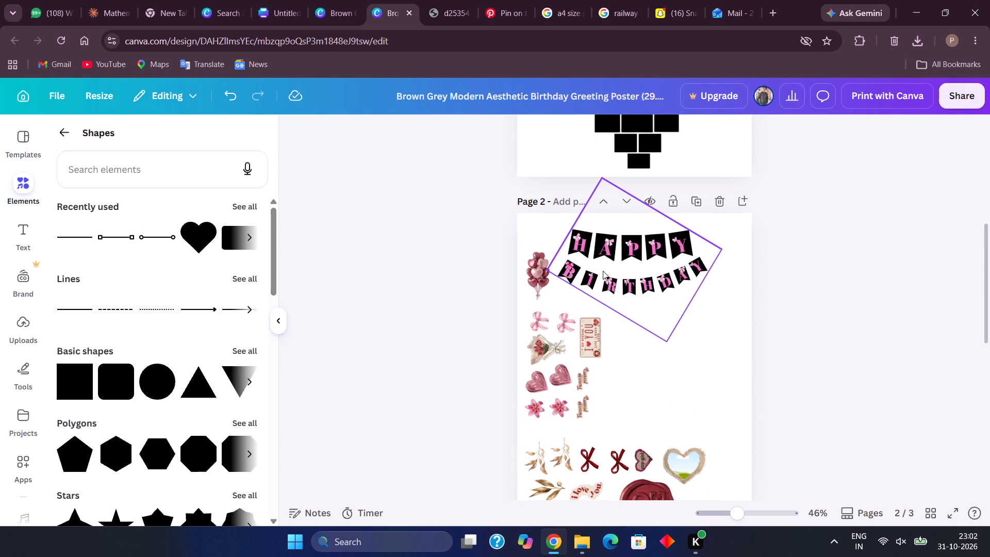
left_click(603, 271)
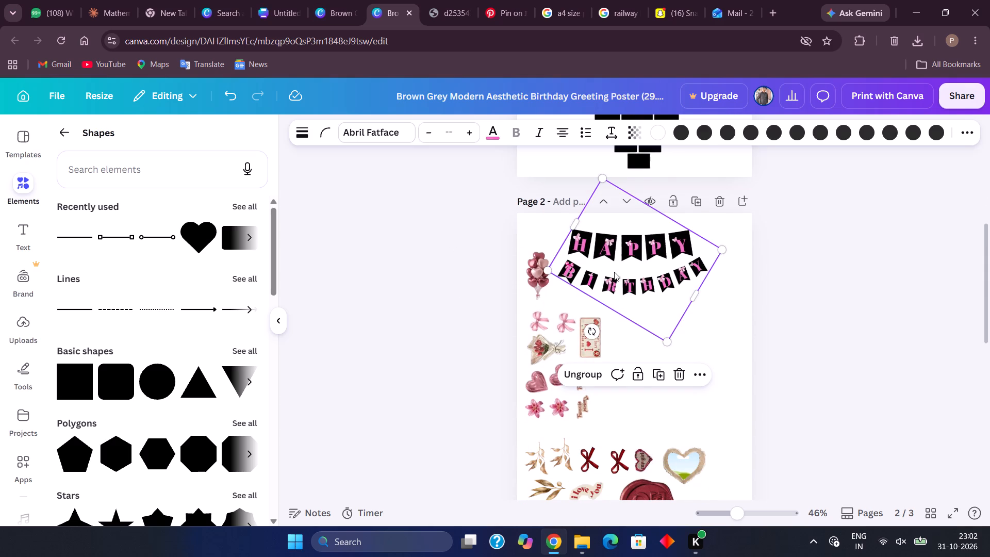
left_click_drag(624, 274, 630, 67)
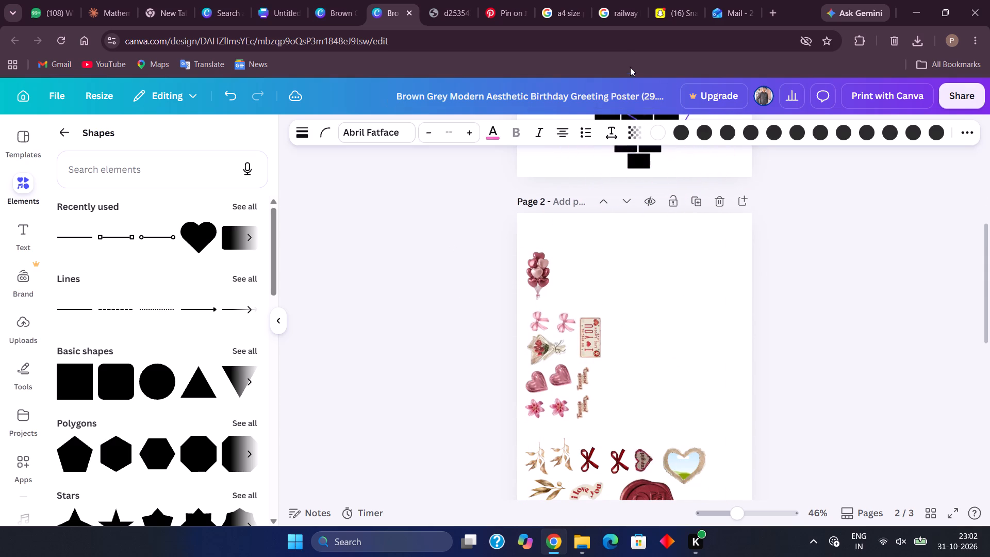
left_click_drag(630, 67, 637, 89)
scroll(665, 231, "up", 3)
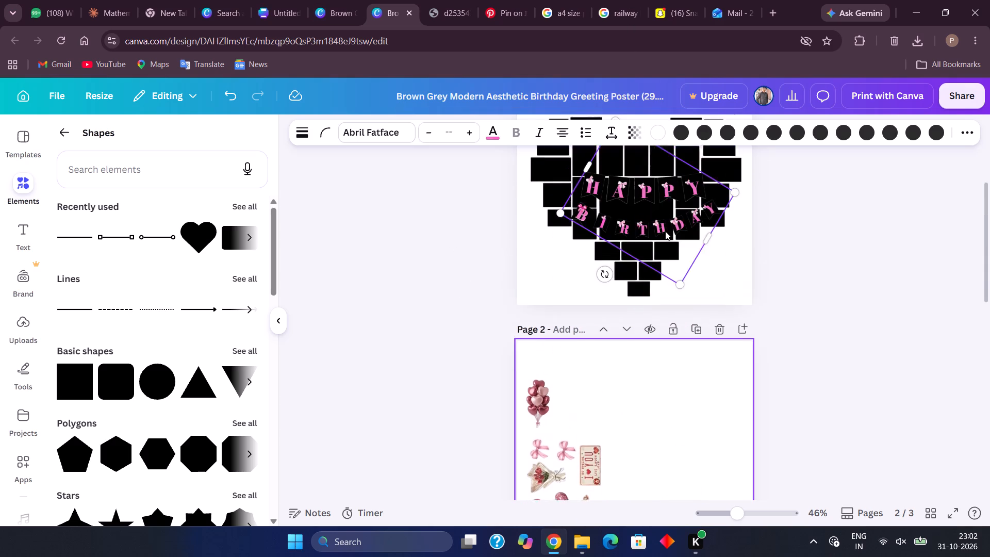
scroll(665, 231, "up", 4)
left_click_drag(662, 386, 656, 200)
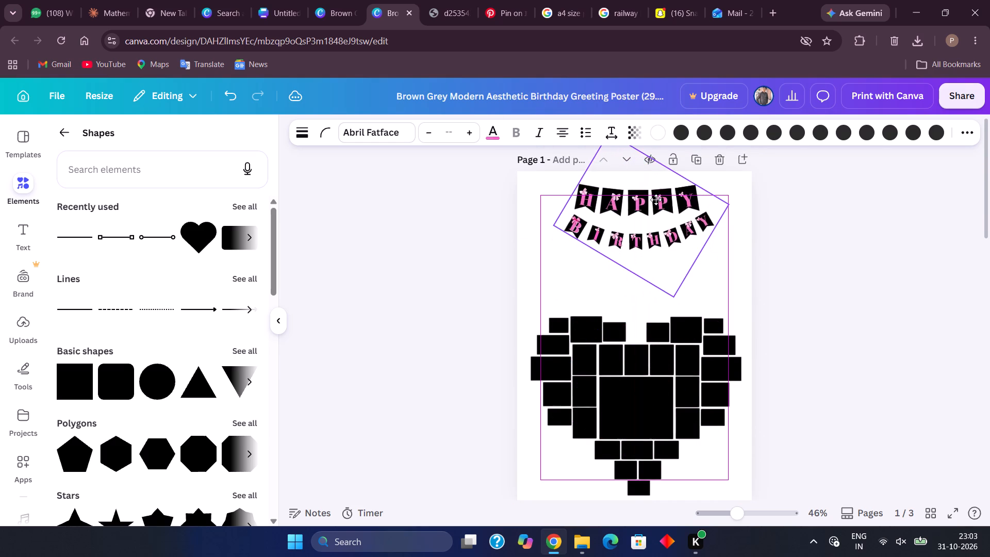
left_click_drag(656, 200, 655, 191)
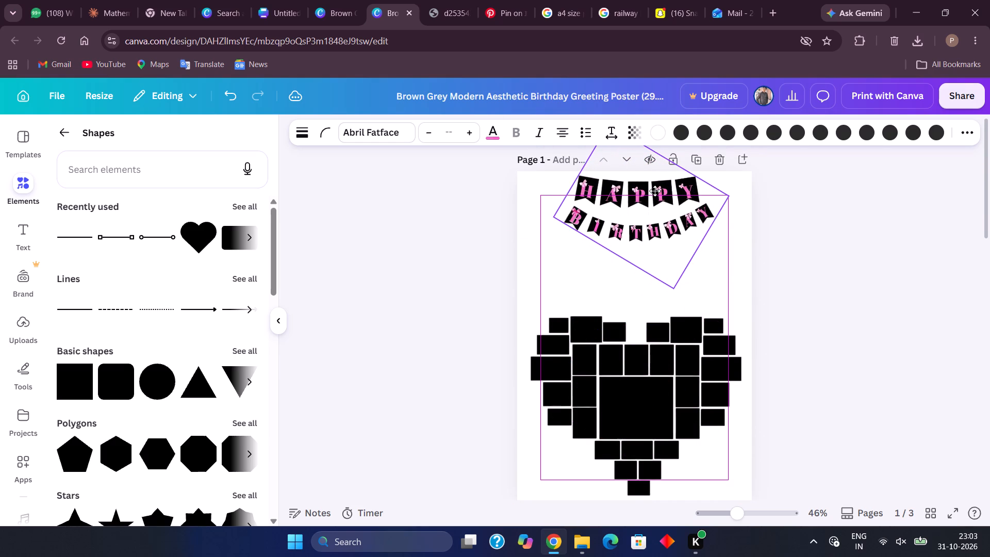
left_click_drag(655, 191, 655, 193)
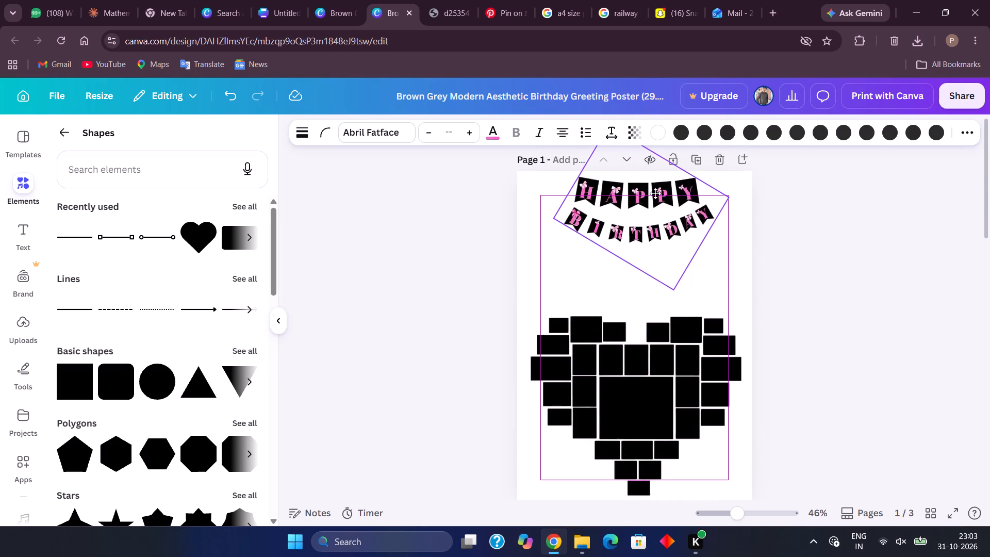
left_click_drag(655, 193, 653, 196)
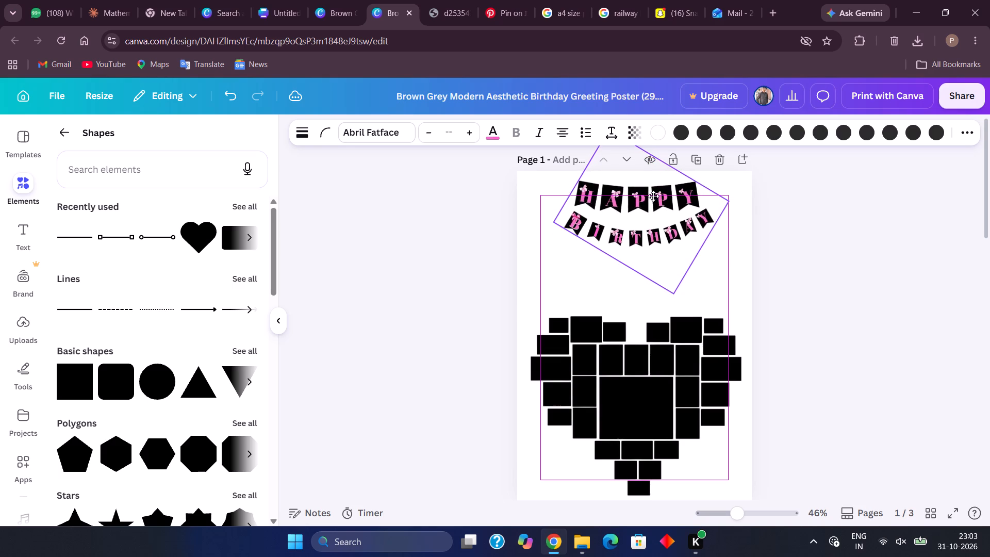
left_click_drag(653, 196, 653, 192)
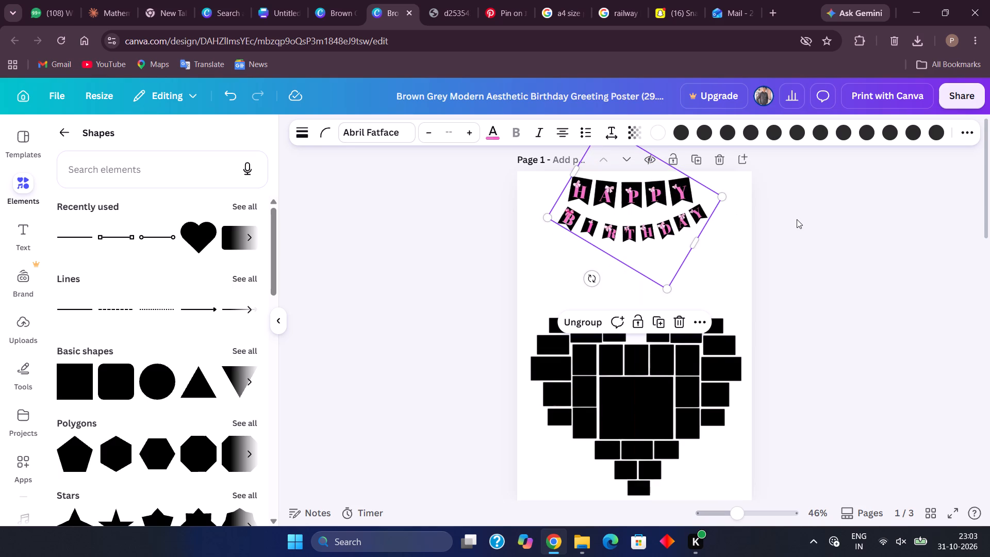
Nudge the Happy Birthday banner sideways in small increments to centre it above the heart collage, and deselect it.
key("Right")
key("Right")
key("Right")
key("Right")
key("Right")
key("Right")
key("Right")
key("Right")
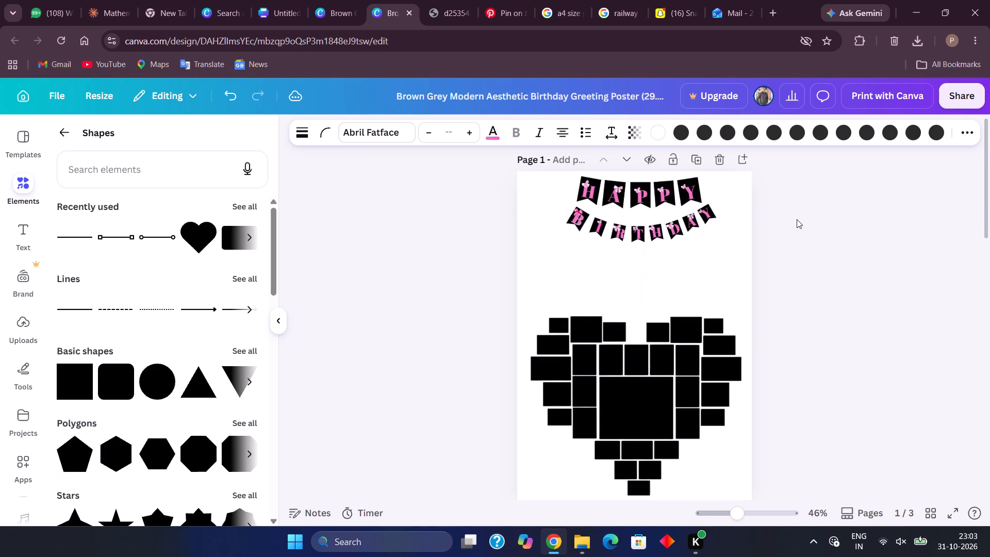
key("Right")
key("Left")
key("Left")
key("Left")
key("Left")
key("Right")
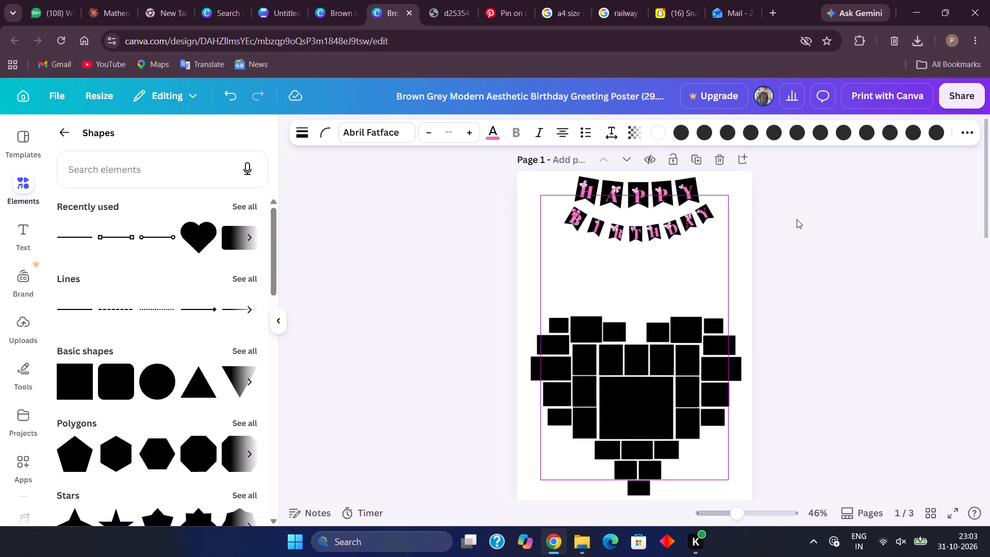
left_click(940, 300)
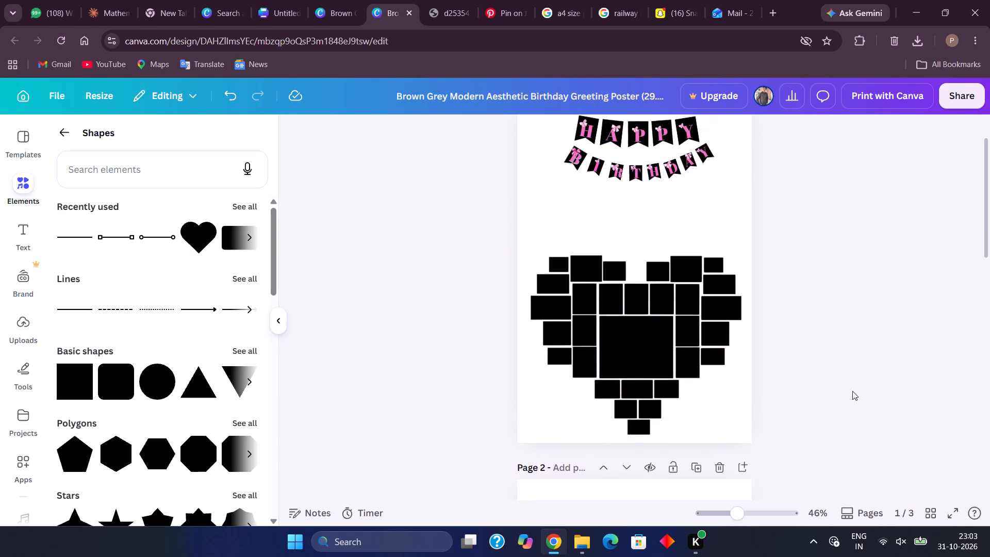
Examine the stickers and photo frames on pages 2 and 3, and check page 1 with its banner and heart collage.
scroll(852, 391, "down", 8)
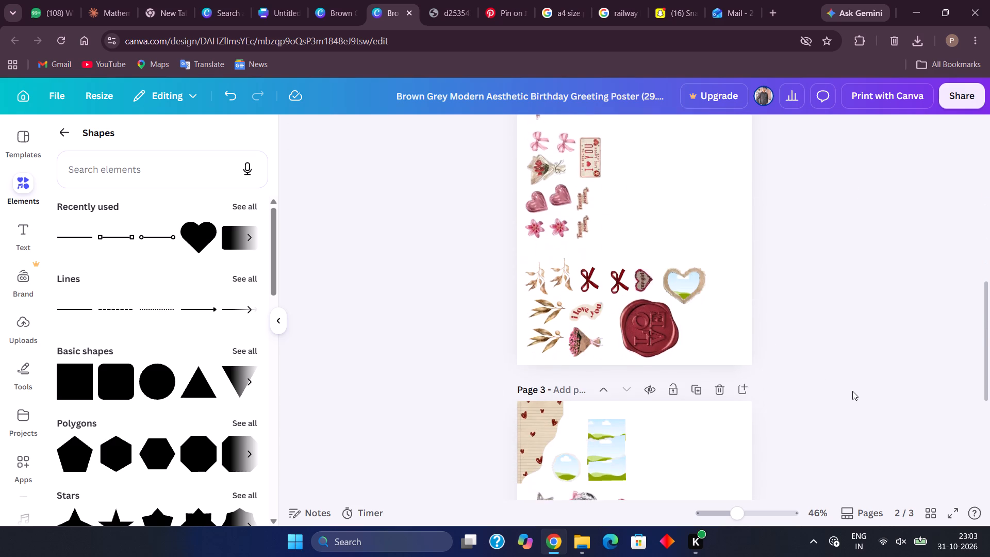
scroll(852, 391, "down", 4)
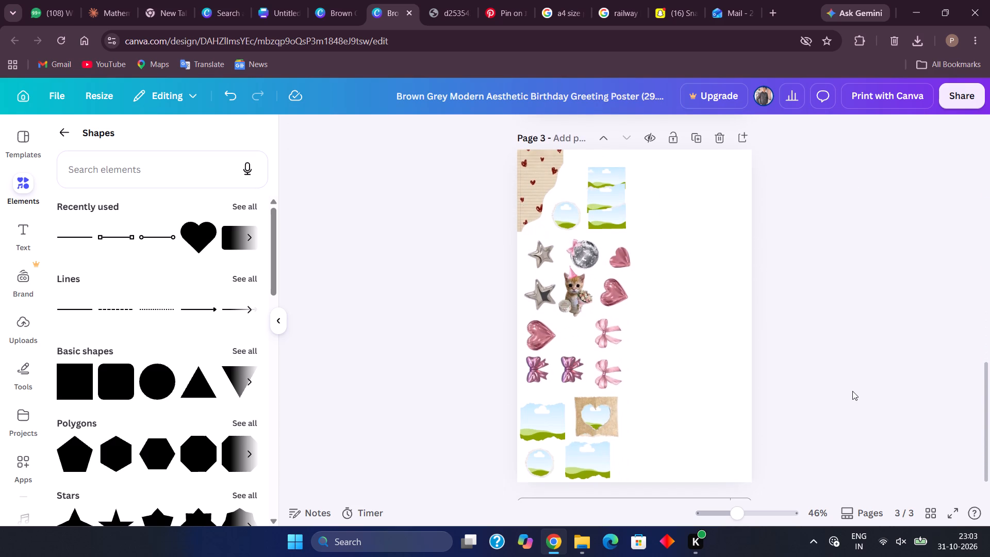
scroll(852, 391, "down", 2)
scroll(852, 391, "up", 4)
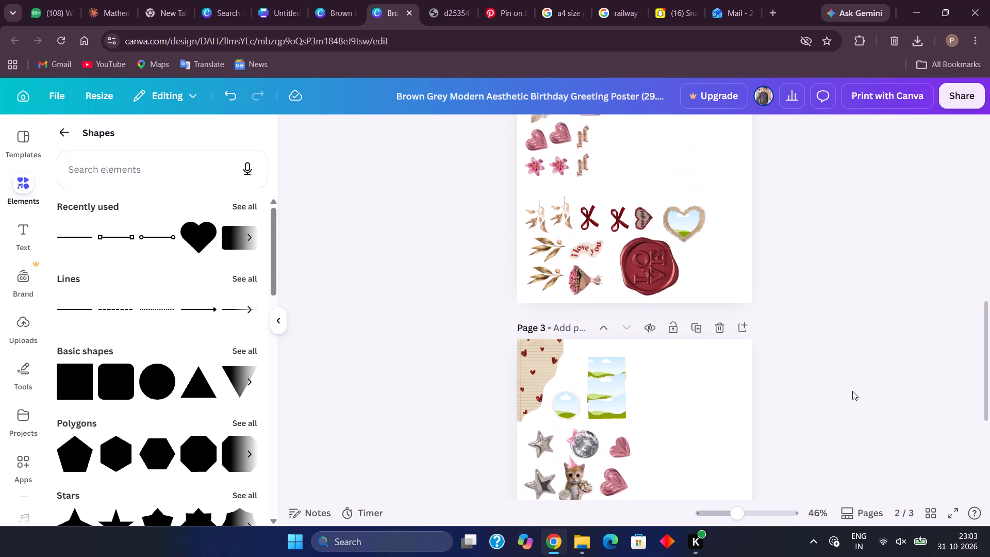
scroll(852, 391, "up", 1)
scroll(852, 391, "down", 1)
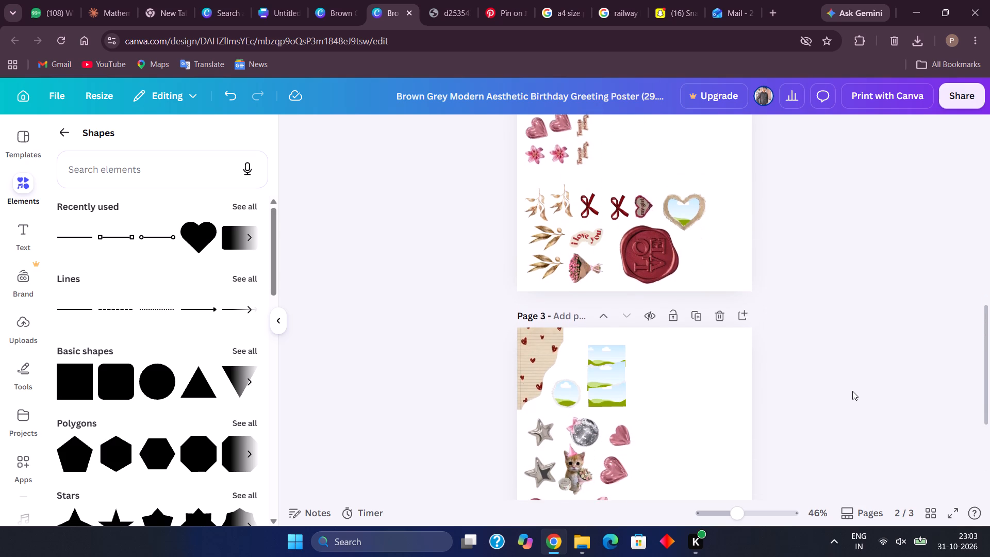
scroll(852, 391, "down", 1)
scroll(852, 391, "up", 1)
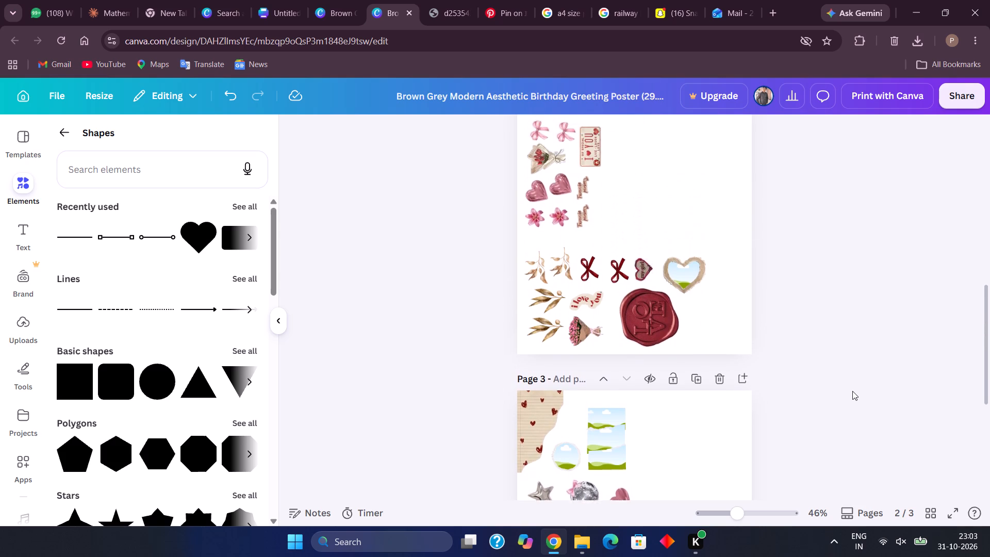
scroll(852, 391, "up", 5)
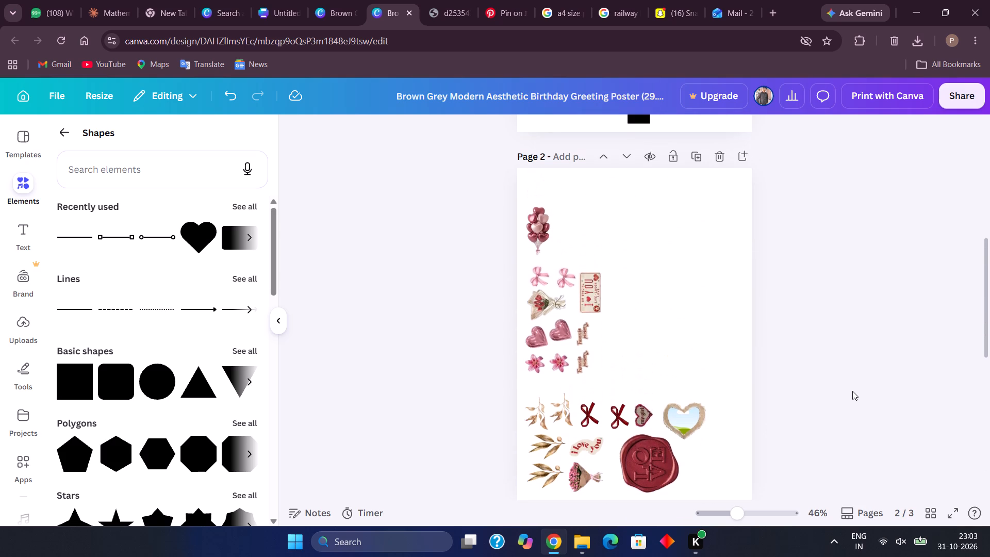
scroll(852, 391, "up", 1)
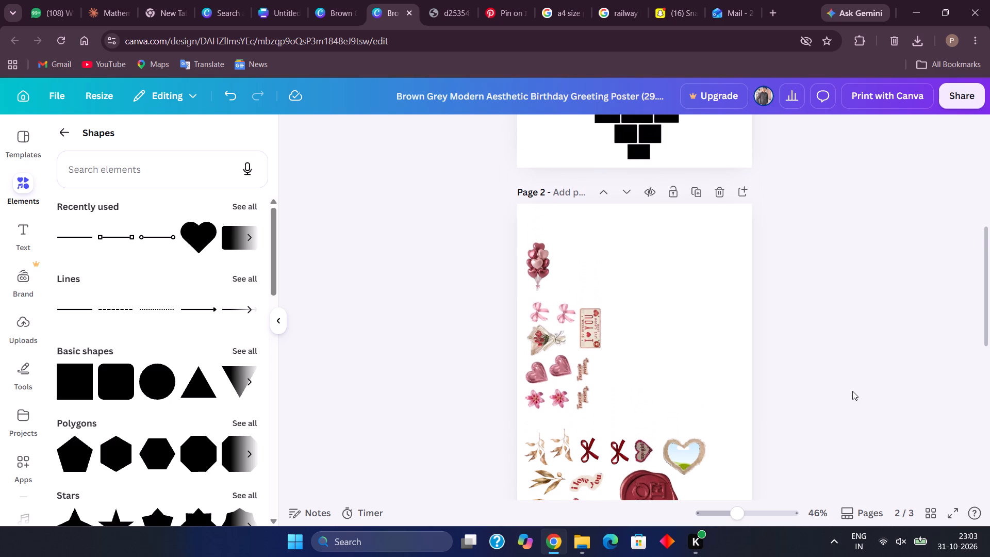
scroll(852, 391, "up", 2)
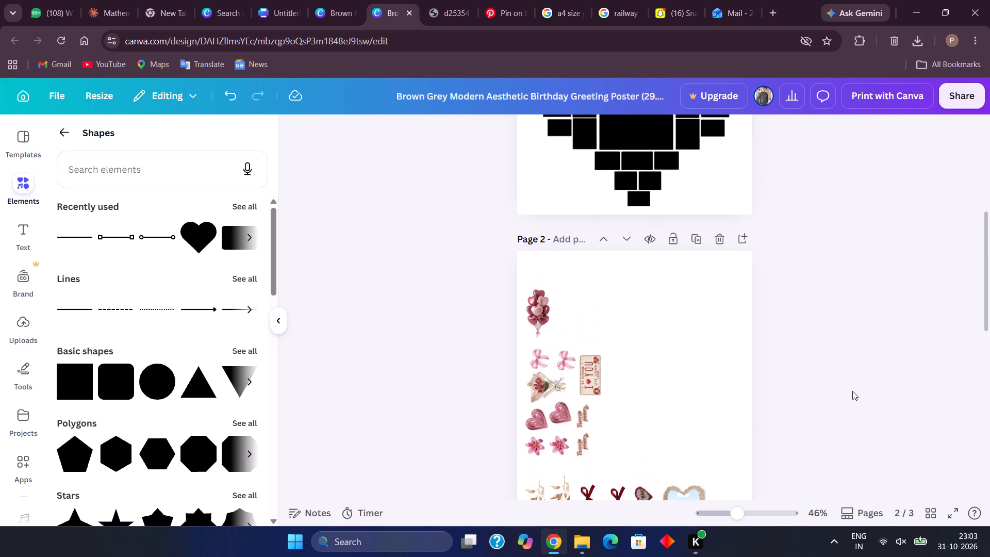
scroll(852, 391, "up", 4)
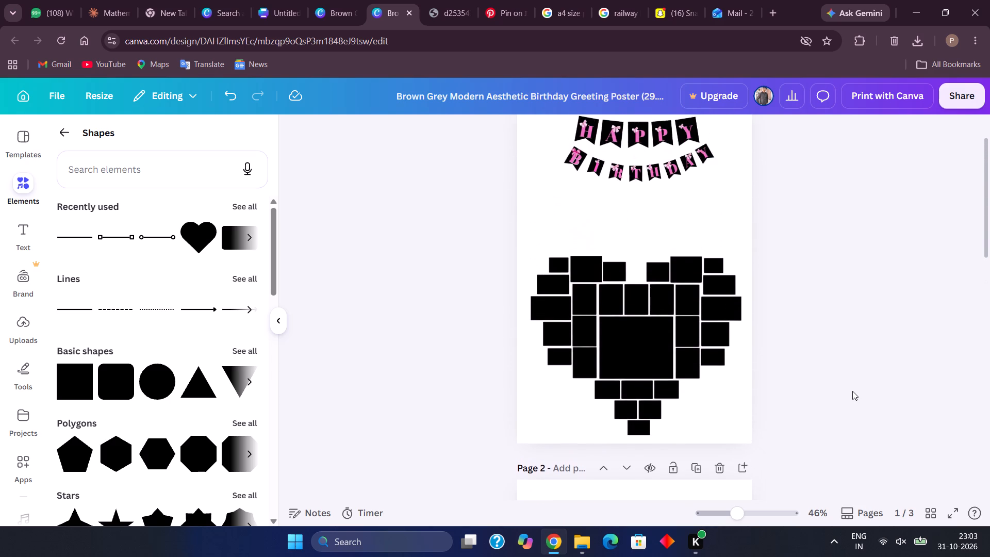
scroll(852, 391, "up", 1)
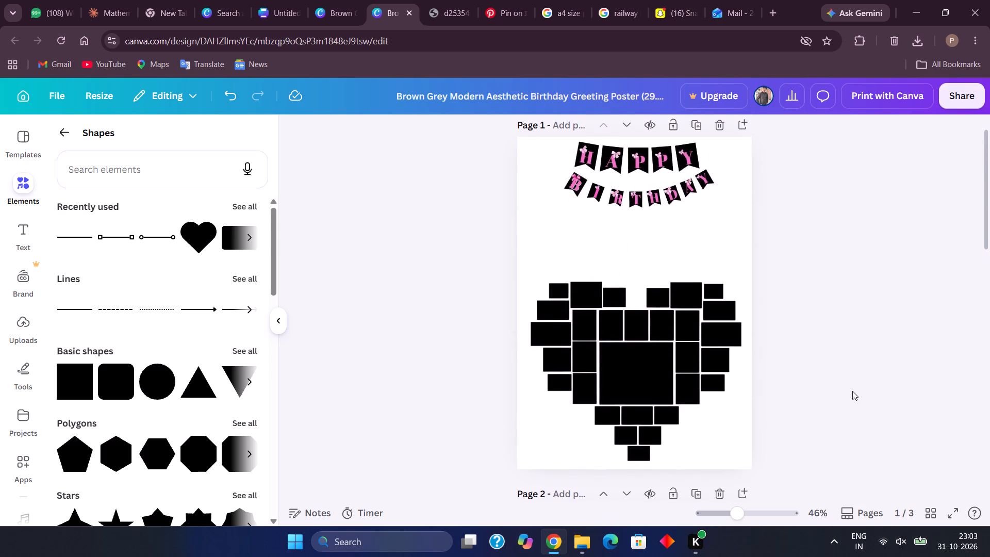
scroll(852, 391, "up", 2)
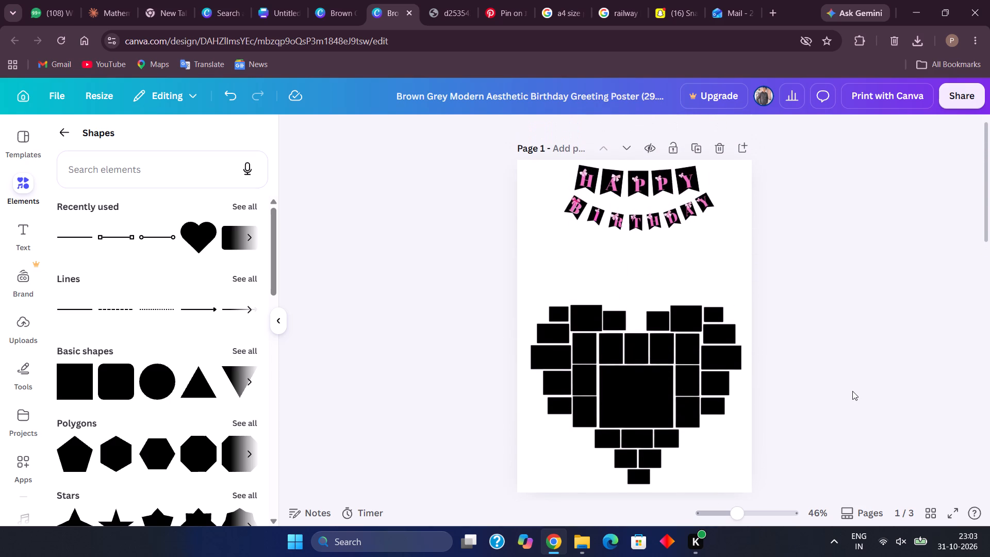
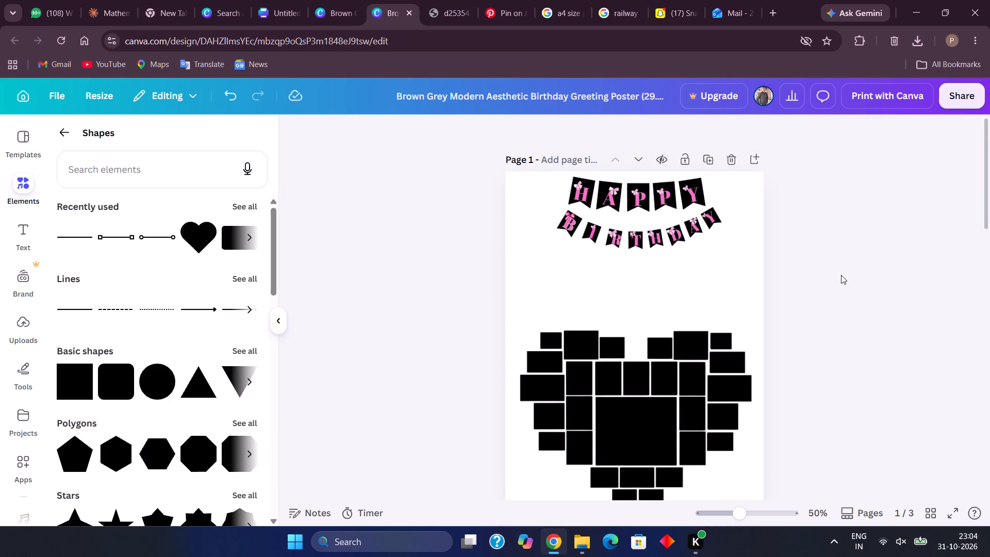
Enlarge the Happy Birthday banner on page 1 to about 13.8 wide by 10.6 high.
left_click(697, 228)
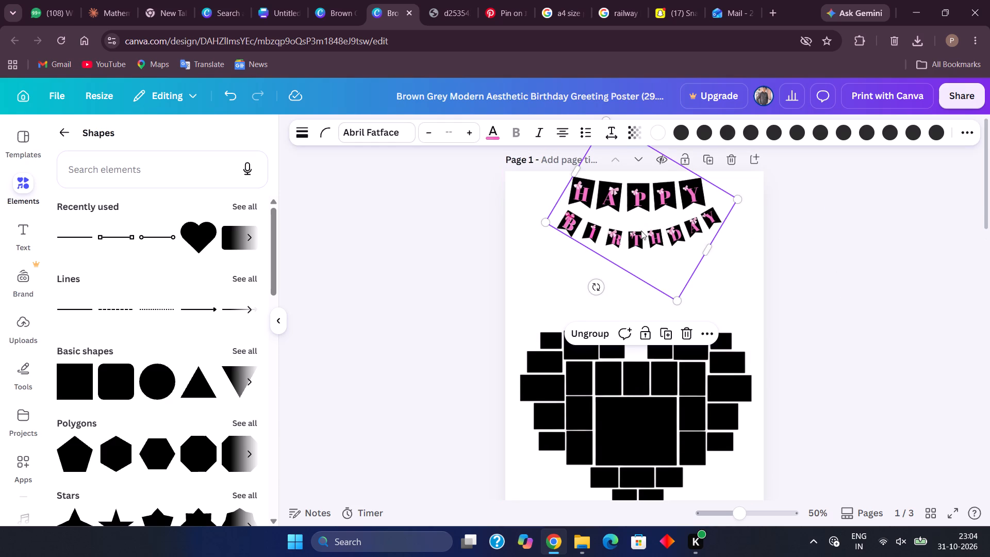
left_click_drag(547, 218, 540, 224)
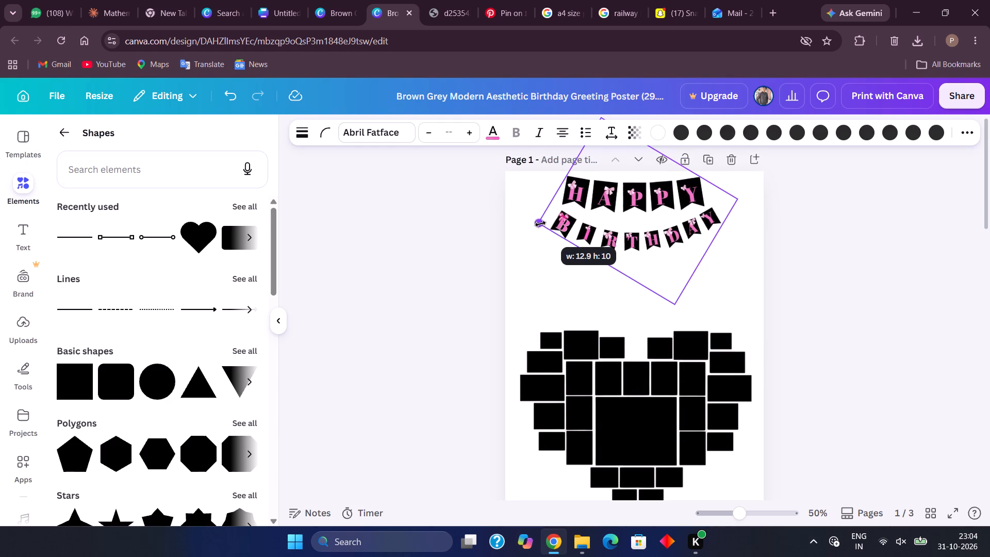
left_click_drag(540, 224, 535, 226)
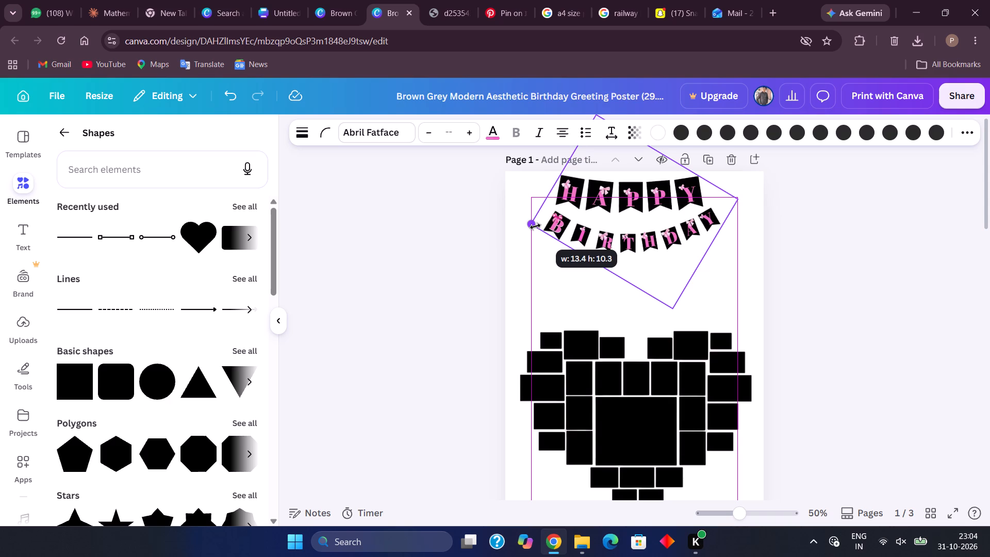
left_click_drag(535, 226, 535, 227)
left_click_drag(535, 227, 529, 237)
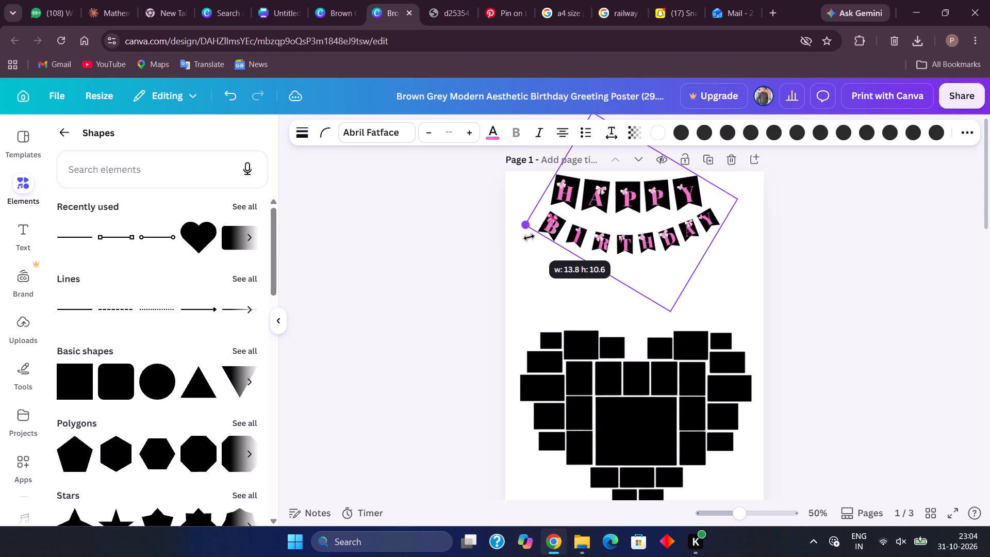
left_click_drag(529, 237, 529, 238)
Move the Happy Birthday banner slightly lower on page 1, keeping it above the heart-shaped collage.
left_click(341, 0)
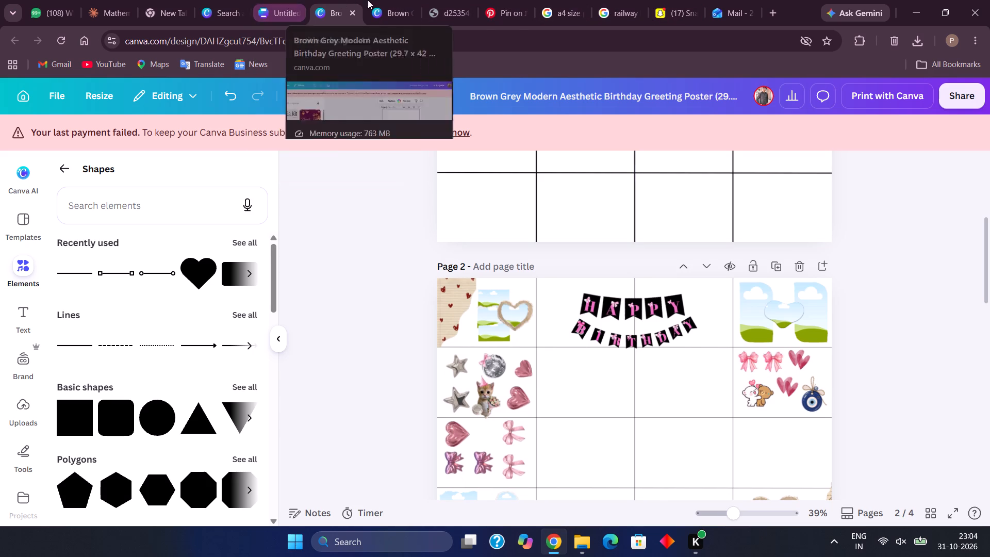
left_click(399, 1)
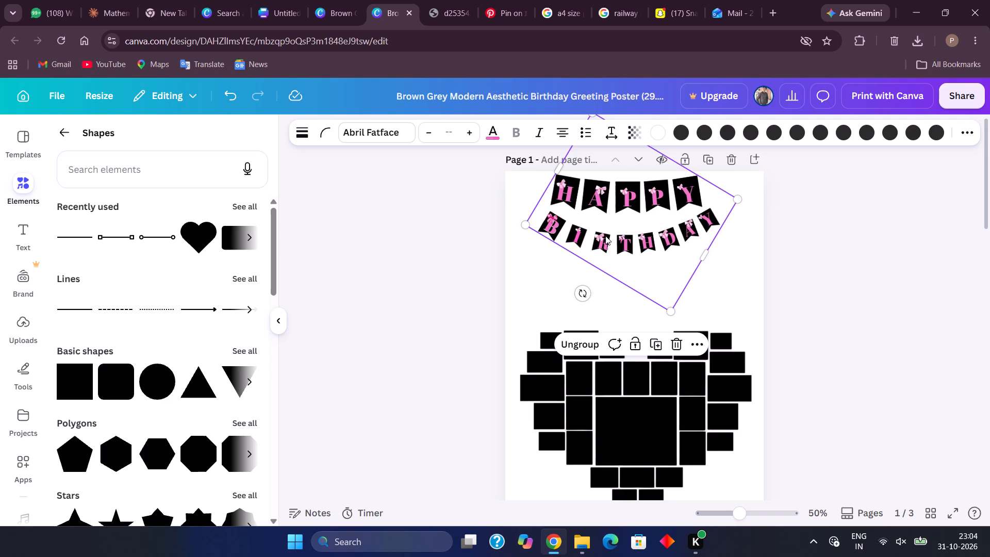
left_click_drag(605, 236, 612, 249)
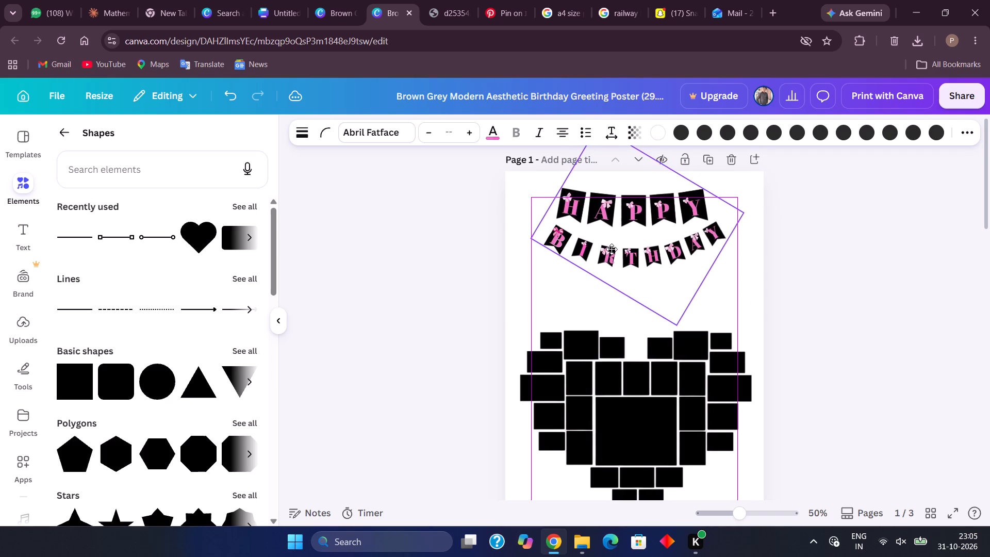
left_click_drag(612, 249, 608, 245)
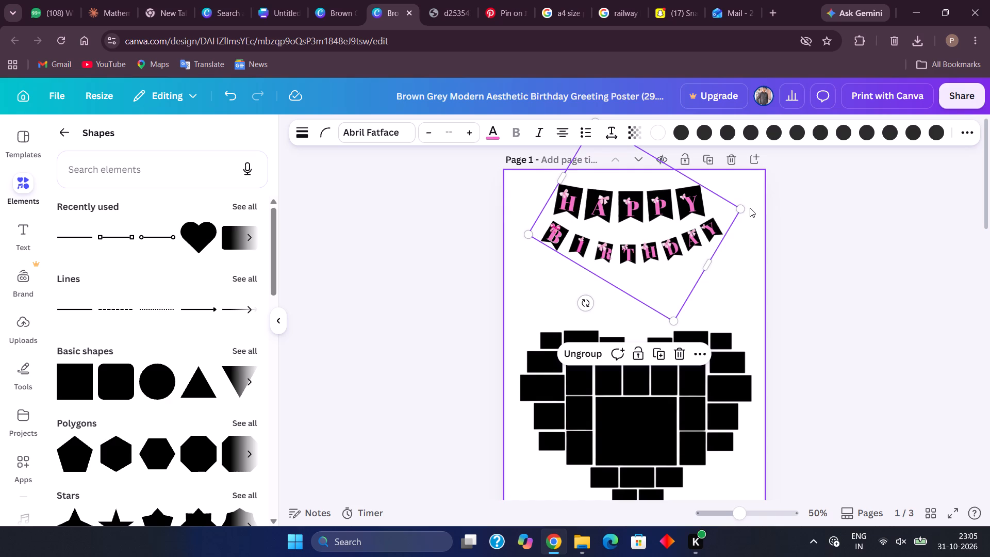
Enlarge the Happy Birthday banner to about 14.5 wide by 11.2 high and deselect it.
left_click_drag(742, 206, 749, 206)
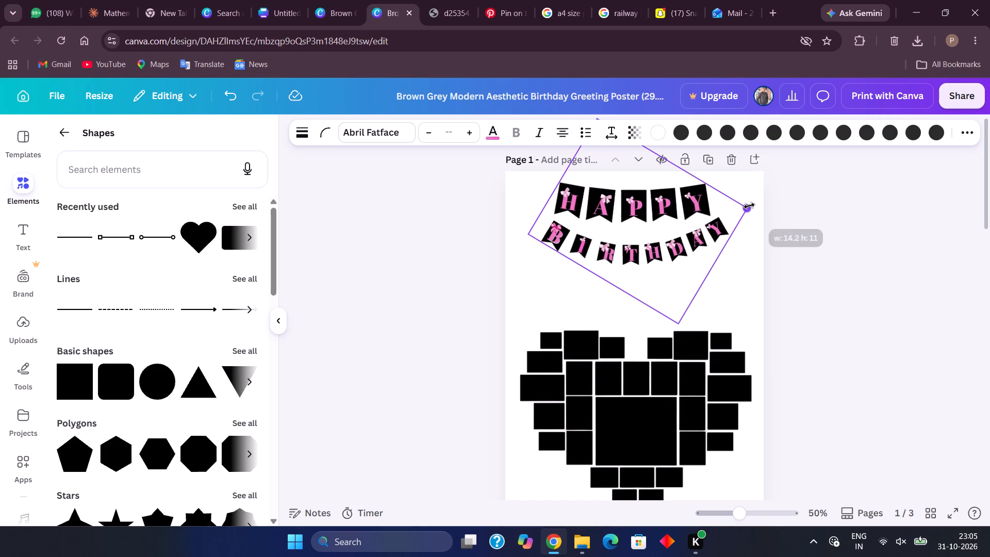
left_click_drag(749, 206, 750, 206)
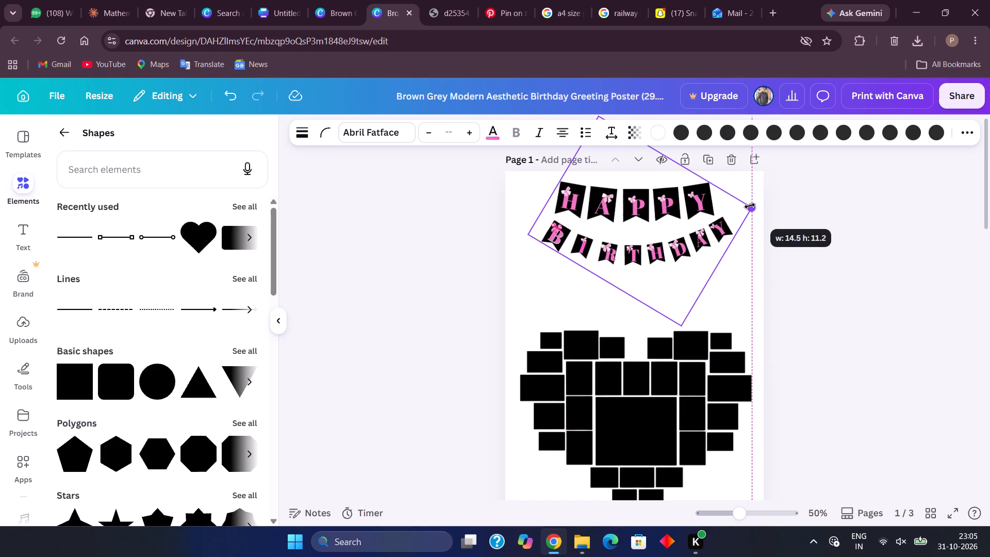
left_click_drag(750, 206, 751, 206)
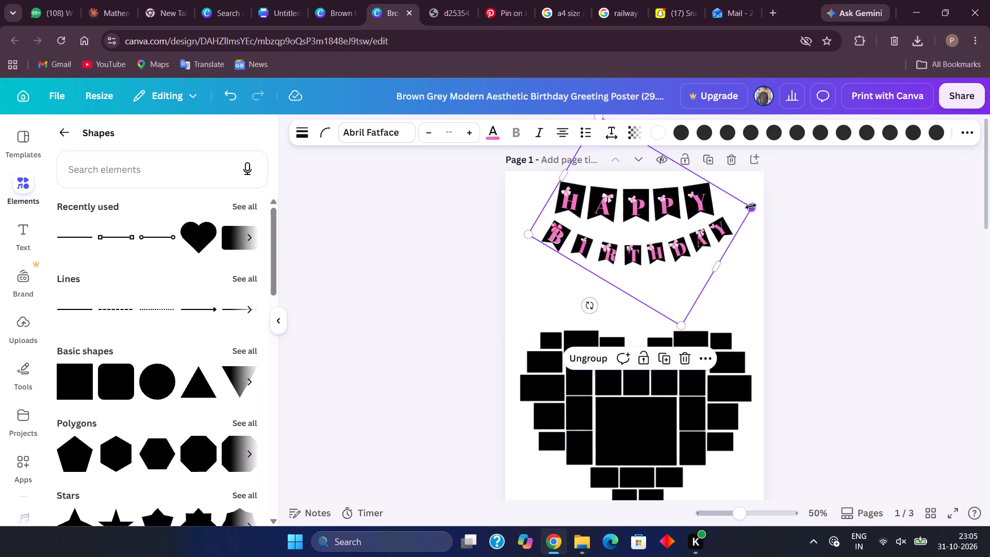
left_click(953, 302)
scroll(861, 340, "down", 1)
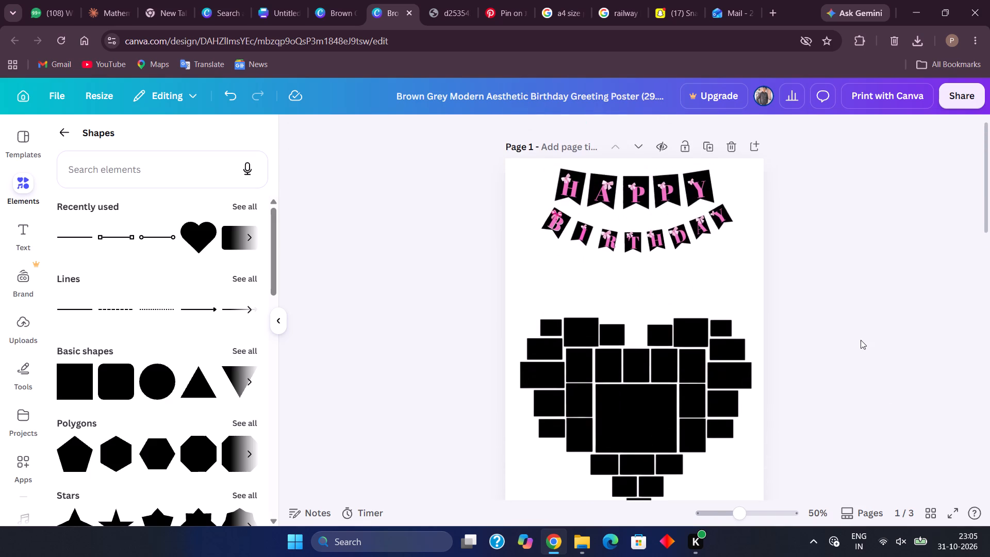
scroll(861, 340, "down", 2)
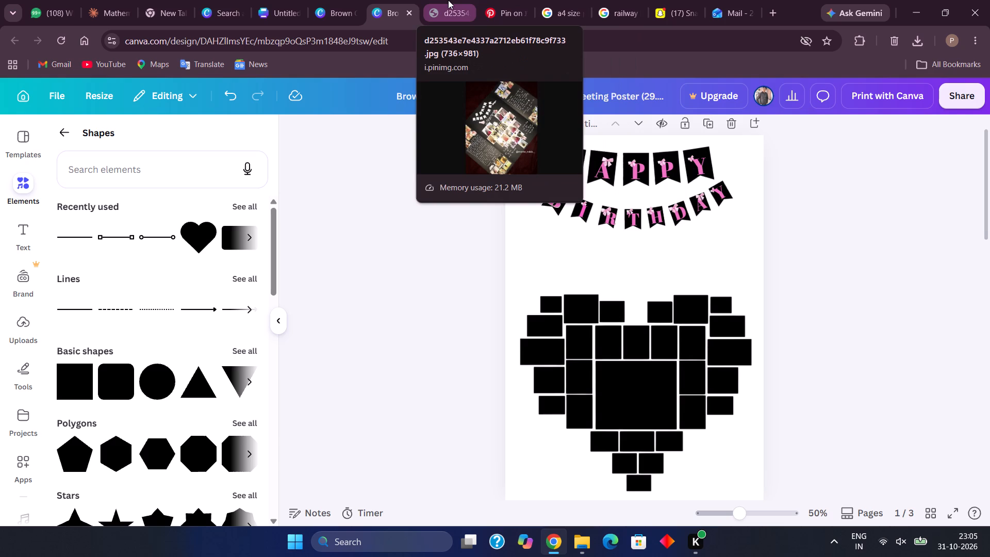
Switch to Pinterest and look back through the evil-eye pin suggestions and the cherry-and-bow collage for sticker ideas.
left_click(502, 0)
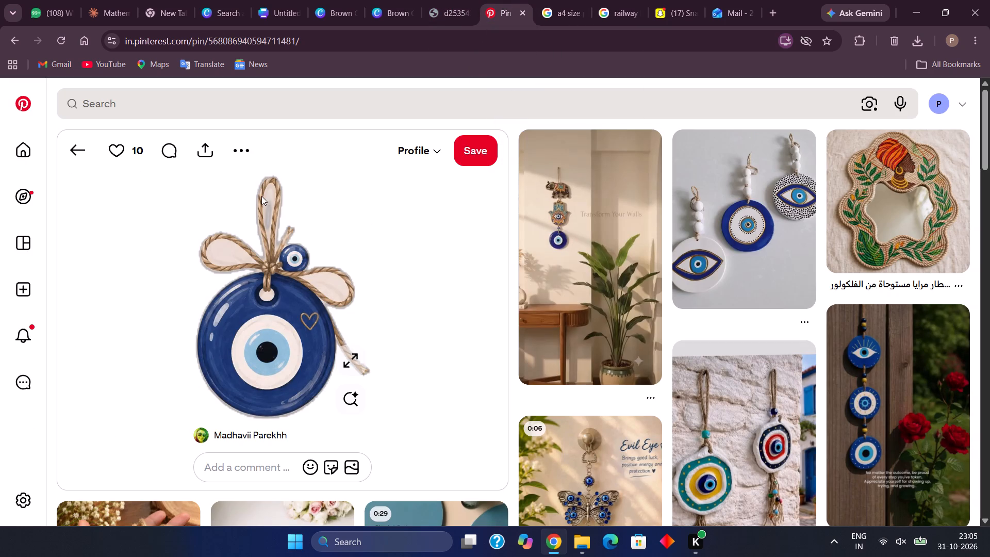
left_click(15, 43)
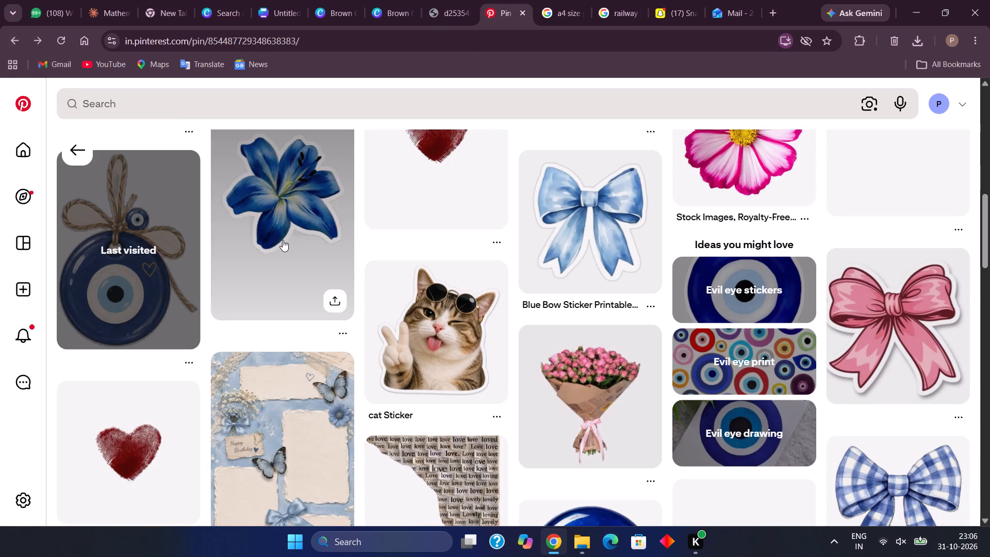
scroll(283, 240, "down", 2)
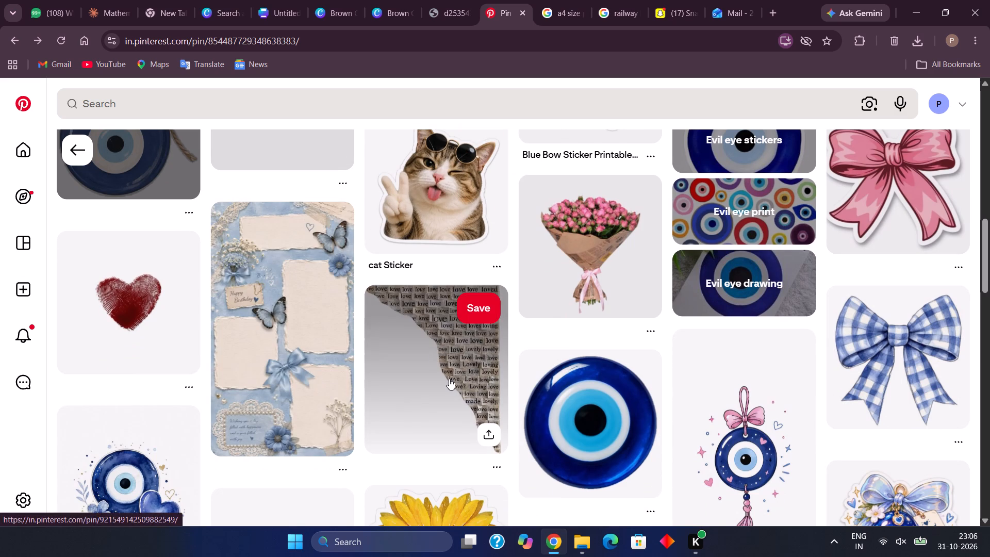
scroll(449, 379, "down", 6)
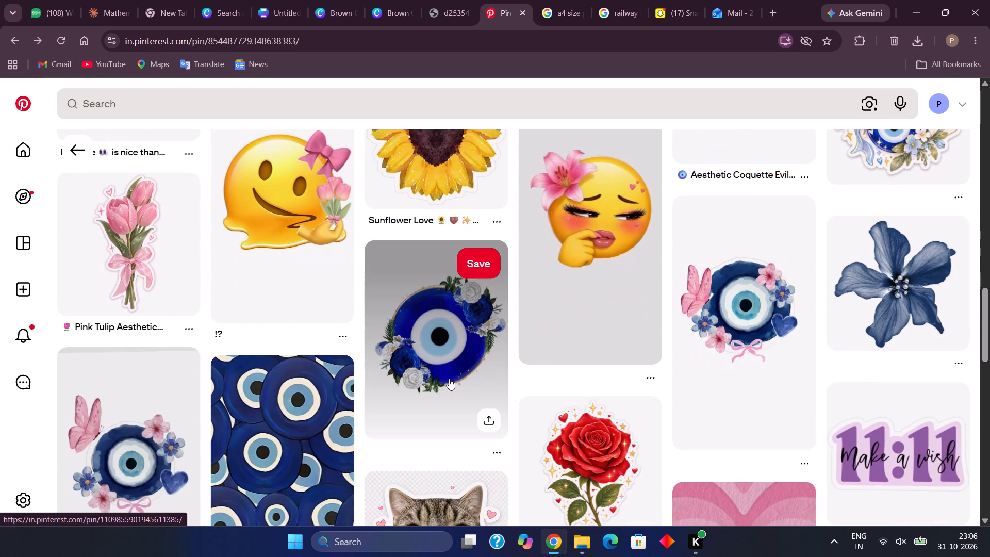
scroll(449, 379, "down", 3)
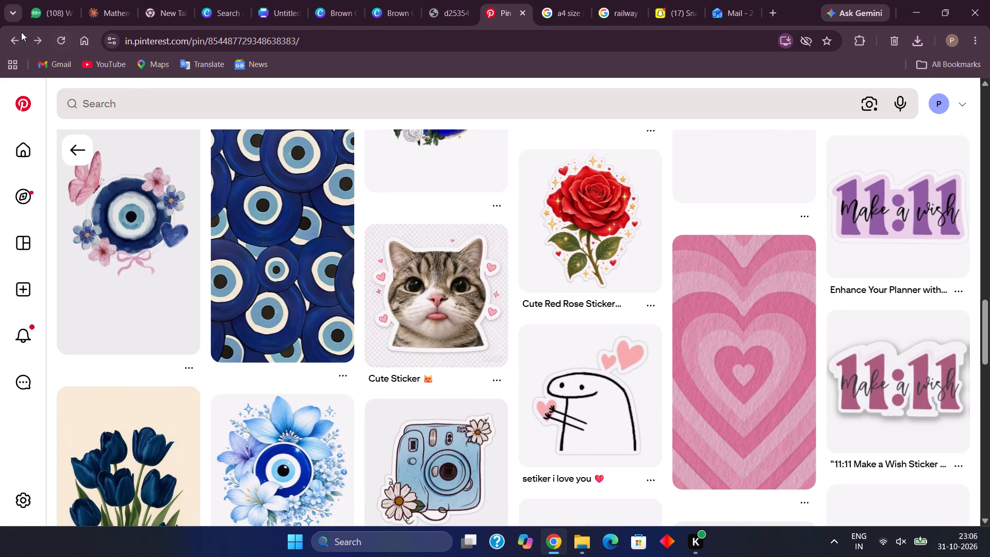
left_click(4, 36)
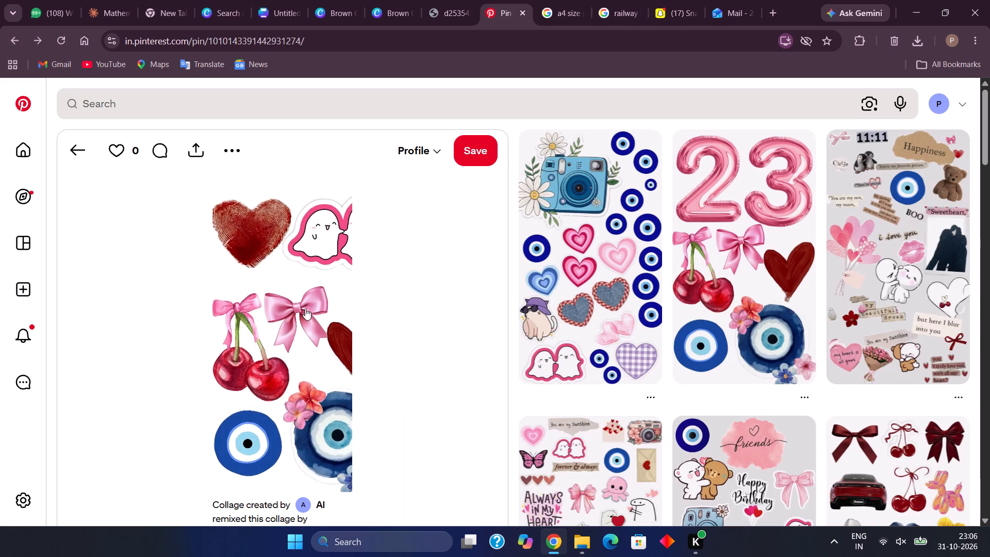
scroll(305, 308, "down", 5)
scroll(305, 308, "up", 3)
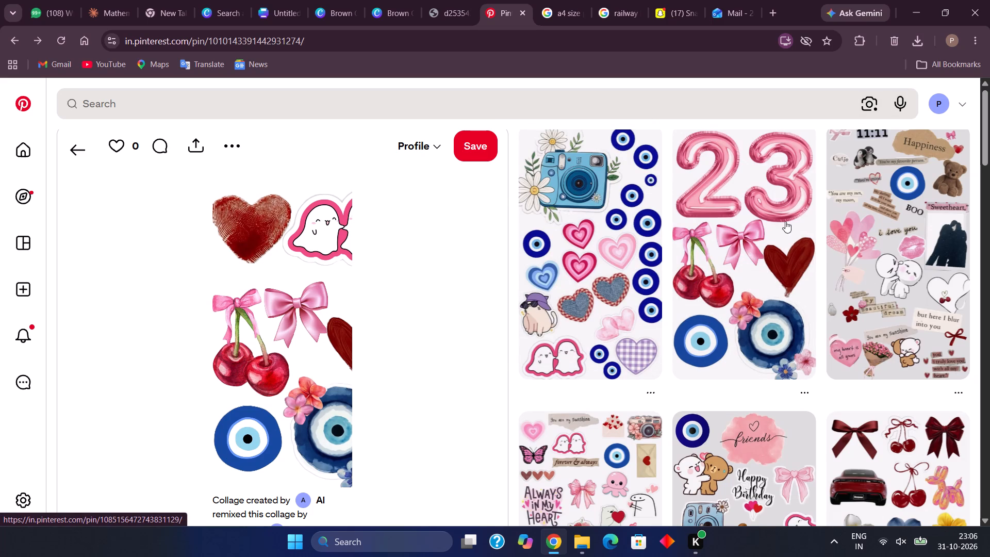
Open the grey 11:11 Happiness sticker collage and examine it and its related love-themed collages for usable stickers.
left_click(908, 218)
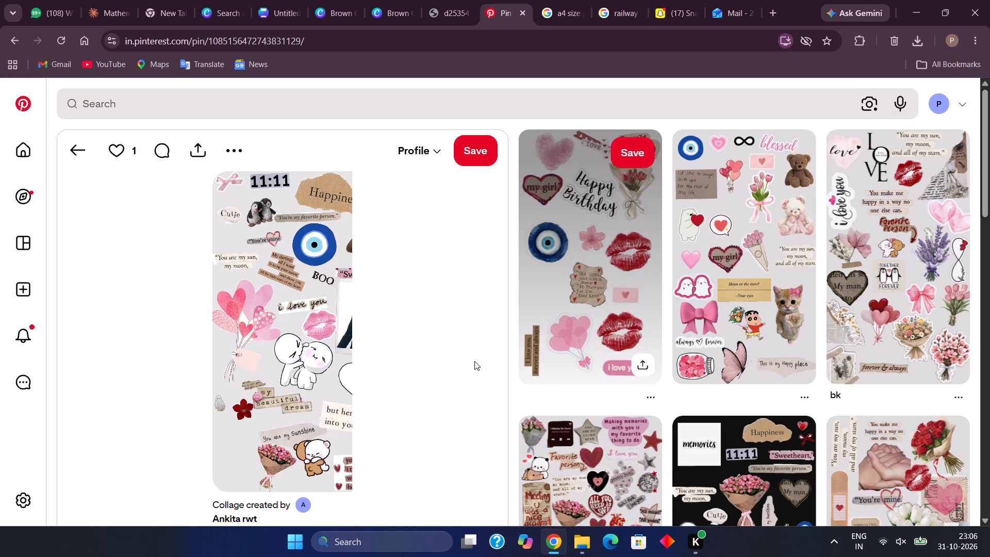
scroll(474, 361, "down", 2)
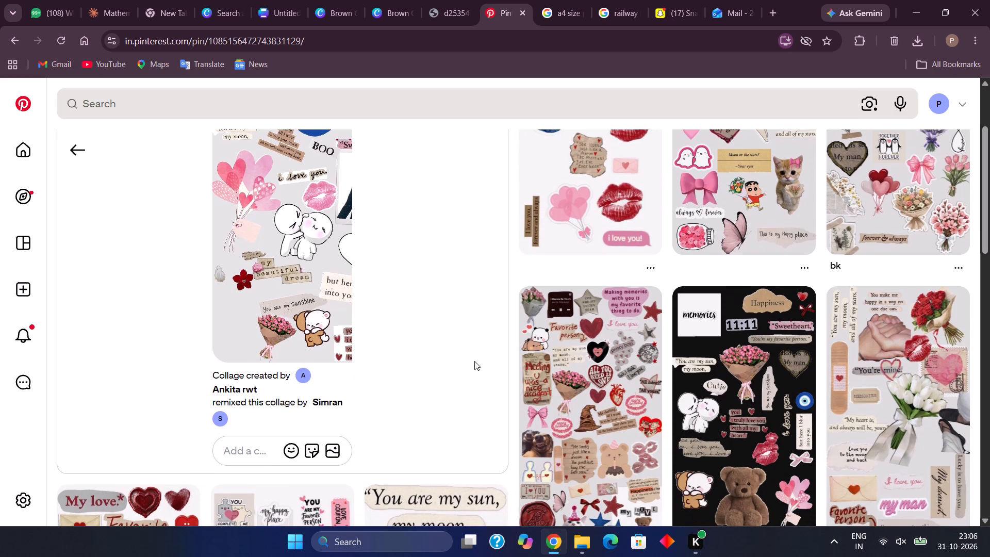
scroll(474, 361, "down", 2)
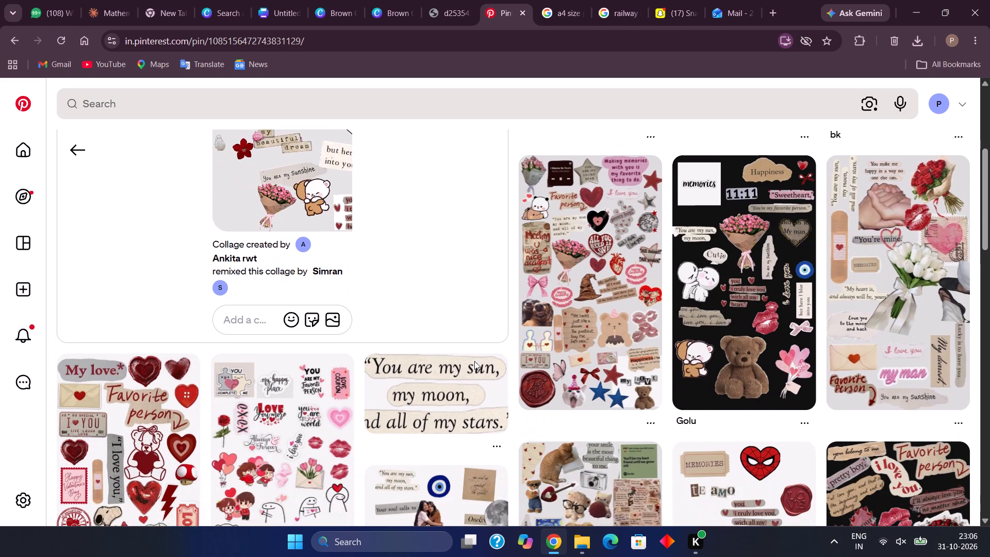
scroll(474, 361, "down", 2)
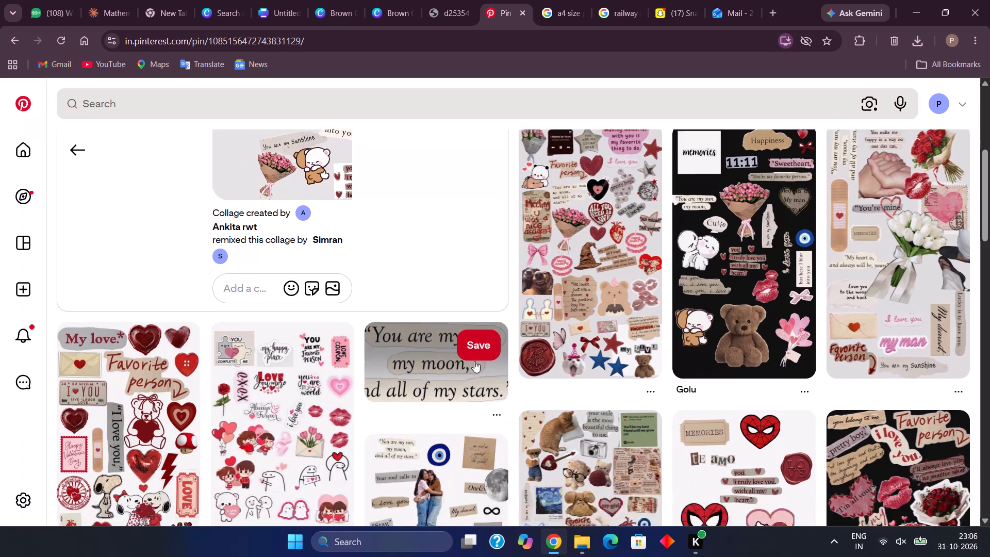
scroll(474, 361, "down", 2)
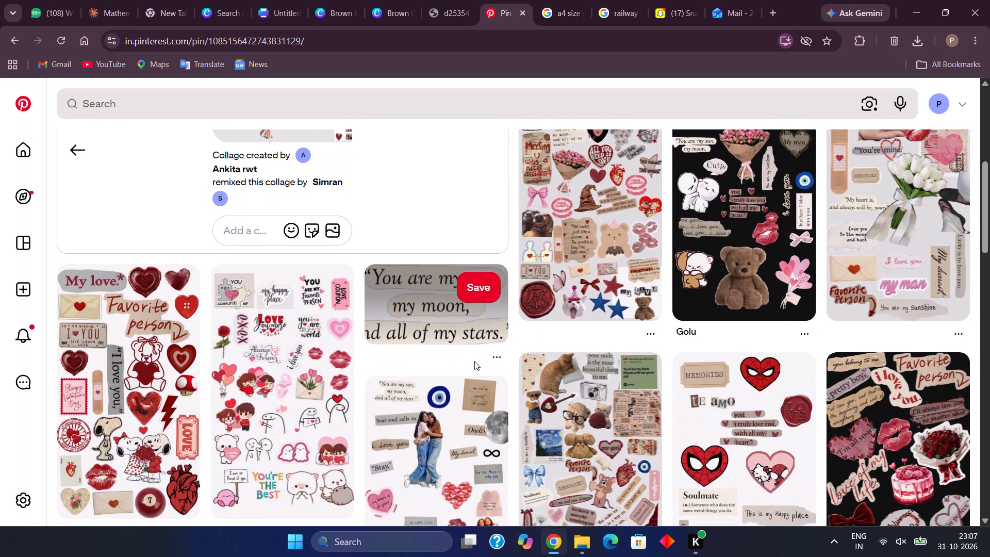
scroll(474, 361, "down", 1)
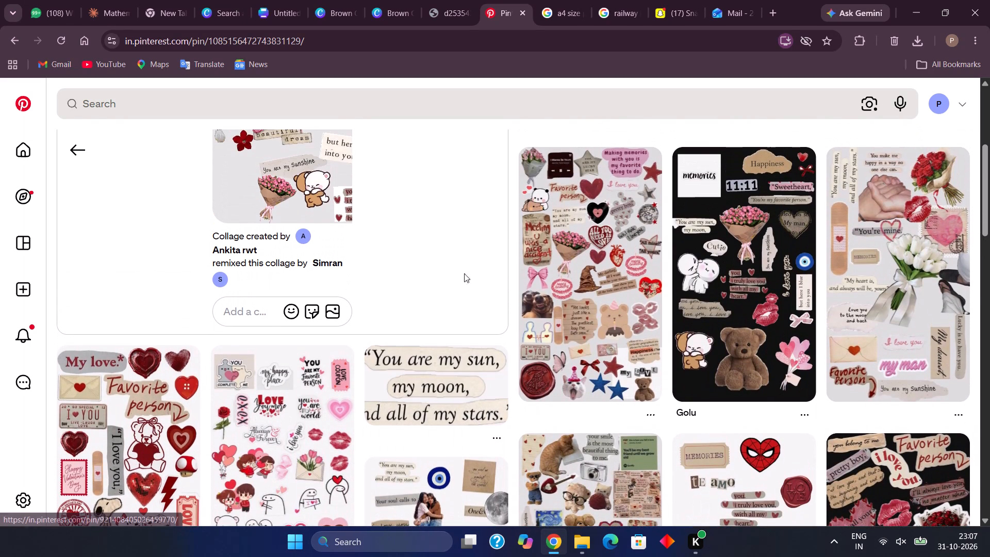
scroll(452, 238, "up", 1)
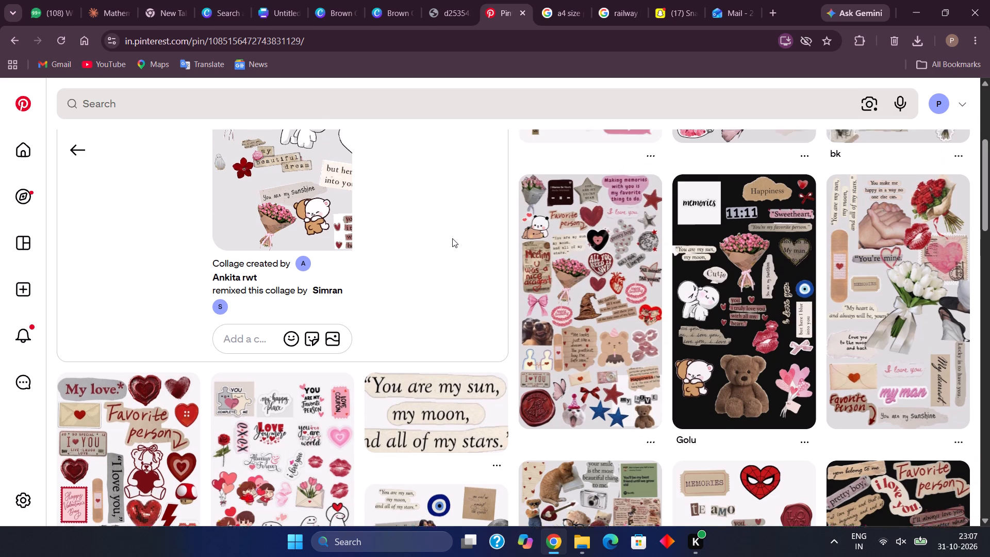
scroll(452, 238, "up", 2)
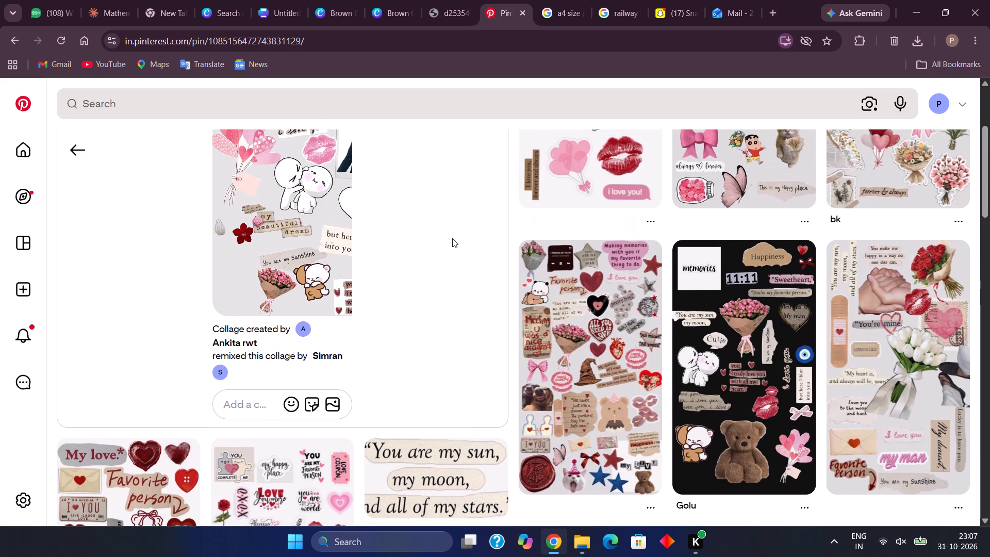
scroll(452, 238, "up", 1)
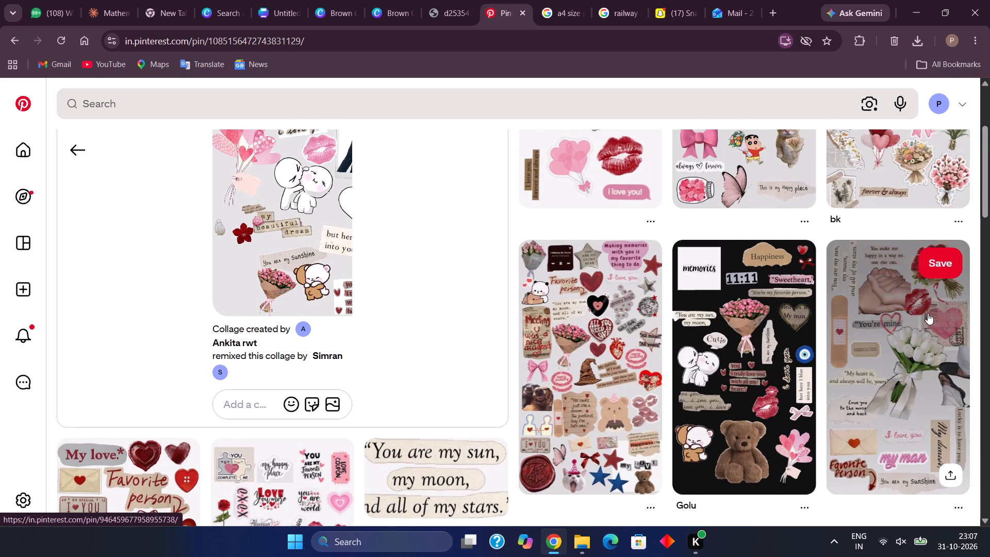
scroll(901, 338, "up", 1)
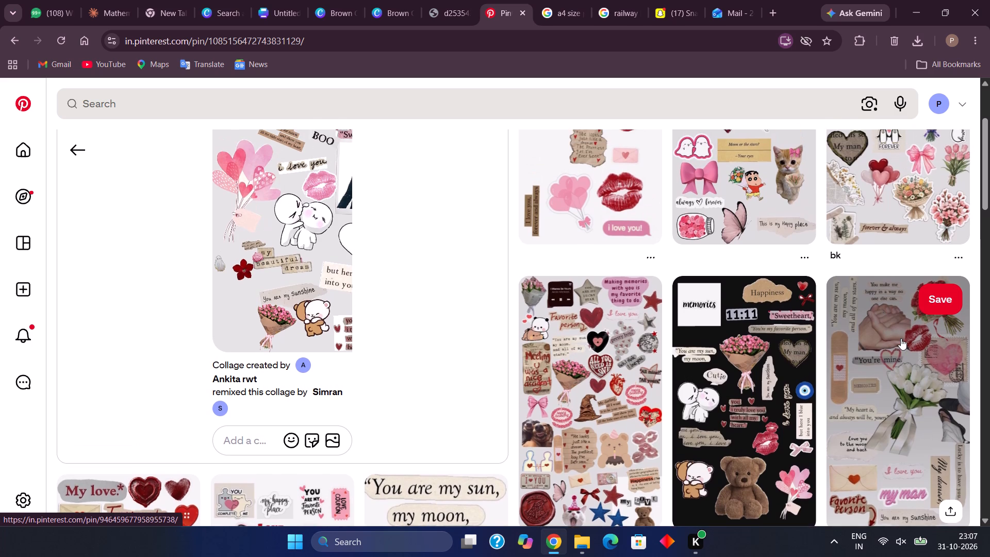
scroll(901, 338, "up", 3)
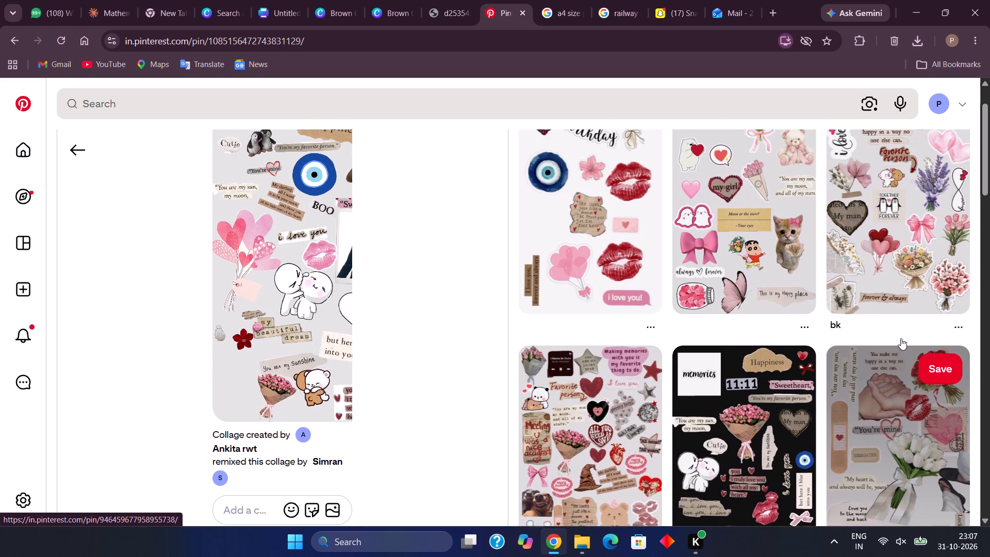
scroll(901, 338, "up", 2)
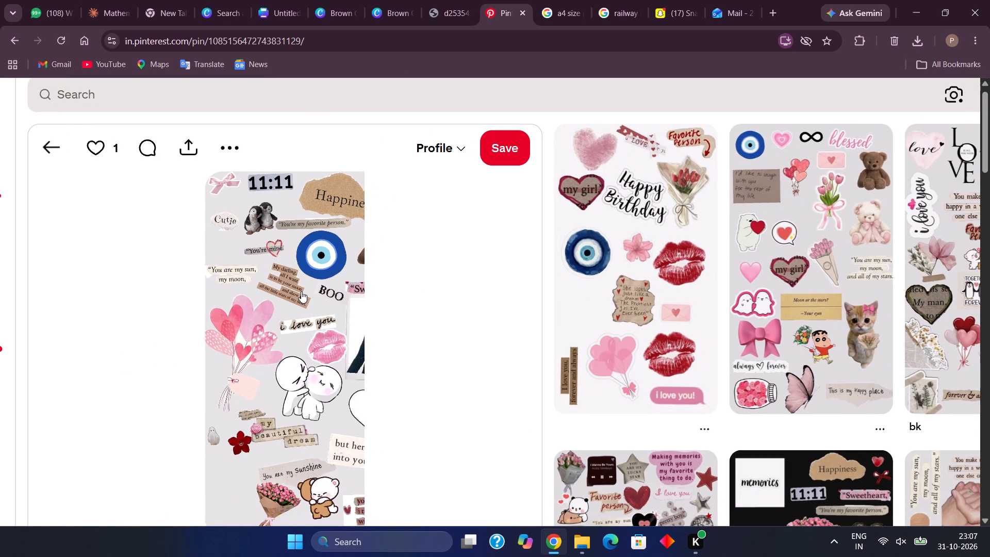
Pick the "My darling, all I want is to be your moon" cutout from the 11:11 collage and open its own pin.
left_click(301, 291)
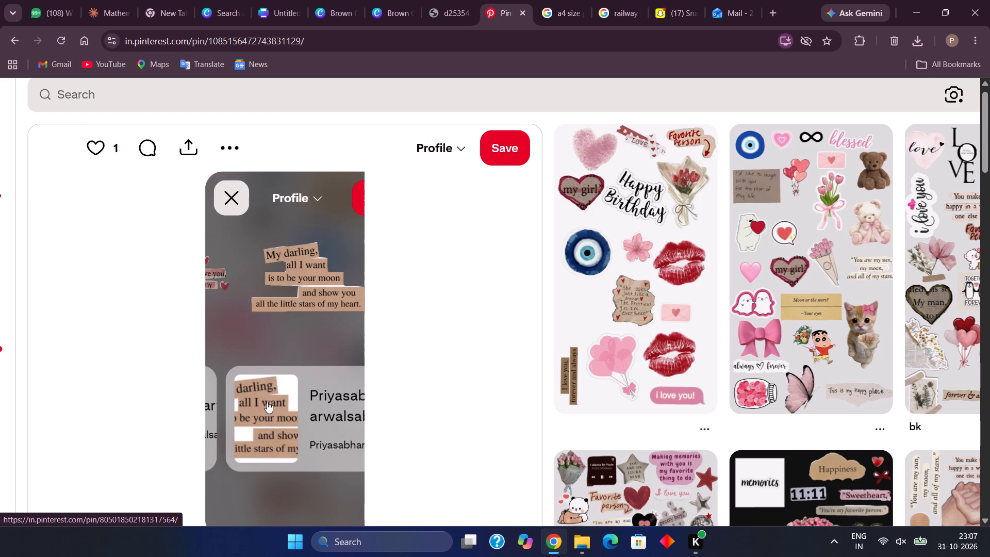
left_click_drag(267, 402, 323, 286)
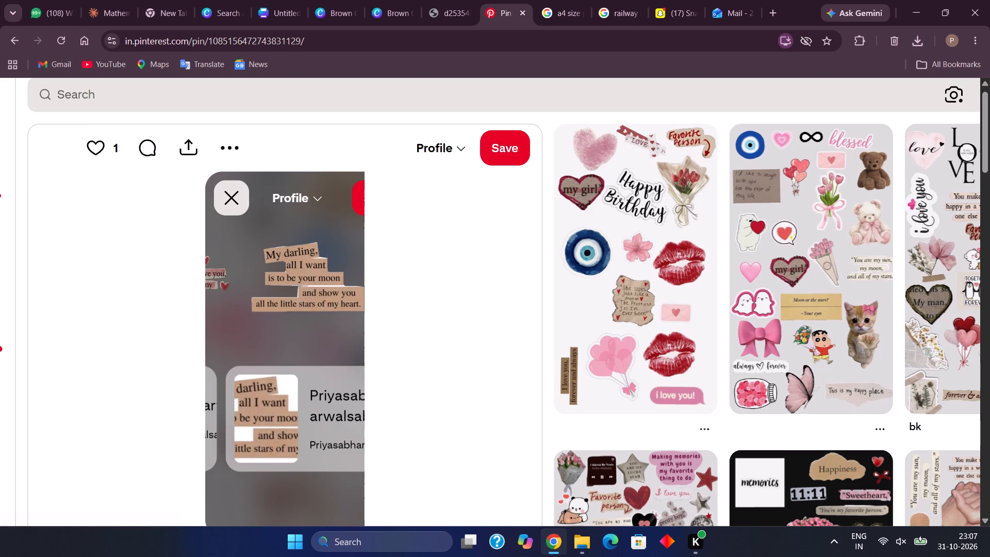
left_click(323, 286)
scroll(323, 286, "right", 2)
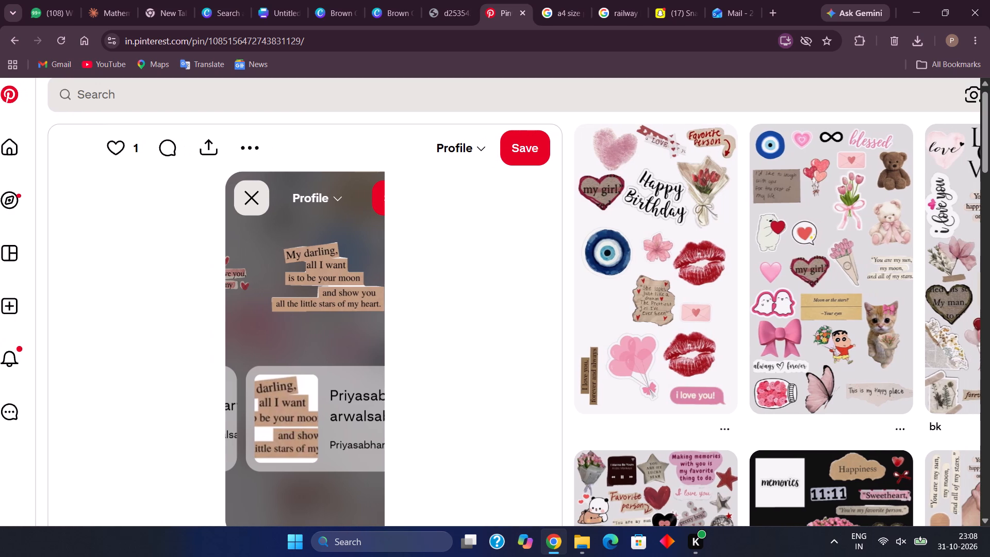
left_click_drag(295, 356, 373, 354)
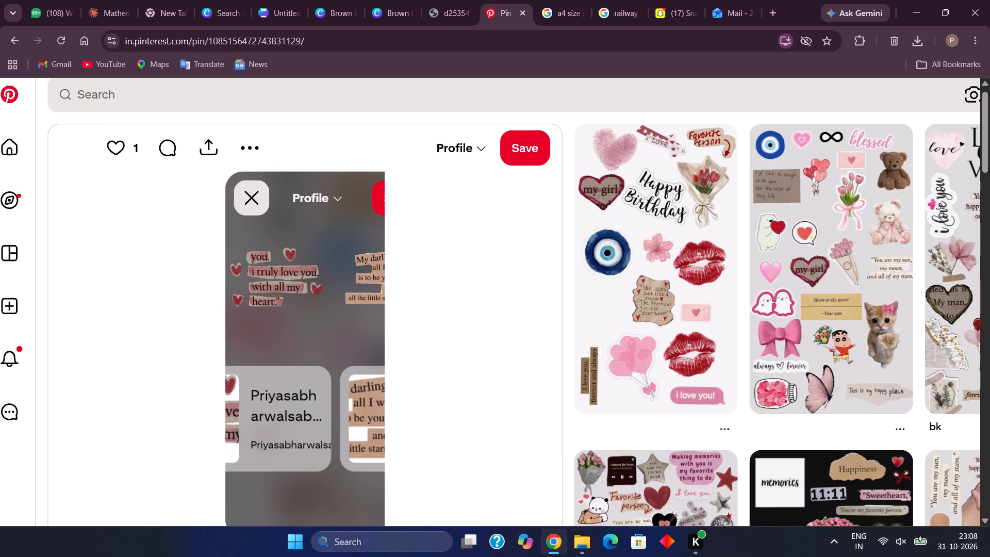
left_click_drag(373, 354, 338, 349)
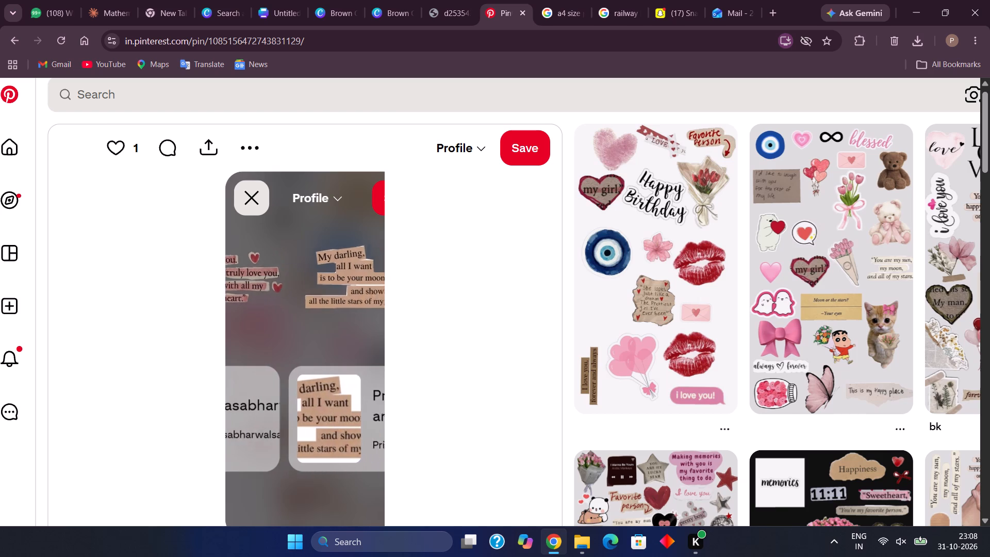
left_click_drag(338, 349, 301, 347)
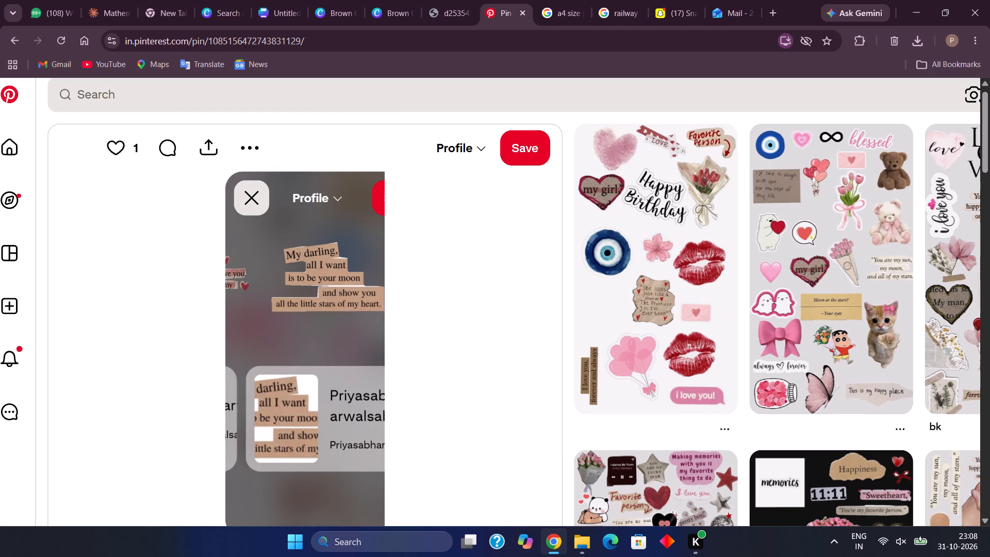
left_click(319, 277)
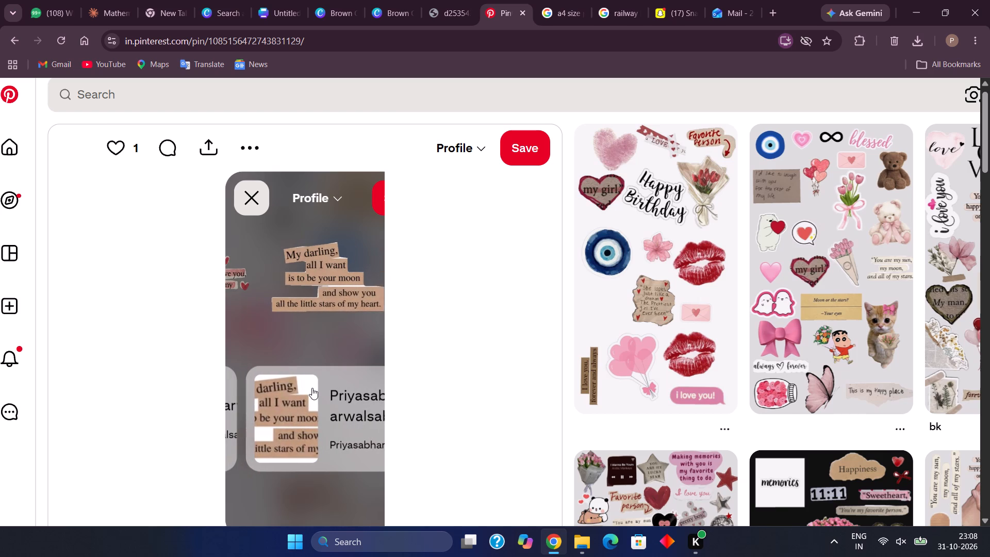
left_click(311, 388)
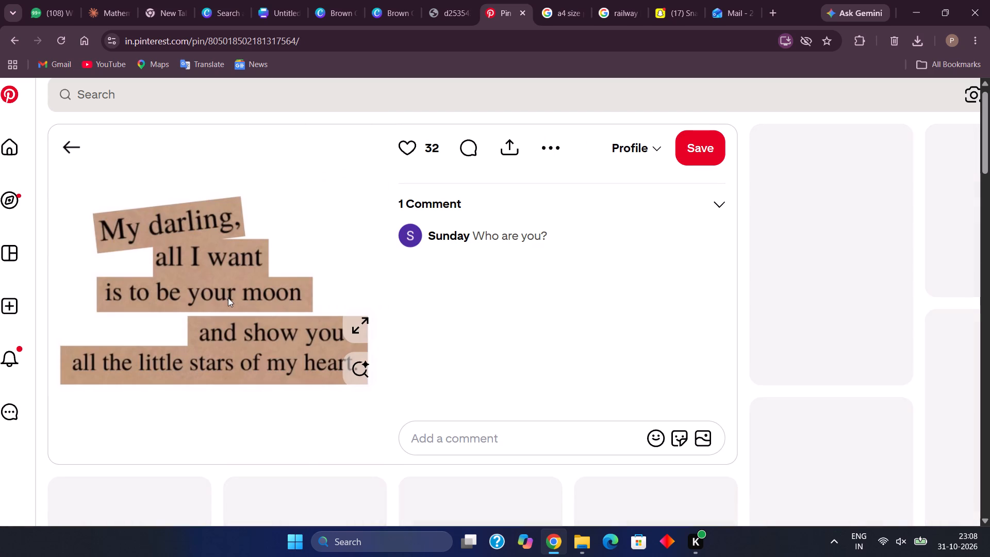
Transfer the "My darling" quote image from Pinterest onto page 2 of the Canva poster and remove its background.
left_click_drag(228, 298, 403, 0)
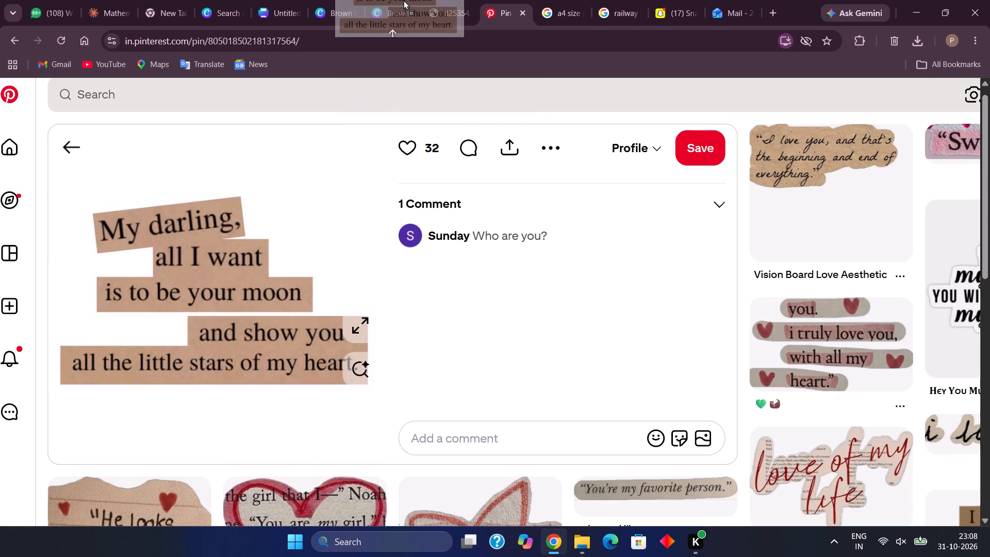
left_click_drag(403, 0, 349, 0)
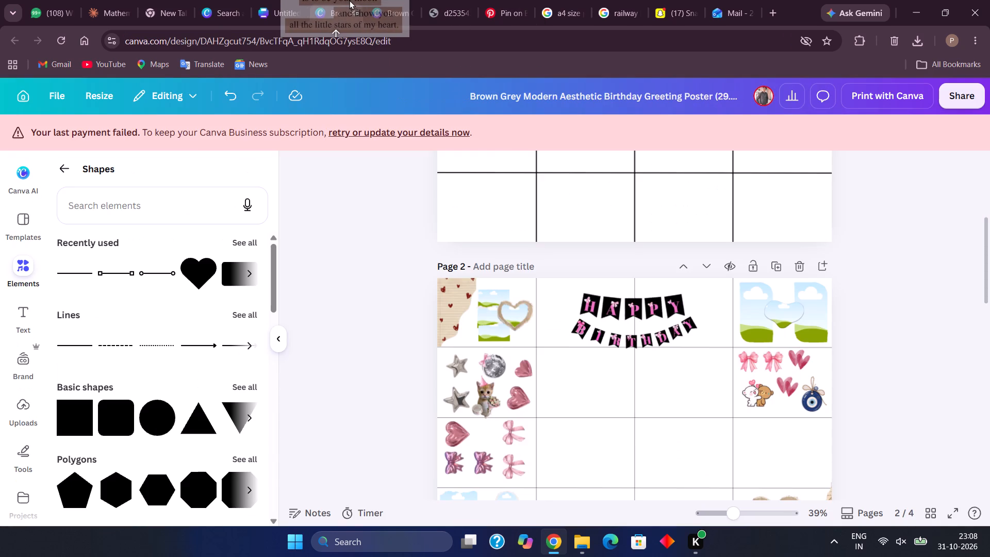
left_click_drag(349, 0, 617, 374)
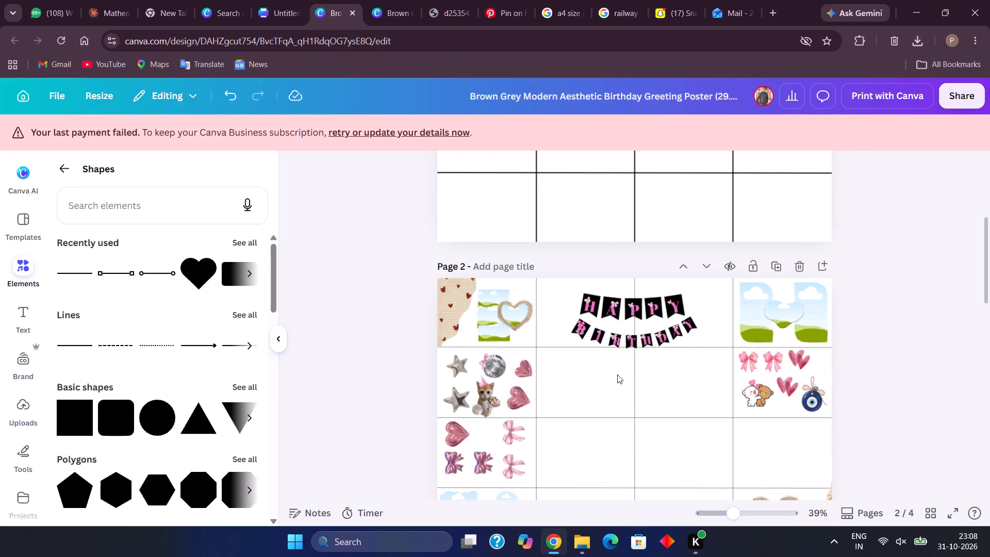
left_click(522, 174)
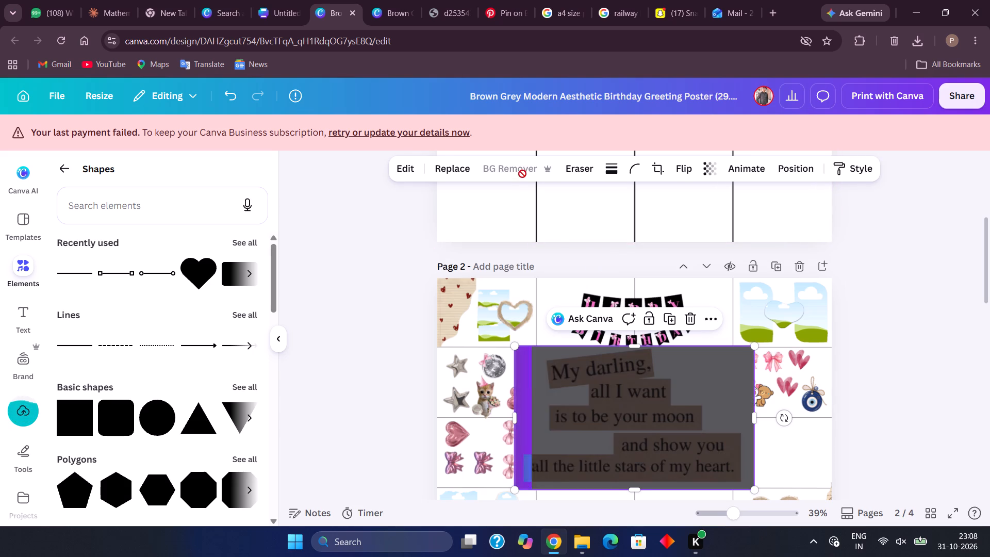
Shrink the "My darling" quote on page 2 to about half a grid cell wide.
scroll(606, 405, "down", 2)
scroll(606, 405, "up", 1)
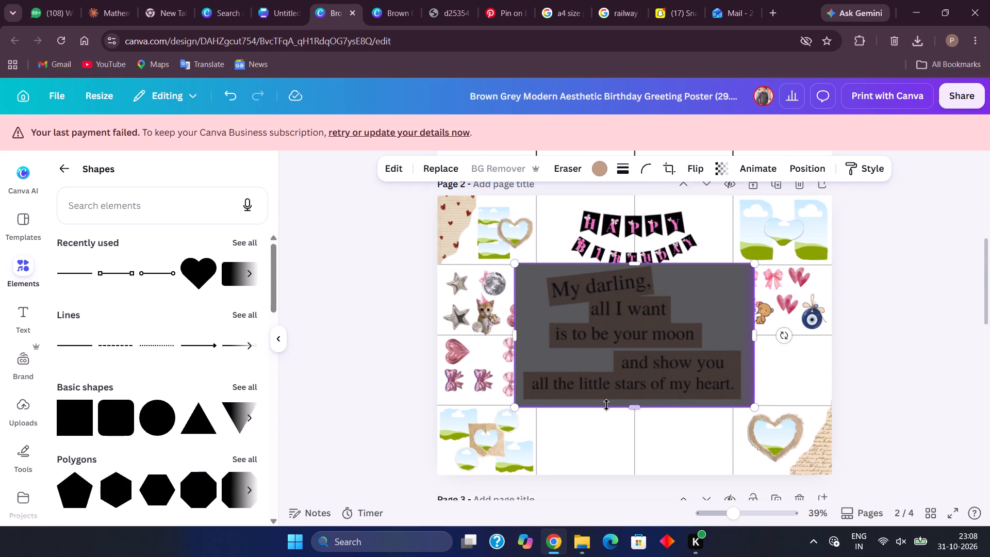
scroll(606, 405, "up", 1)
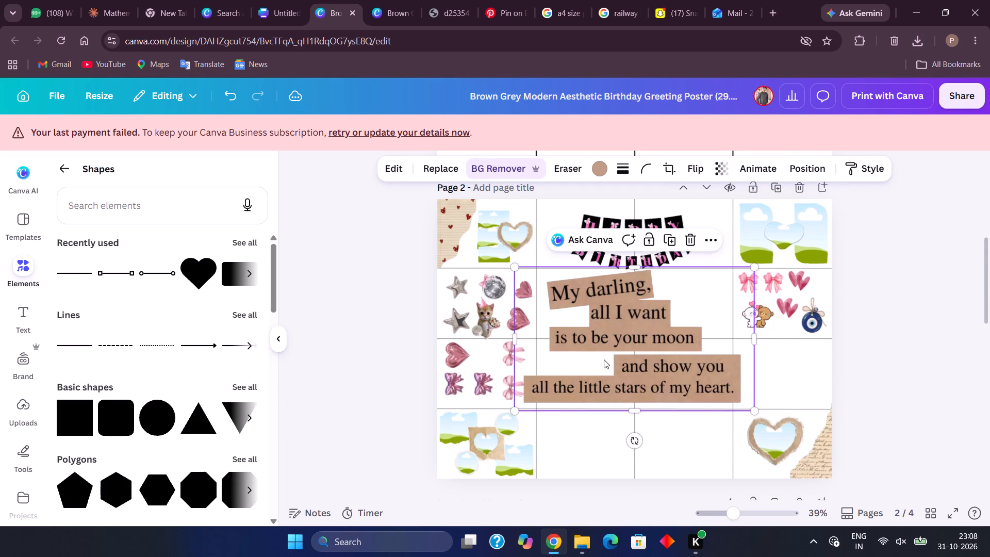
left_click_drag(514, 413, 678, 309)
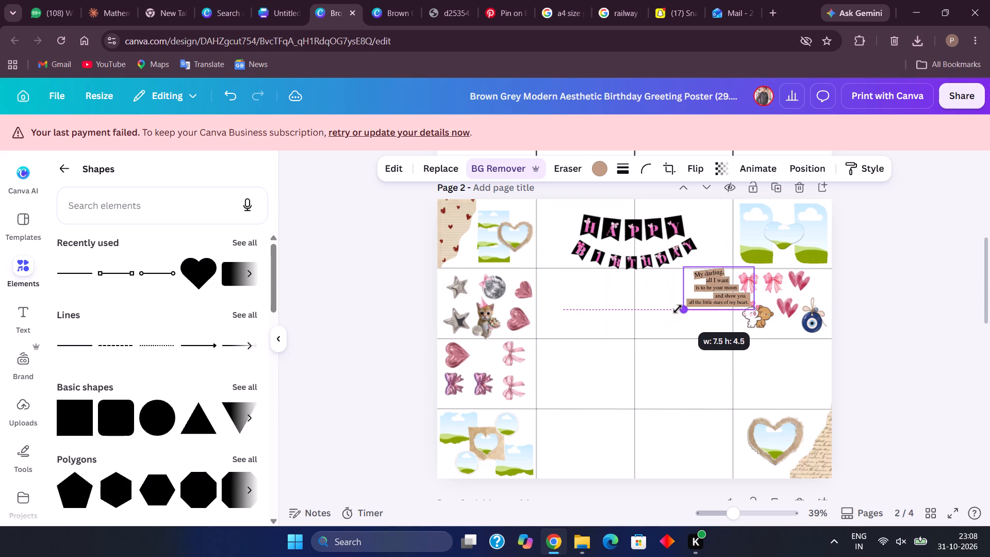
left_click_drag(678, 309, 702, 298)
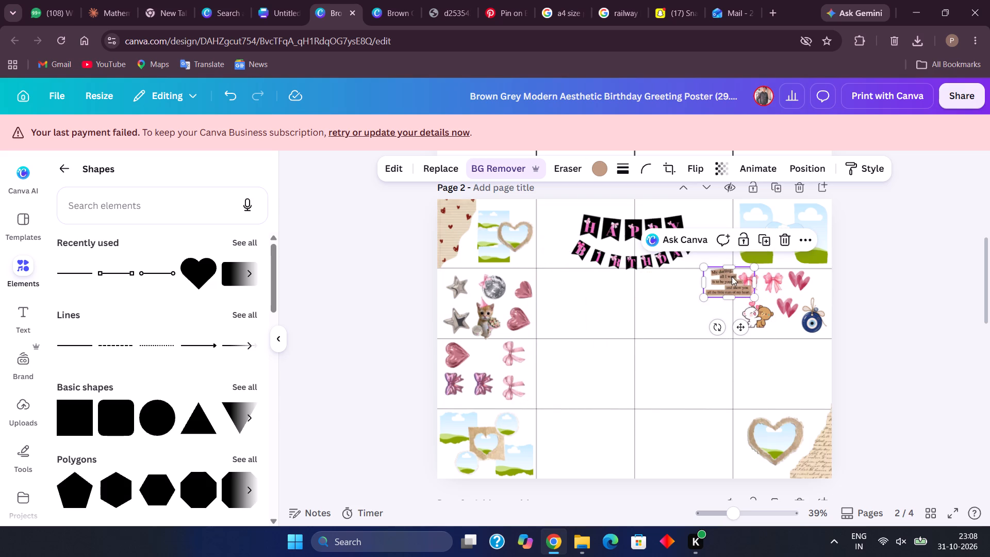
Position the "My darling" quote at the upper left of the last column's third-row cell on page 2, below the evil-eye sticker.
left_click_drag(728, 274, 711, 312)
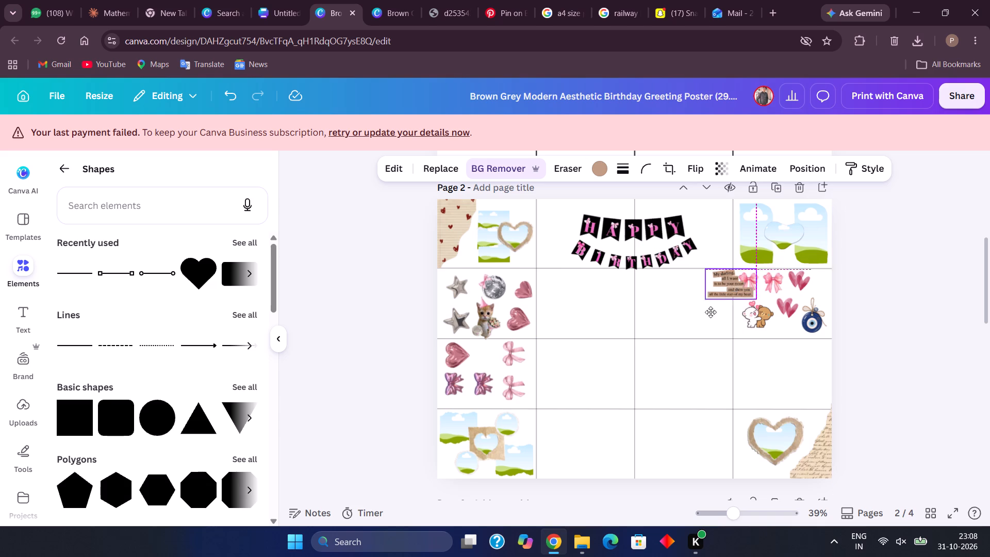
left_click_drag(711, 312, 759, 351)
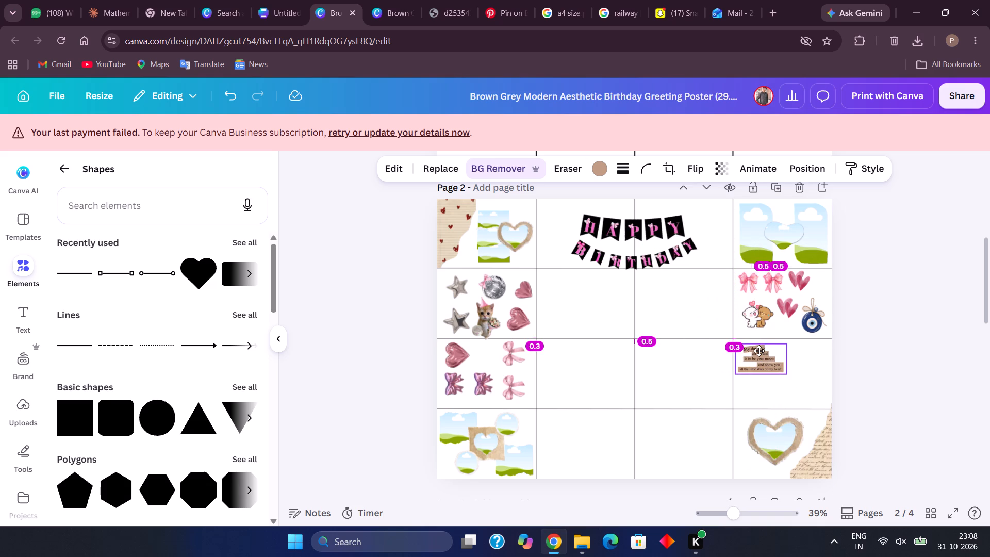
left_click_drag(759, 351, 759, 346)
key("Down")
key("Up")
key("Up")
key("Up")
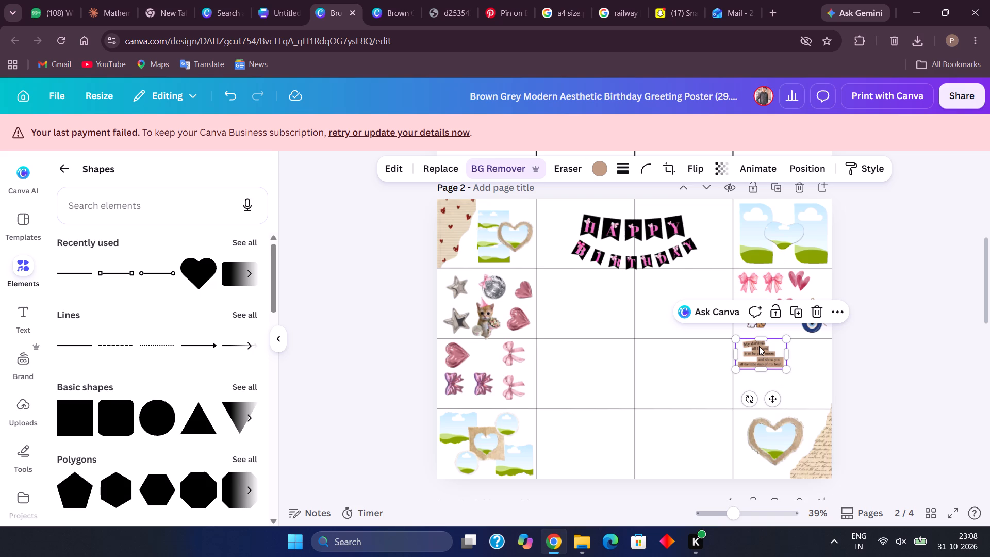
left_click(726, 374)
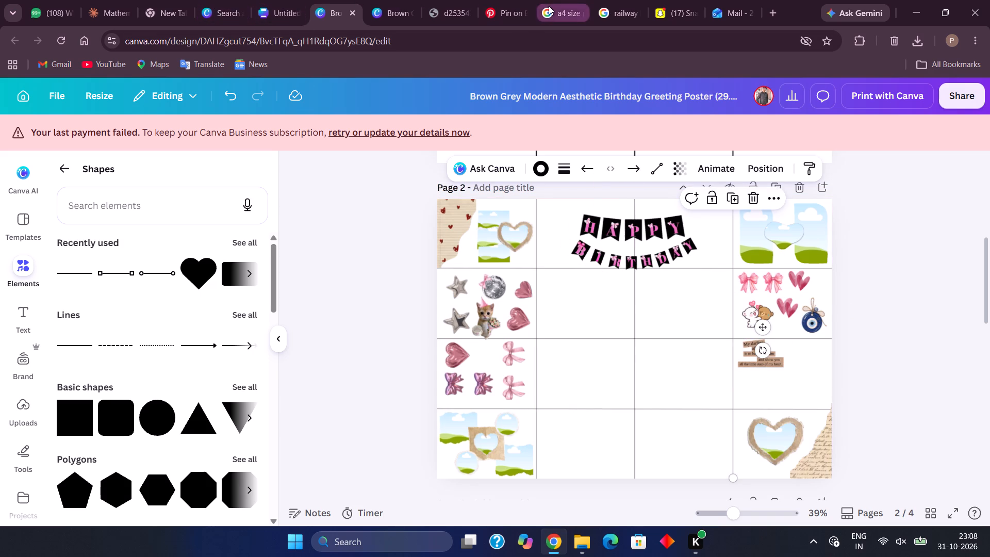
Return to Pinterest and browse the pins related to the "My darling" quote for another love-quote cutout for the poster.
left_click(491, 0)
scroll(577, 260, "left", 1)
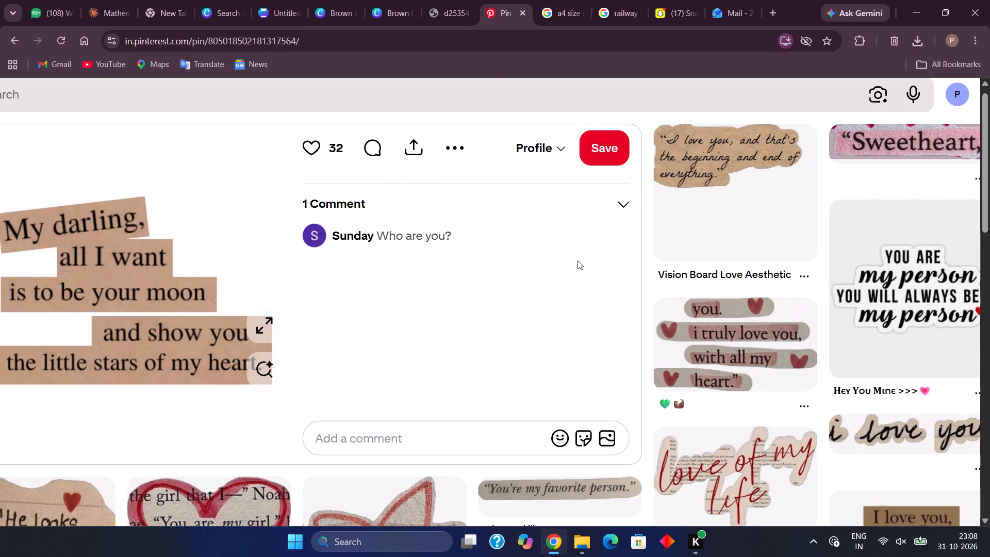
scroll(577, 260, "left", 1)
scroll(577, 260, "down", 2)
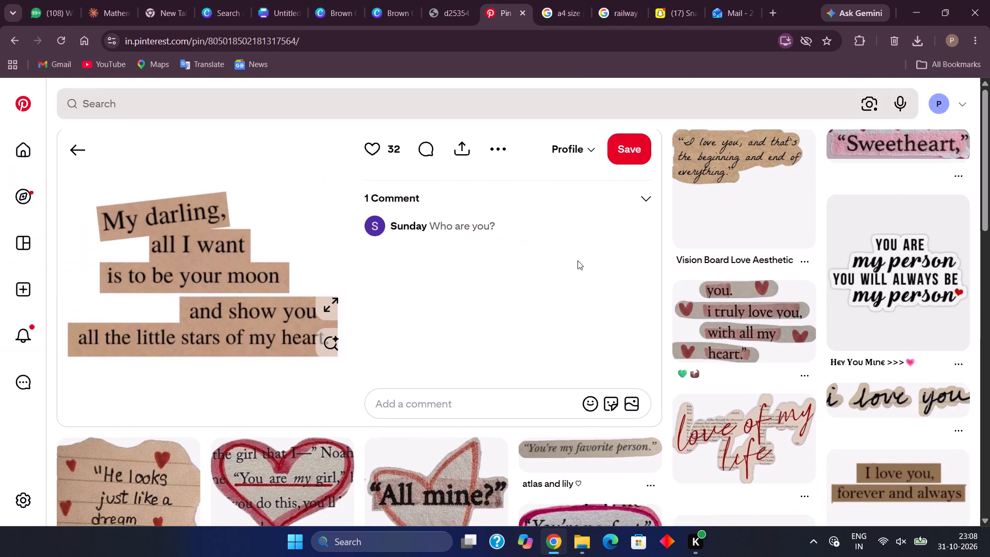
scroll(577, 260, "down", 3)
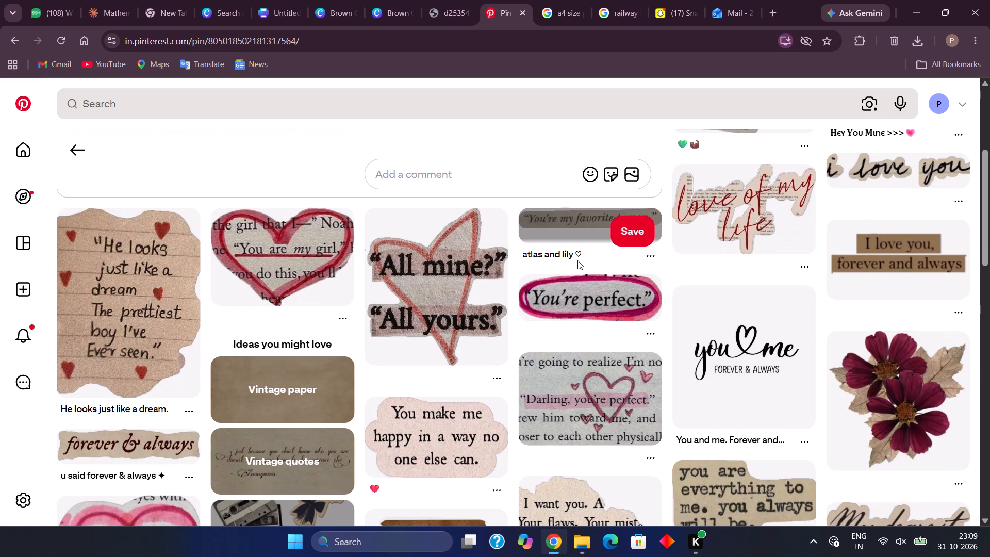
scroll(577, 260, "down", 2)
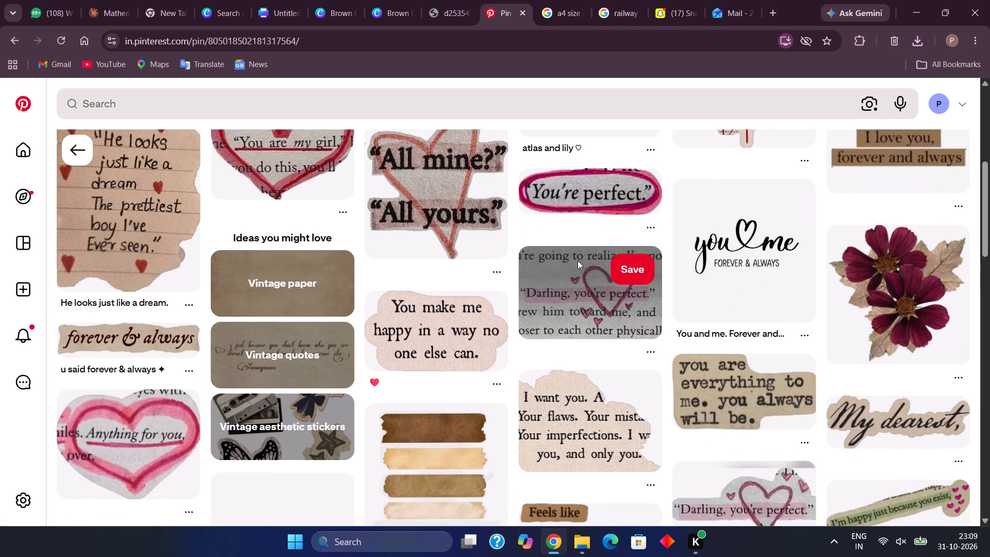
scroll(577, 260, "down", 1)
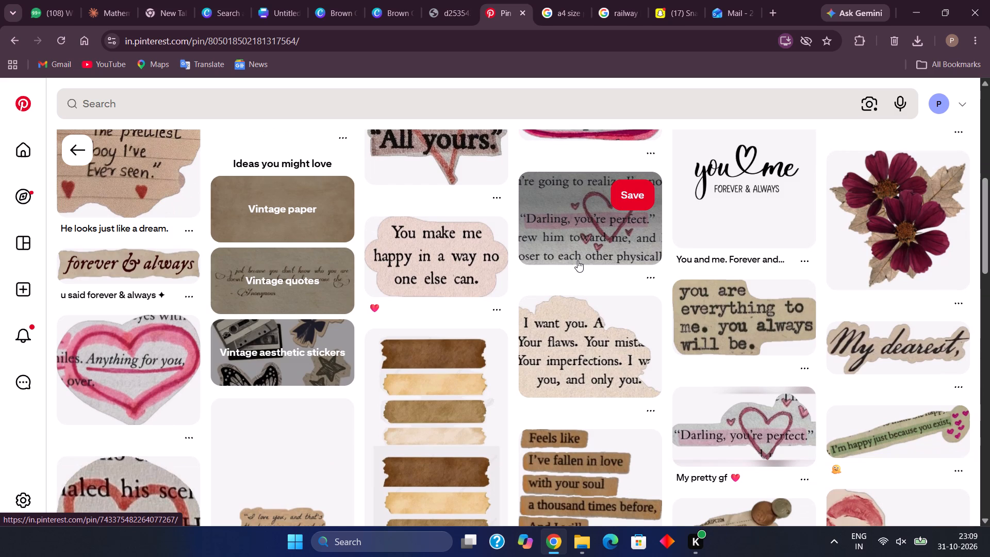
scroll(577, 260, "down", 1)
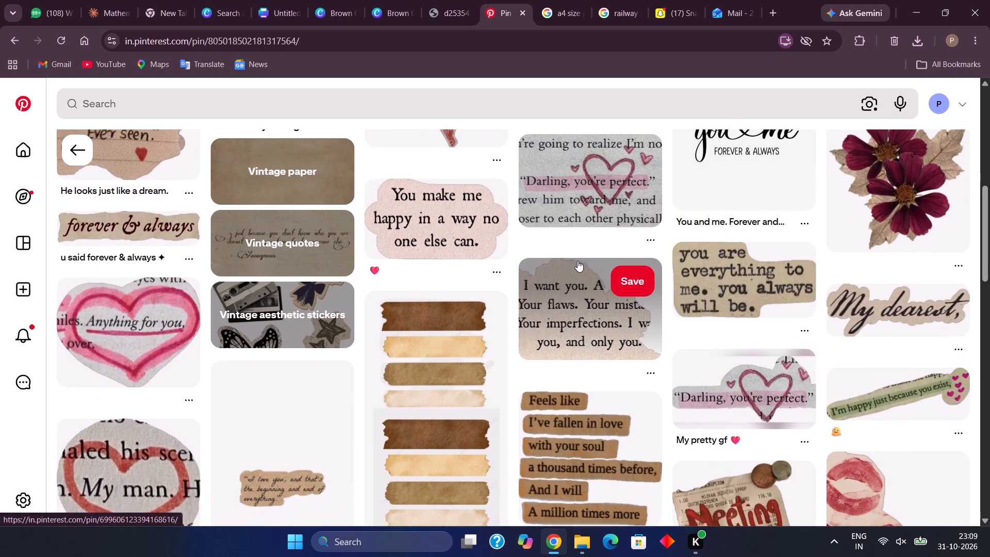
scroll(577, 260, "down", 1)
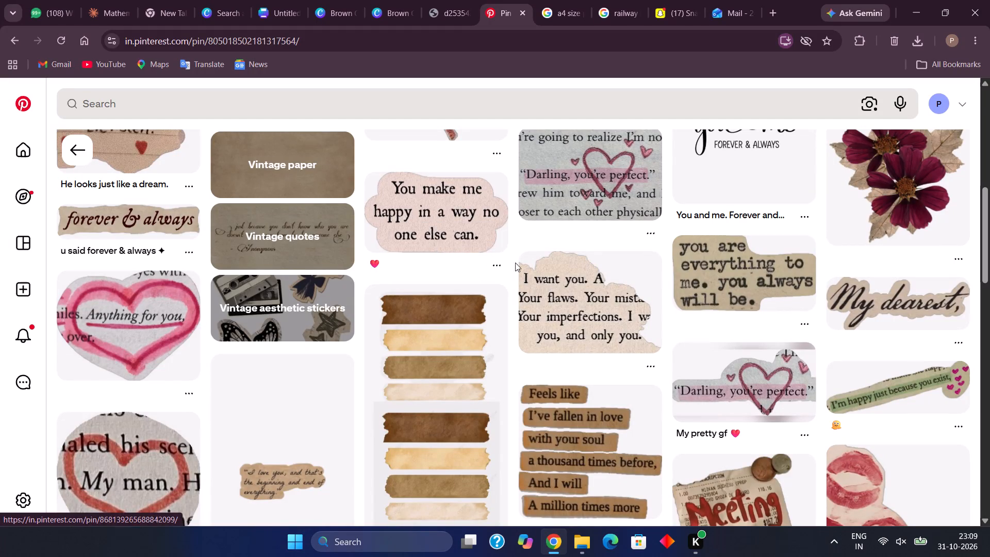
scroll(519, 273, "down", 2)
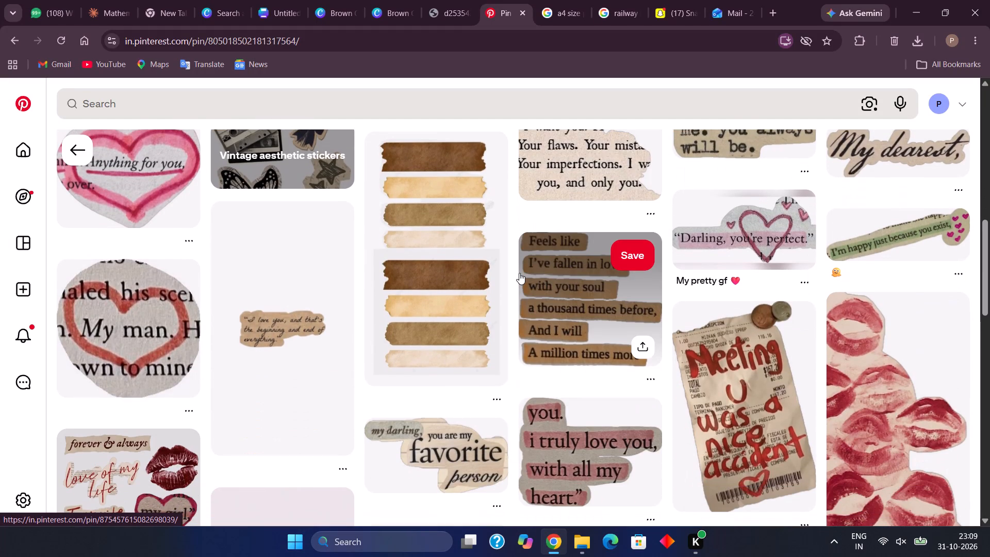
scroll(519, 273, "down", 2)
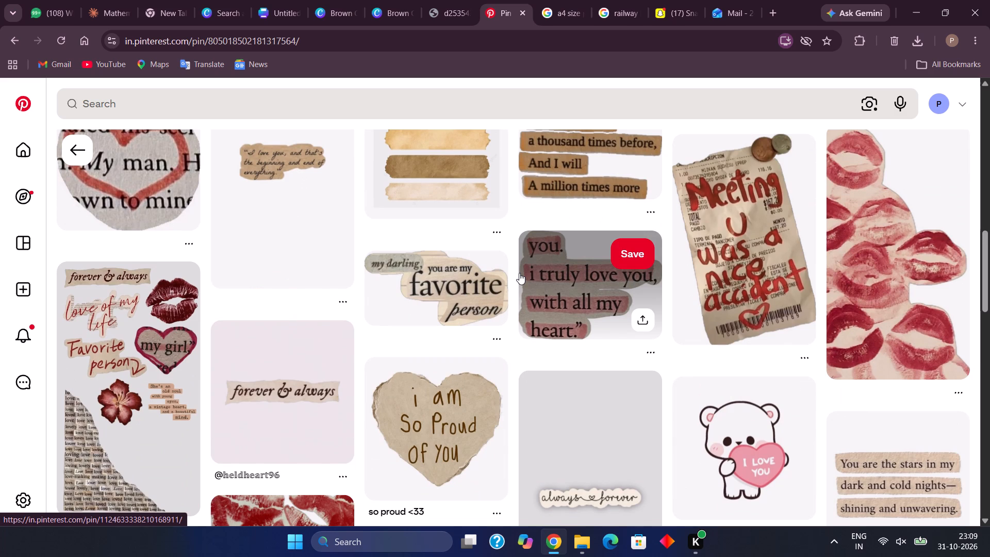
scroll(519, 273, "down", 1)
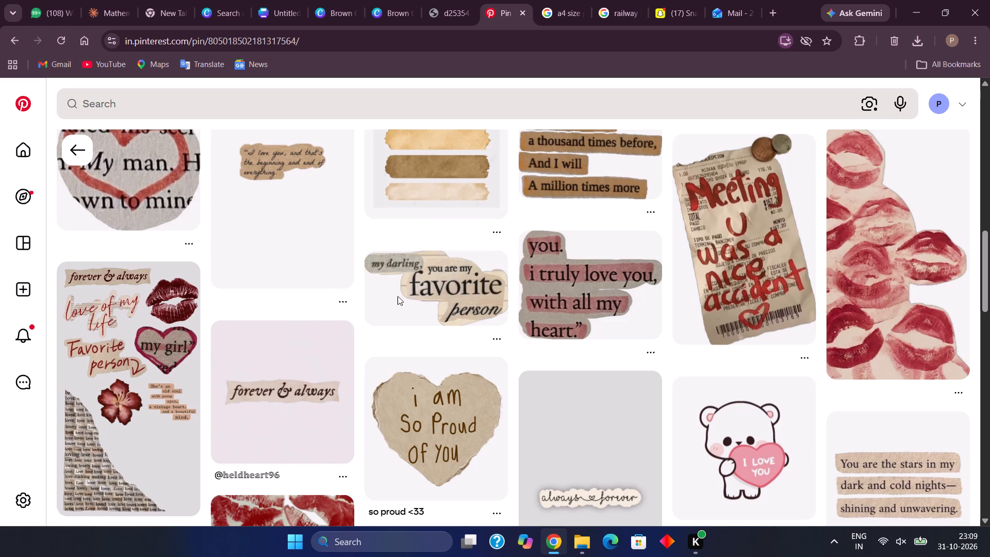
scroll(421, 339, "down", 5)
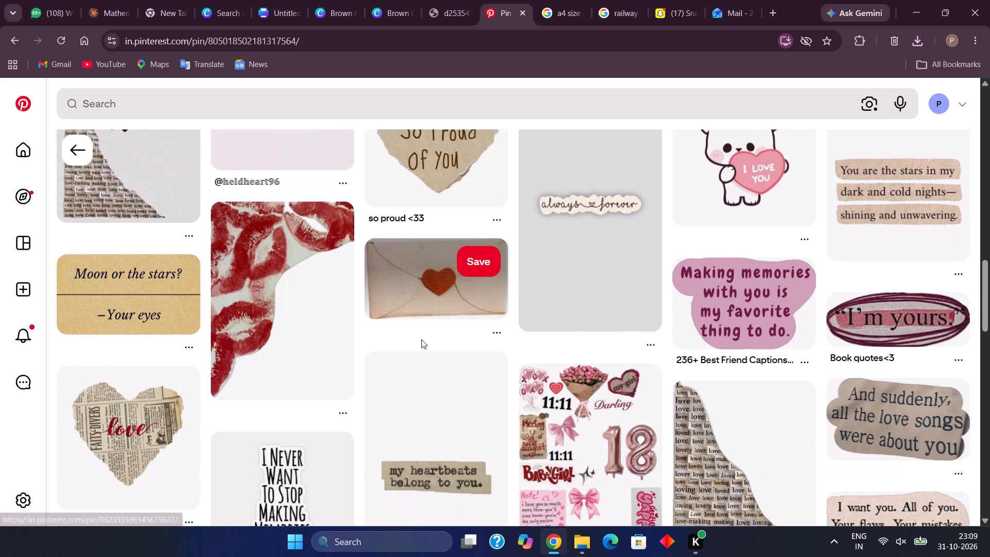
scroll(421, 339, "down", 5)
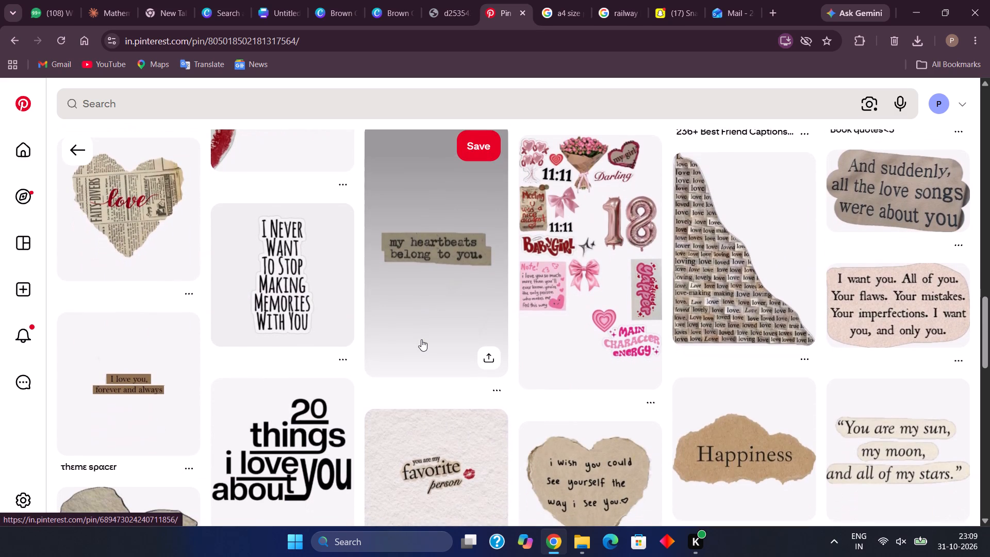
scroll(421, 339, "down", 3)
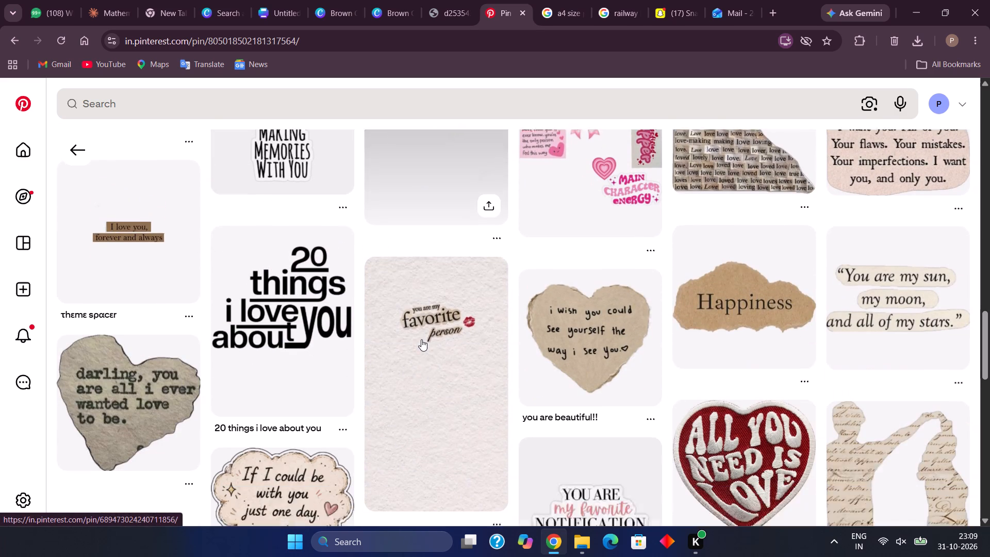
scroll(421, 339, "down", 1)
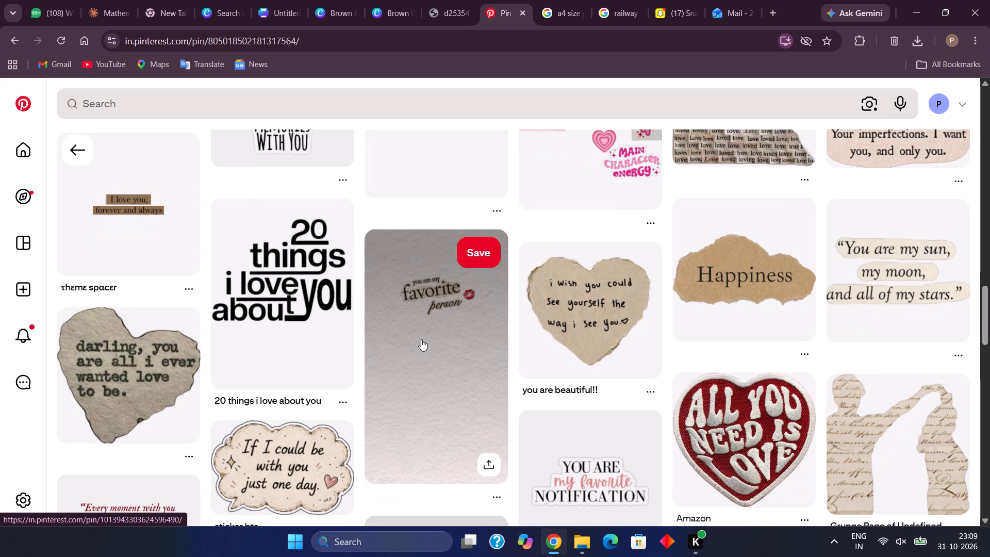
scroll(421, 339, "down", 4)
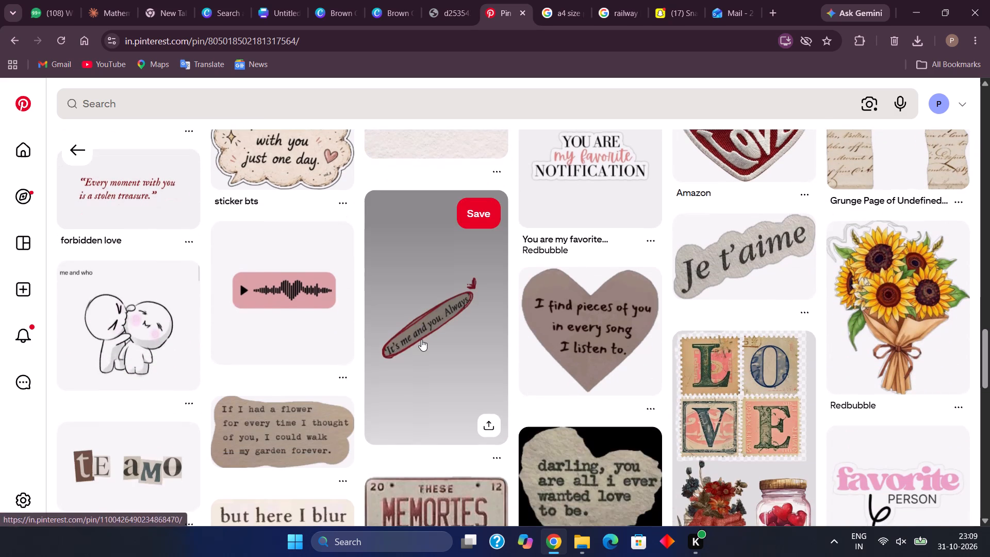
scroll(421, 339, "down", 1)
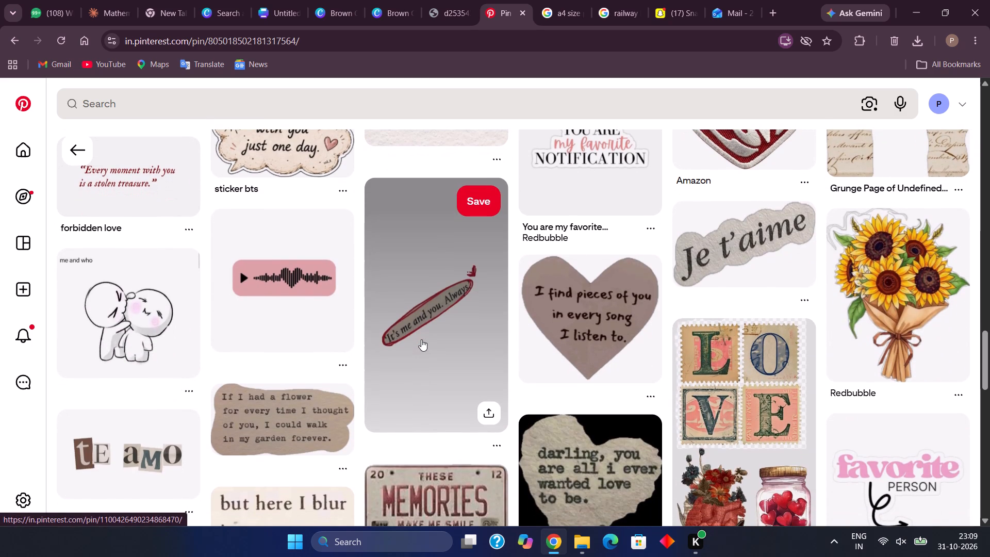
scroll(421, 339, "down", 1)
scroll(421, 339, "up", 1)
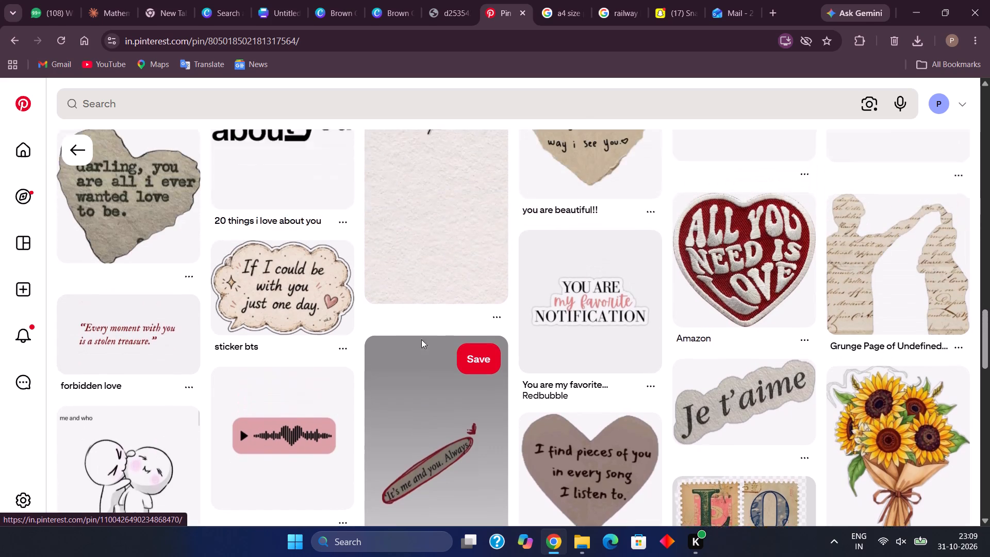
scroll(421, 339, "up", 7)
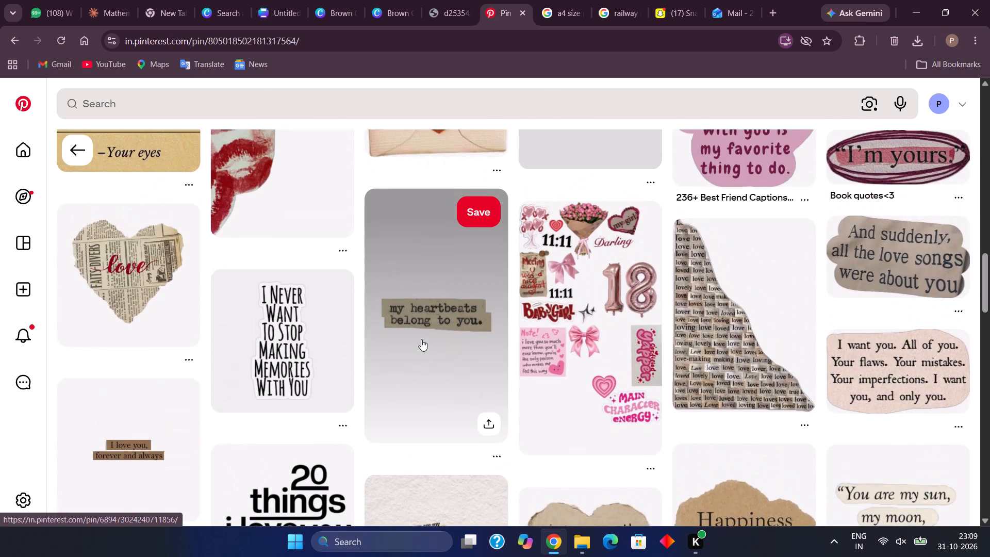
scroll(421, 339, "up", 6)
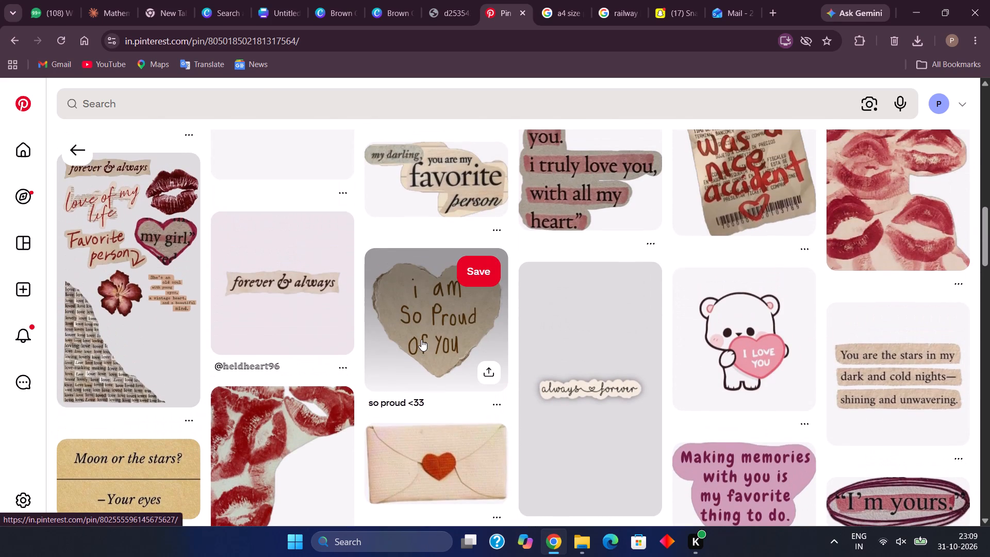
Open the collage pin with the "forever & always" and "love of my life" cutouts and look over it and its related collages.
left_click(112, 196)
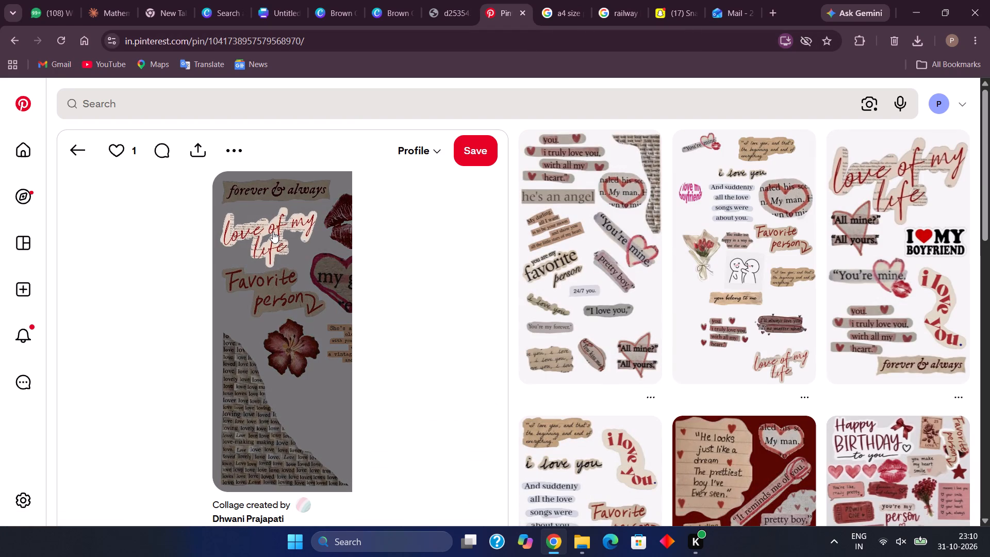
scroll(273, 232, "down", 4)
scroll(273, 232, "right", 1)
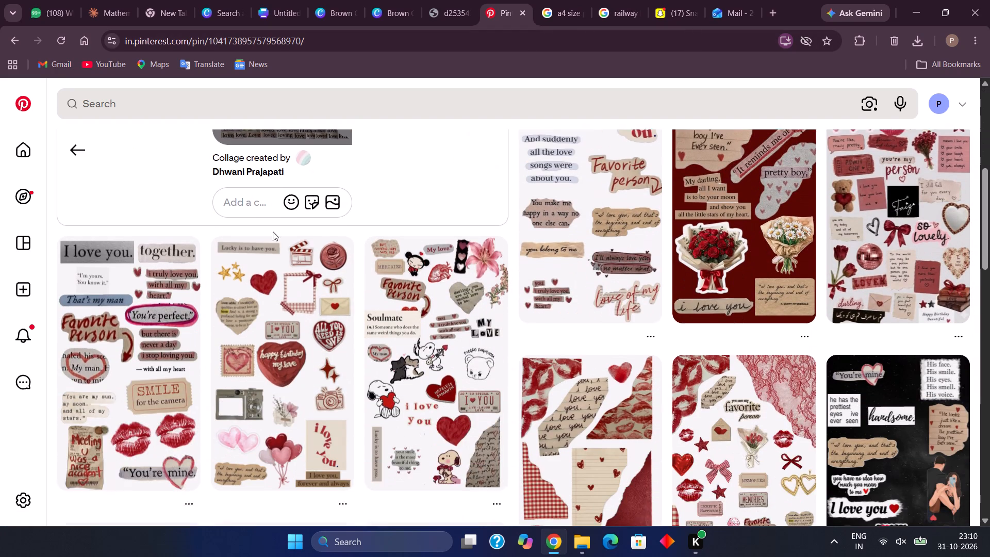
scroll(273, 232, "right", 2)
scroll(273, 232, "up", 1)
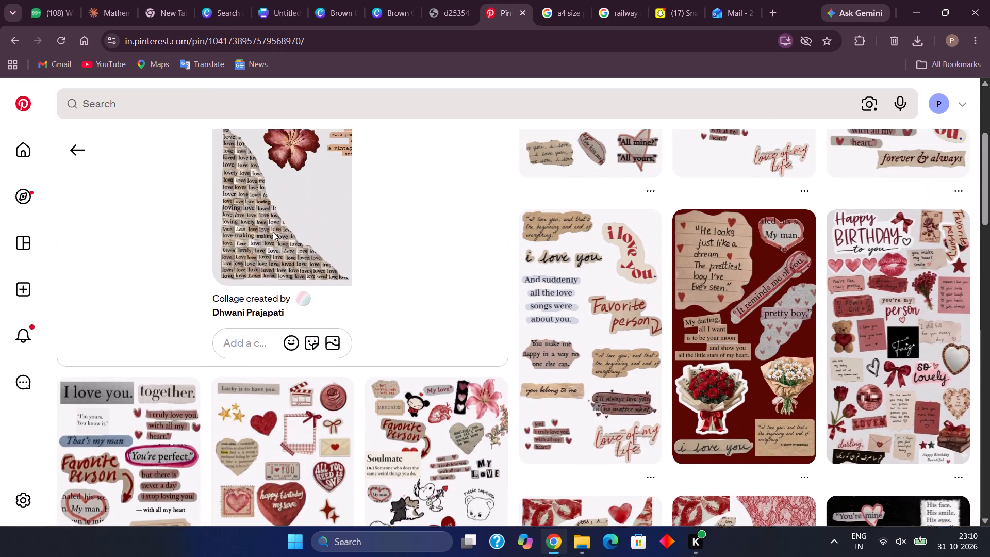
scroll(273, 232, "up", 4)
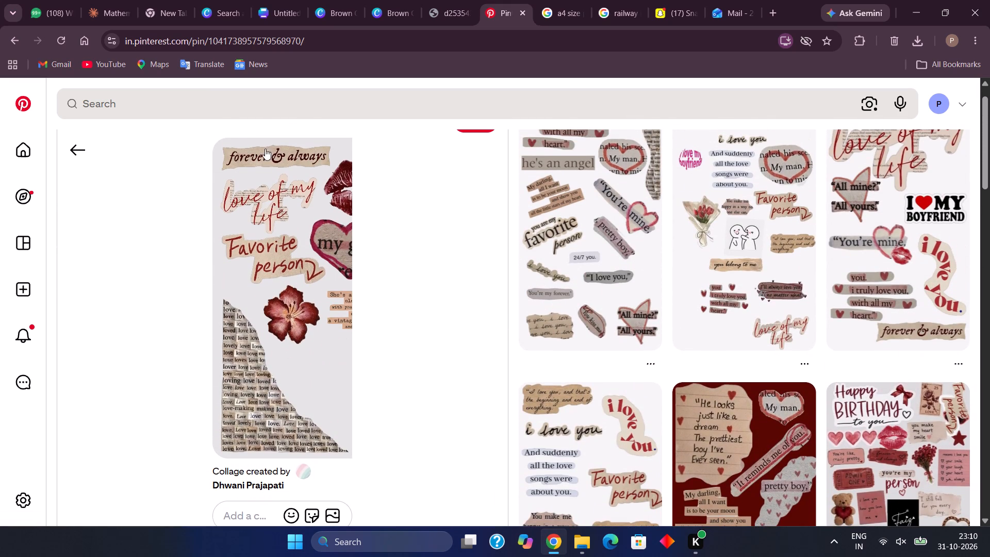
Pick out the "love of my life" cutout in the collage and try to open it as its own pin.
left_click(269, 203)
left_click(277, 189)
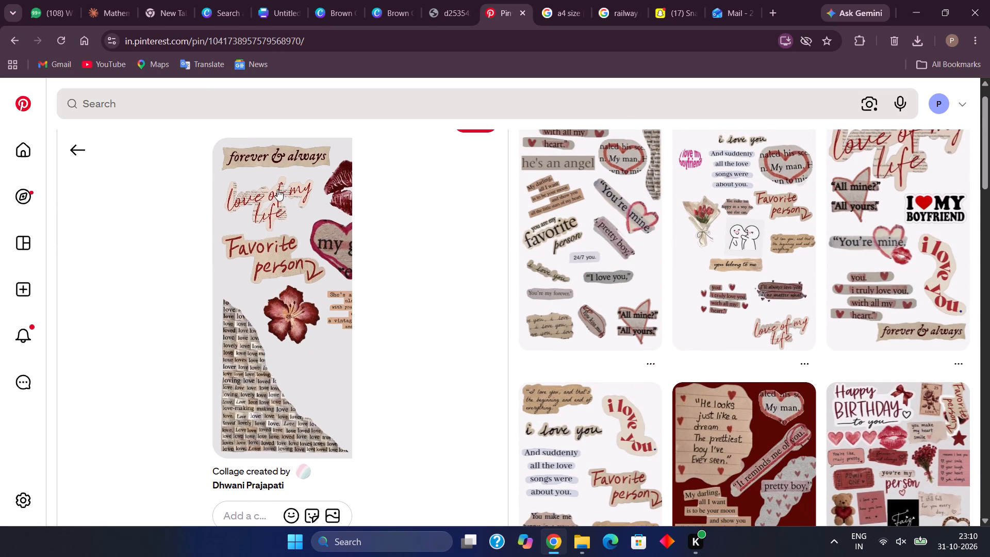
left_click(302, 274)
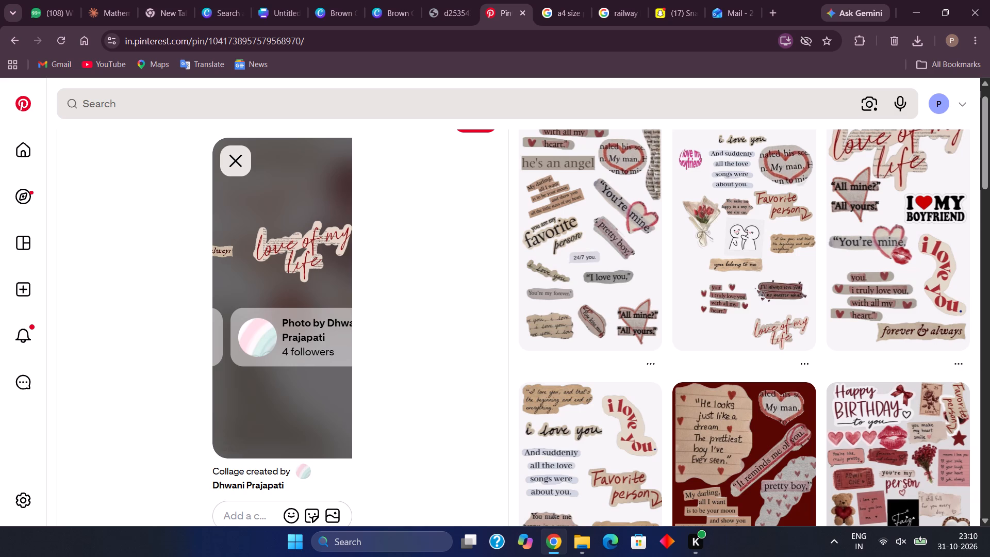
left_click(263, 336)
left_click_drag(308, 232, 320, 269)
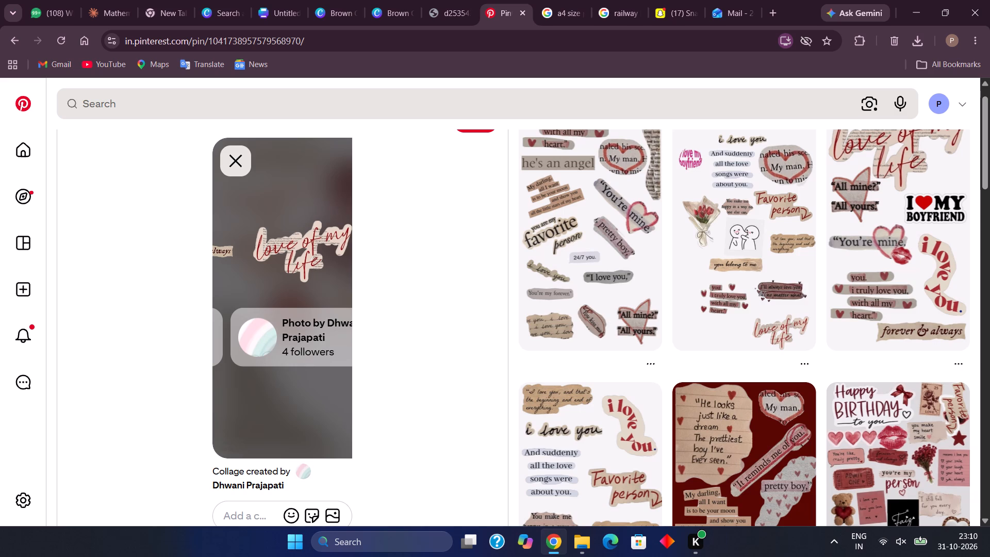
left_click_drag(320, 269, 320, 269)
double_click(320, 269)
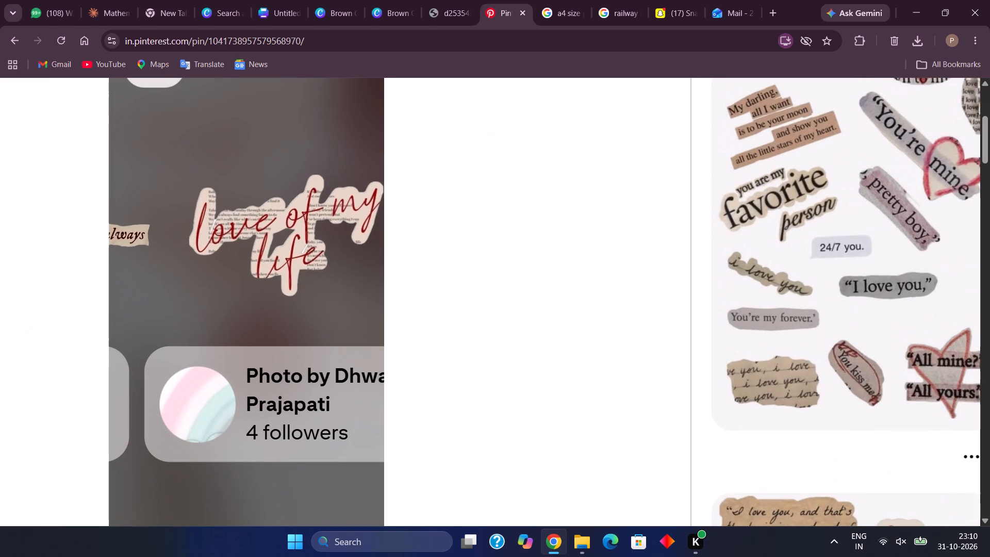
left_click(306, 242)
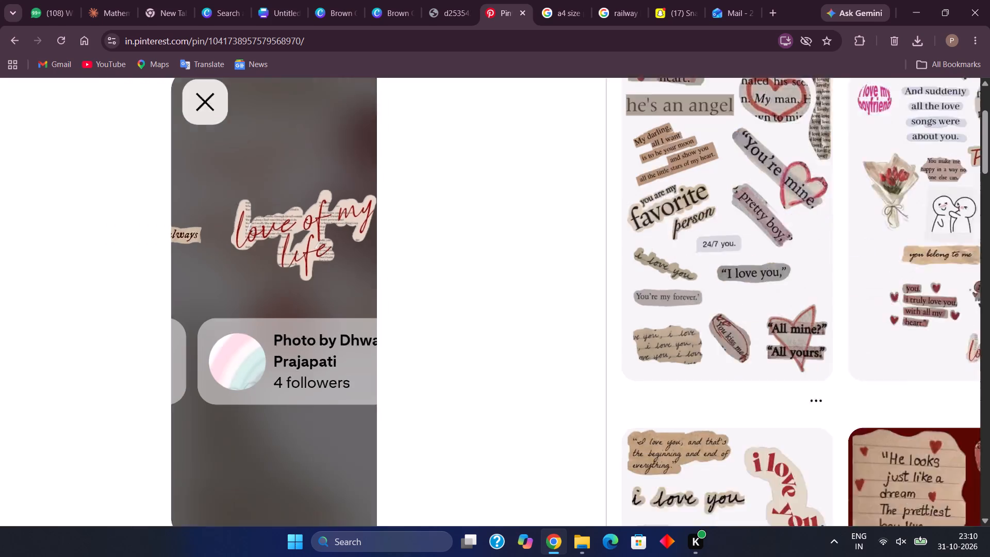
Search Pinterest for "love of my life art".
left_click(301, 111)
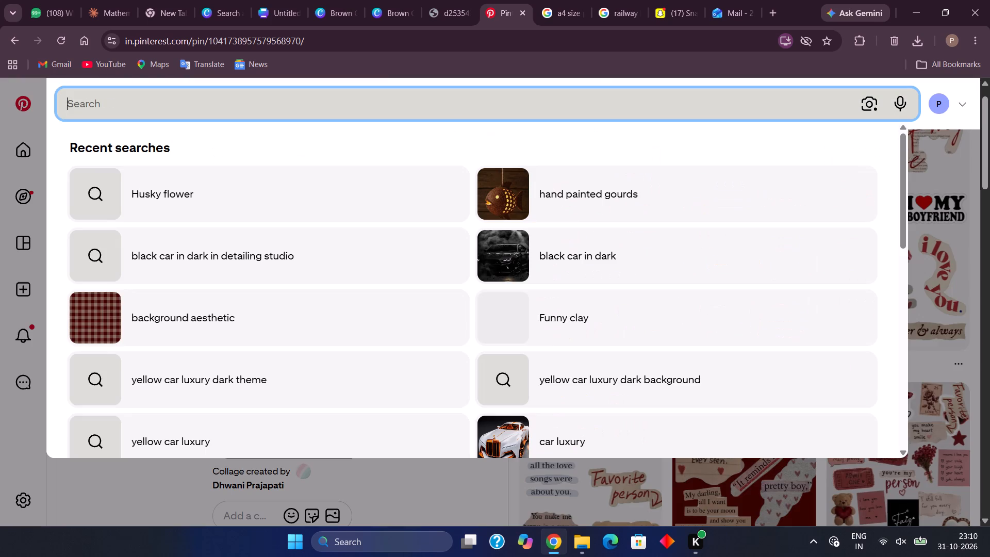
type("love of my")
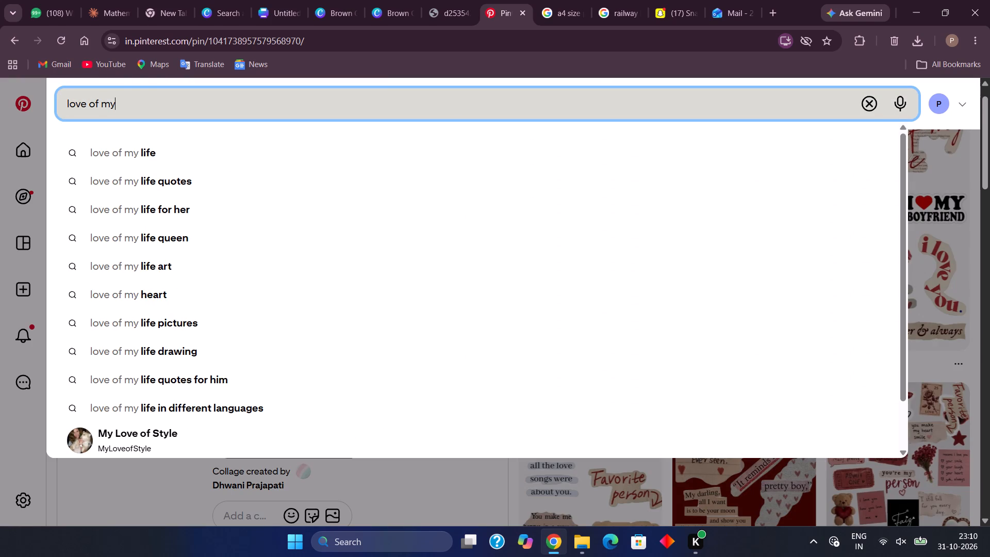
left_click(152, 260)
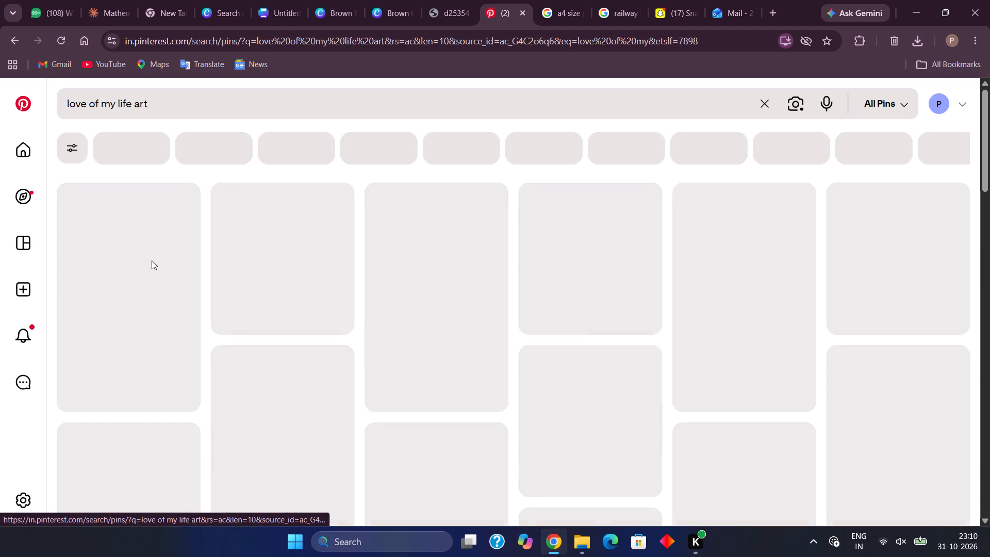
Change the Pinterest search to "love of my life sticker".
left_click(185, 107)
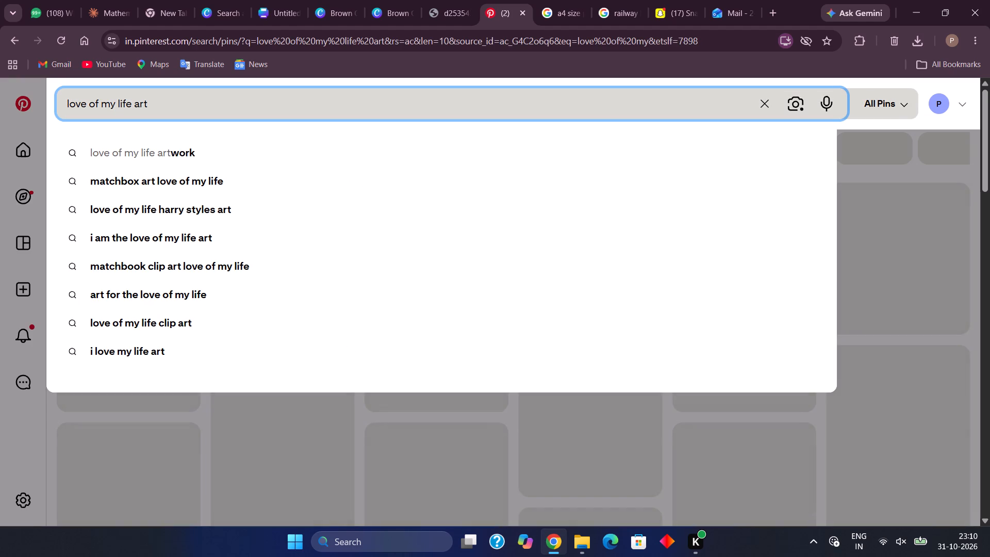
key("BackSpace")
key("BackSpace")
key("BackSpace")
type("sticker")
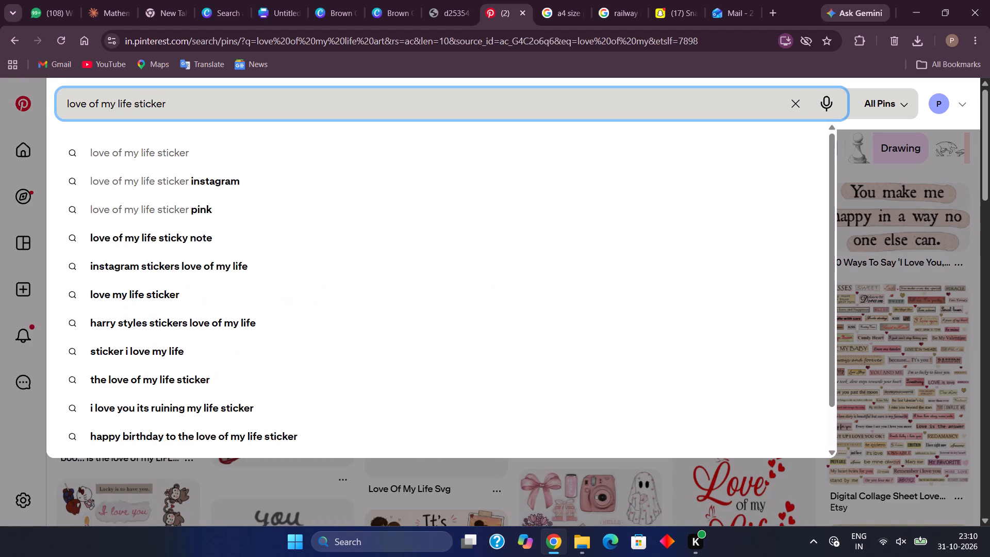
key("Return")
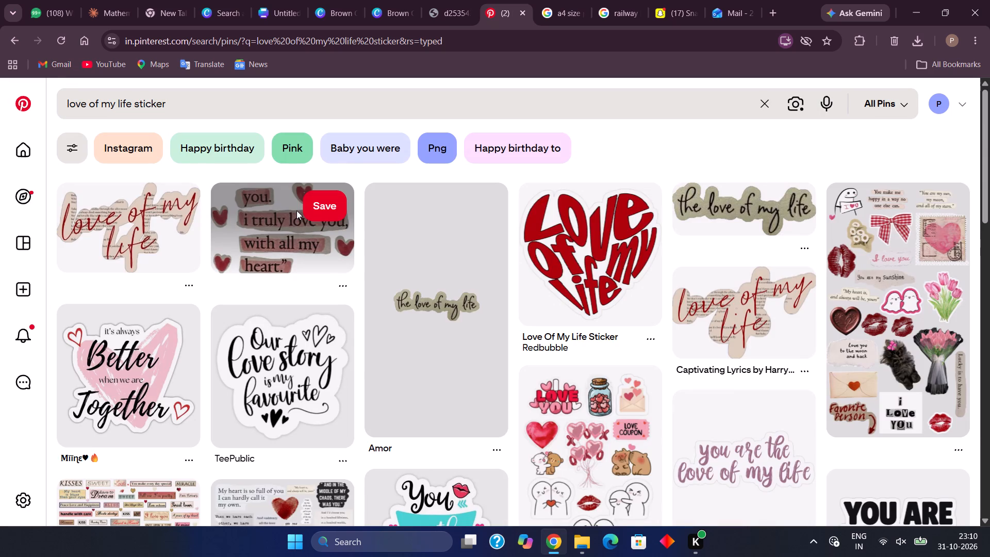
Look through the sticker search results for a "love of my life" cutout that suits the poster.
scroll(296, 210, "down", 2)
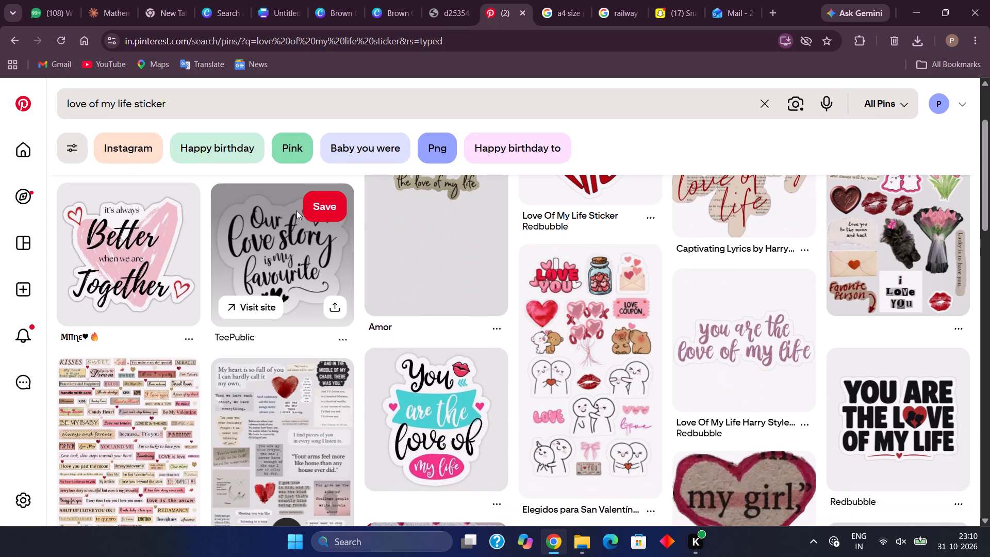
scroll(296, 210, "down", 2)
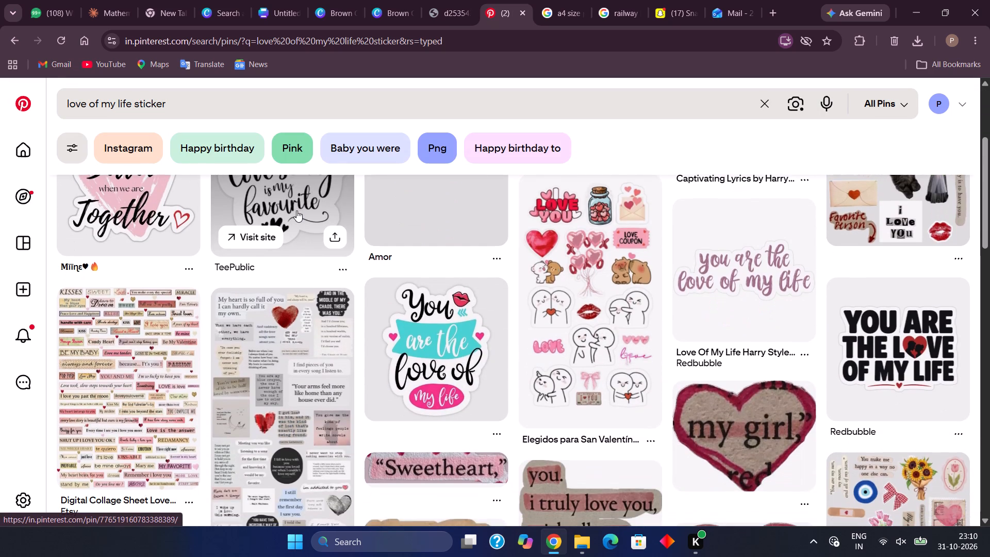
scroll(296, 210, "down", 3)
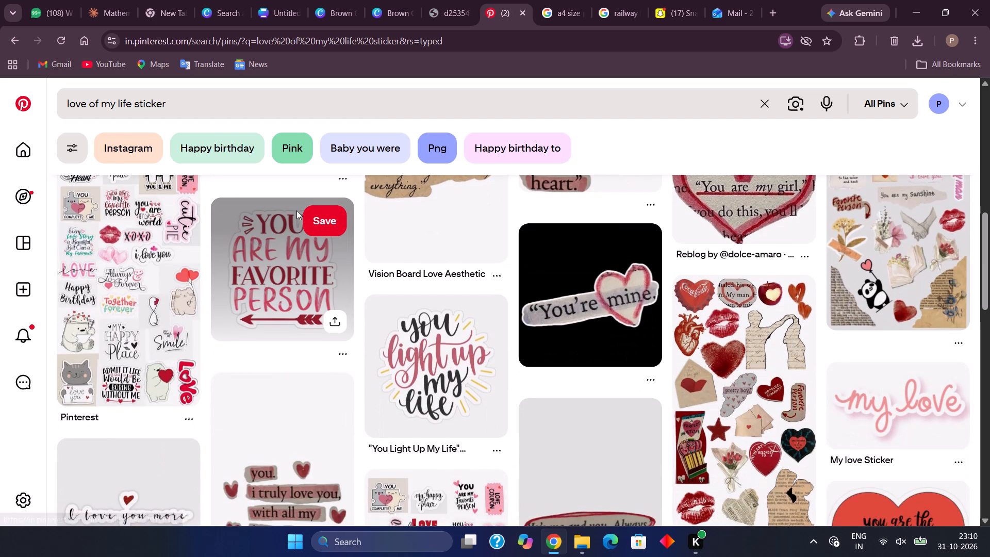
scroll(296, 210, "up", 7)
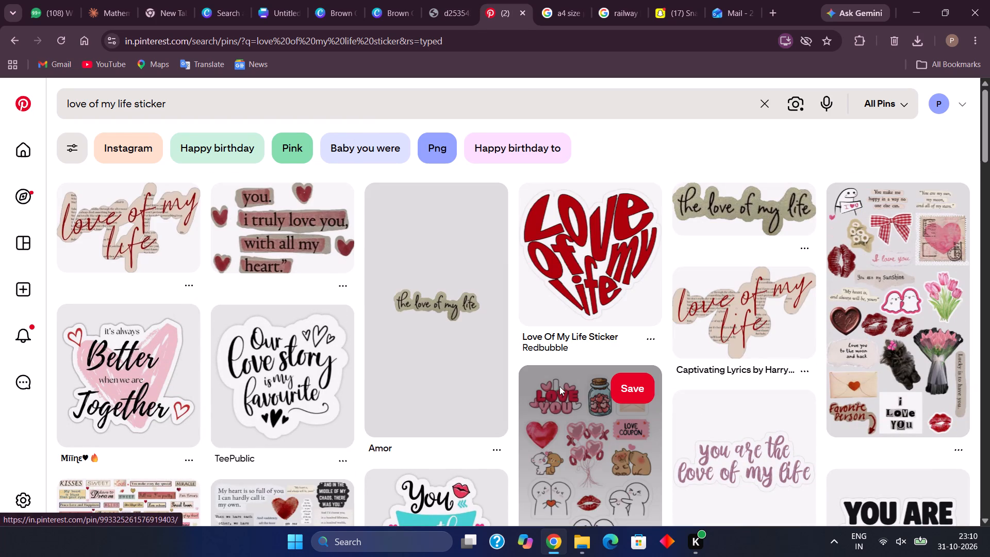
scroll(555, 386, "down", 1)
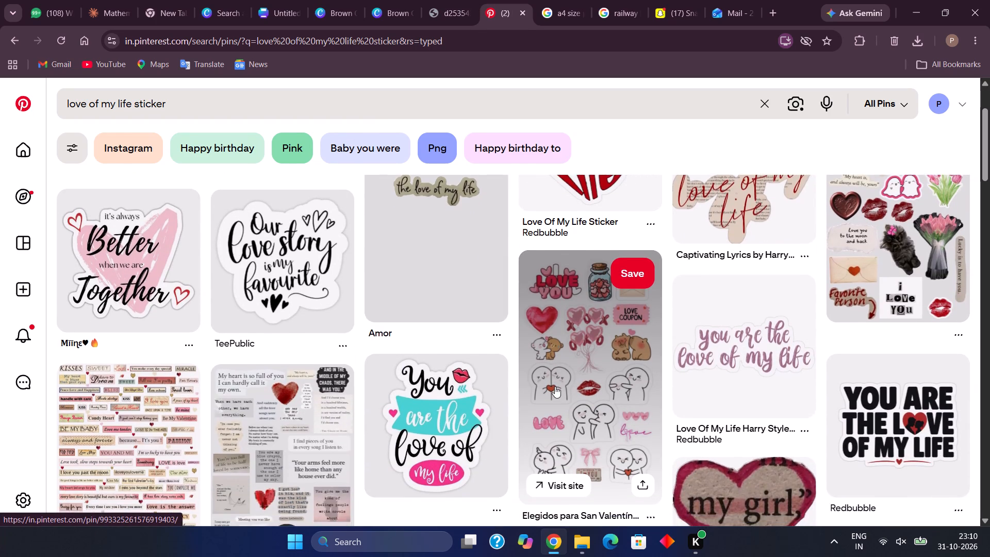
scroll(555, 386, "down", 6)
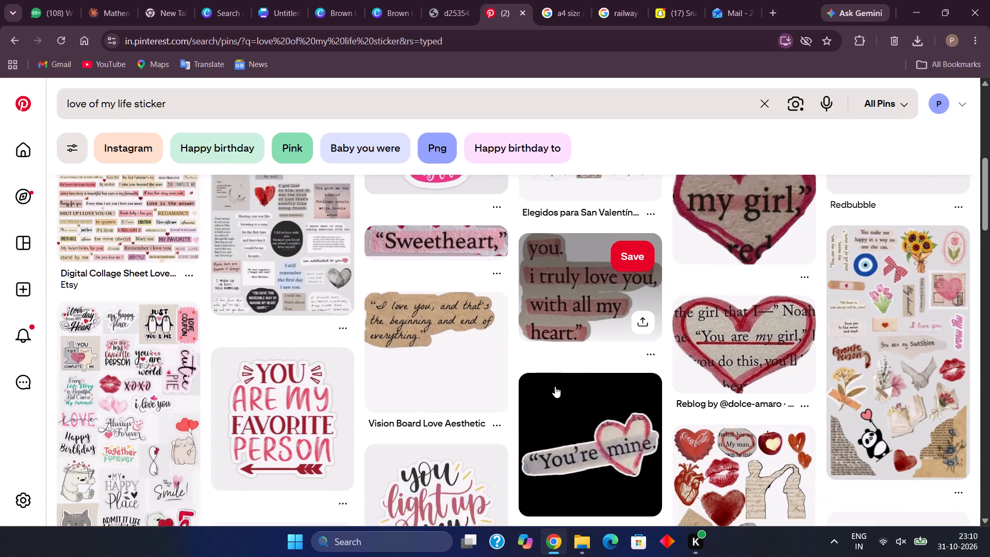
scroll(555, 386, "down", 5)
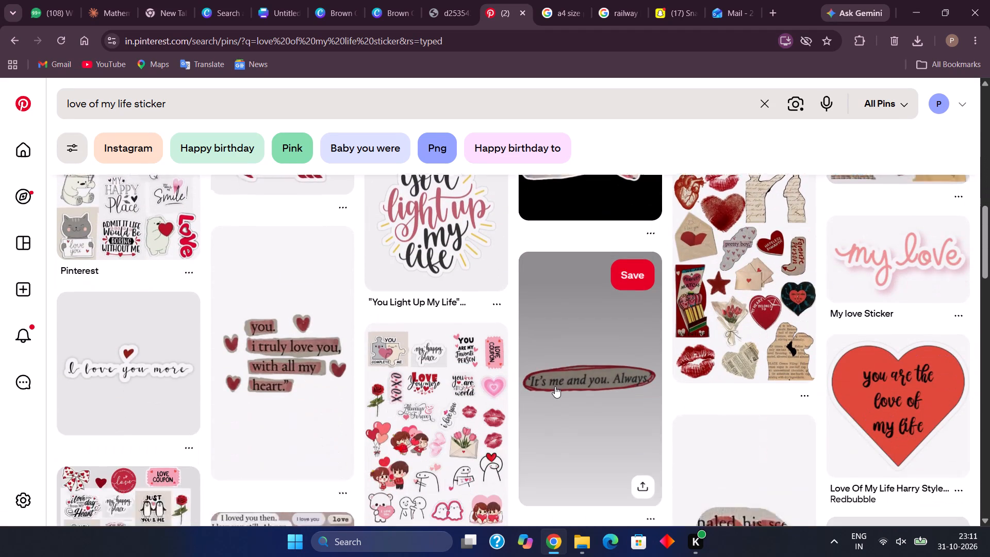
scroll(555, 386, "down", 2)
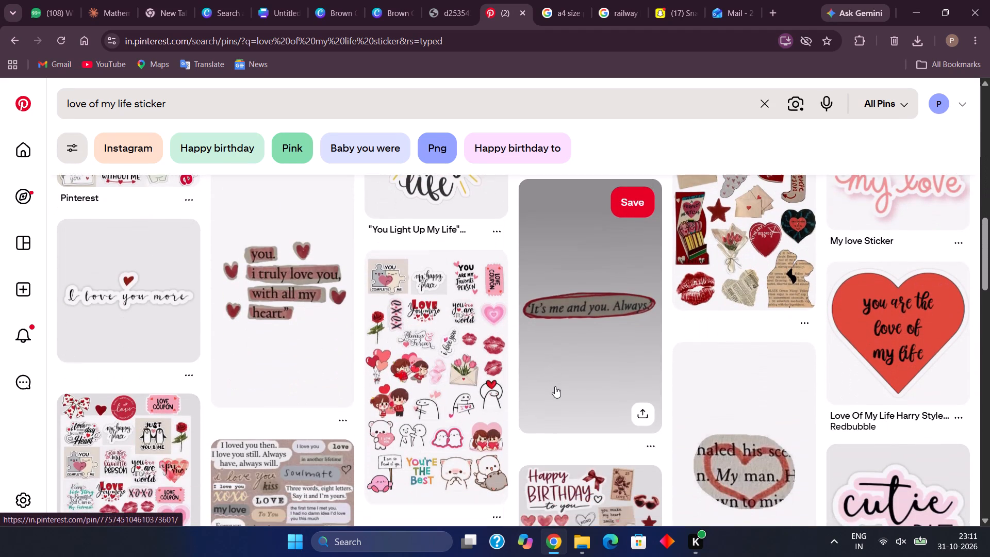
scroll(555, 386, "up", 11)
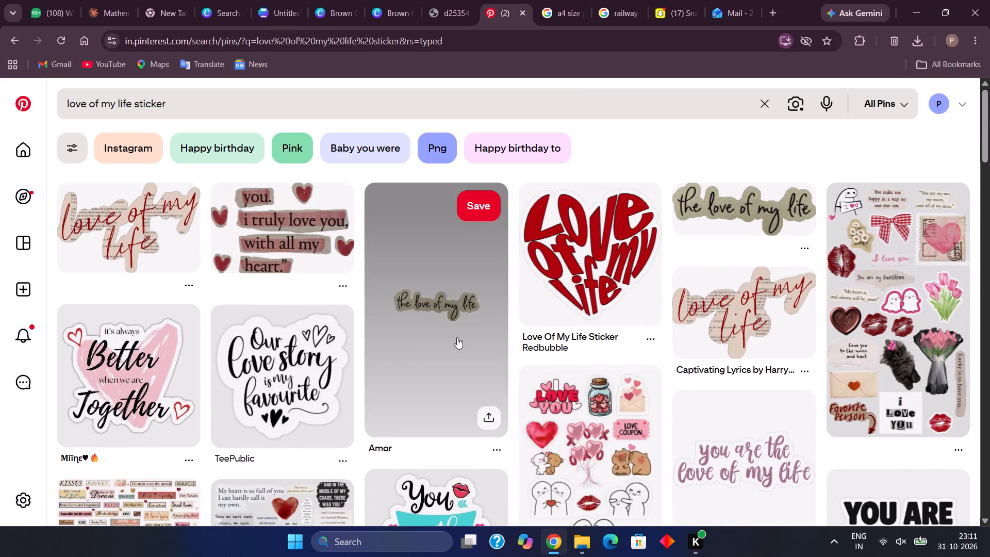
Open the green handwritten "the love of my life" cutout pin and look over its related quote pins.
left_click(703, 215)
left_click(703, 215)
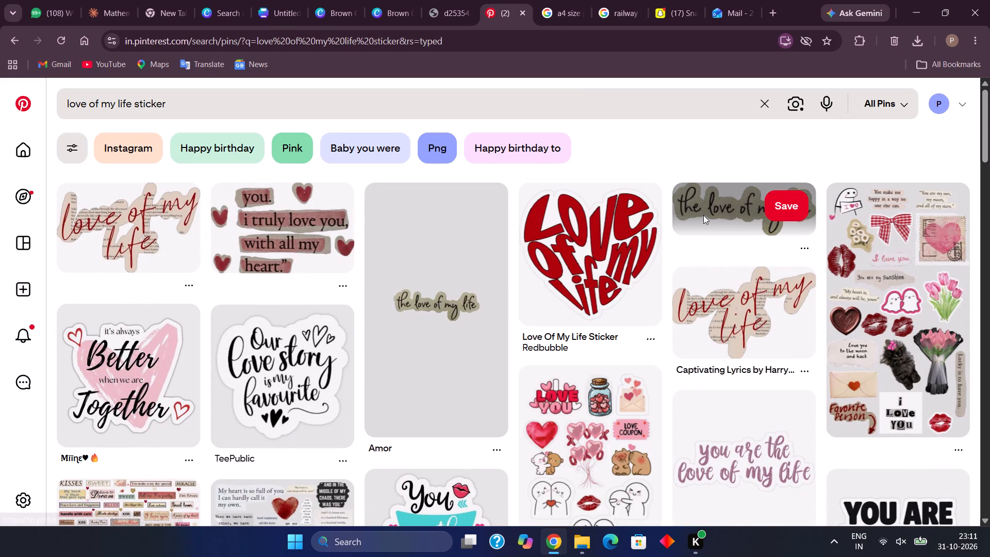
left_click(719, 216)
left_click(692, 224)
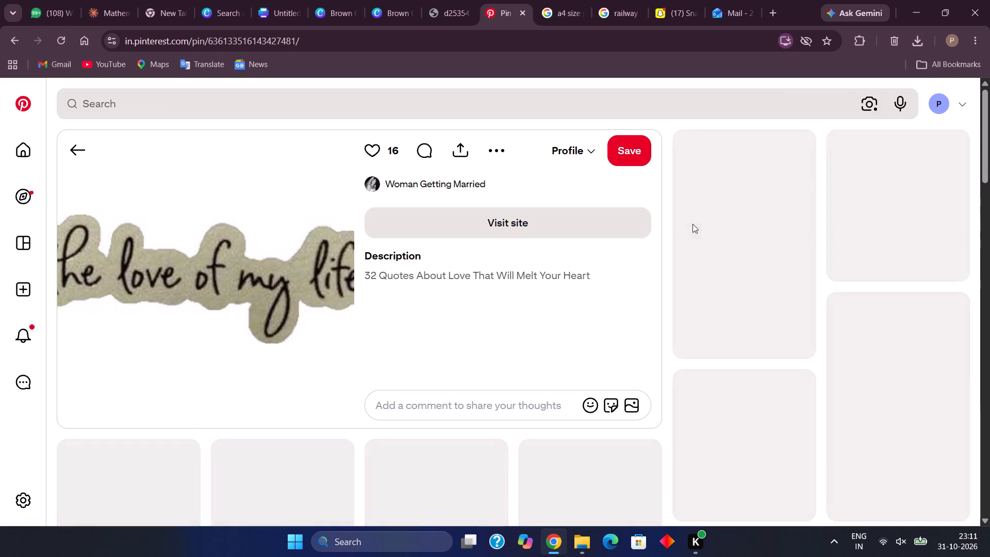
scroll(499, 273, "down", 1)
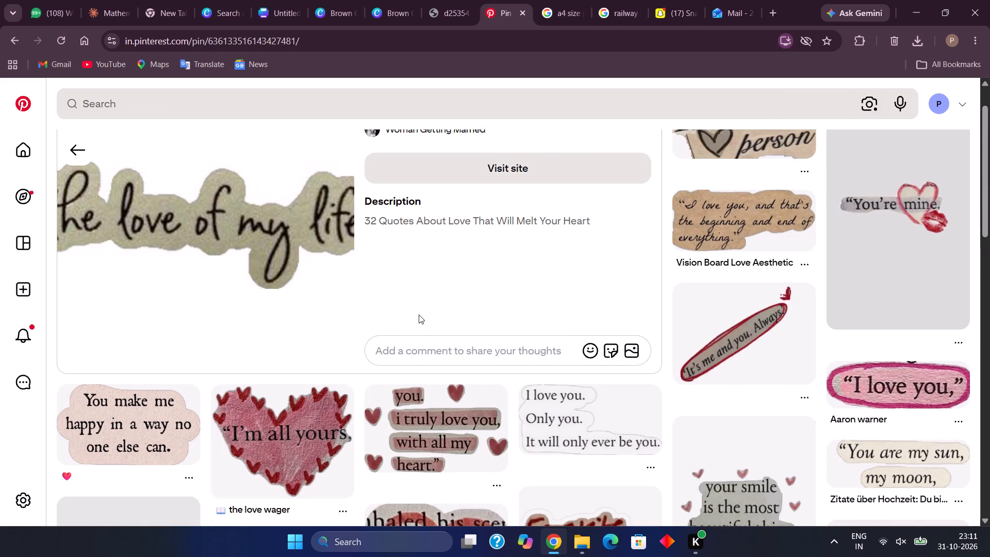
scroll(419, 315, "down", 1)
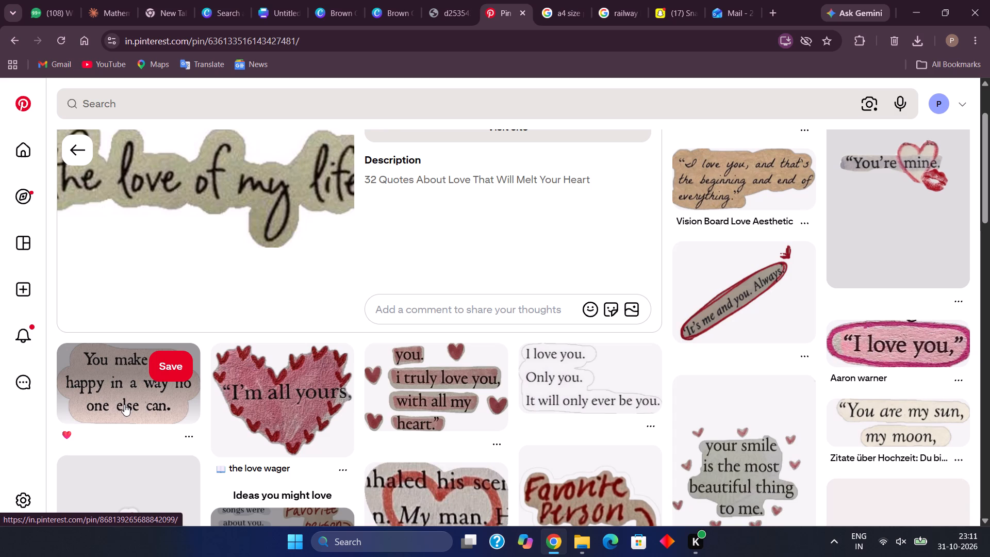
Open the "You make me happy in a way no one else can." pin and bring its image onto page 2 of the Canva poster.
left_click(124, 404)
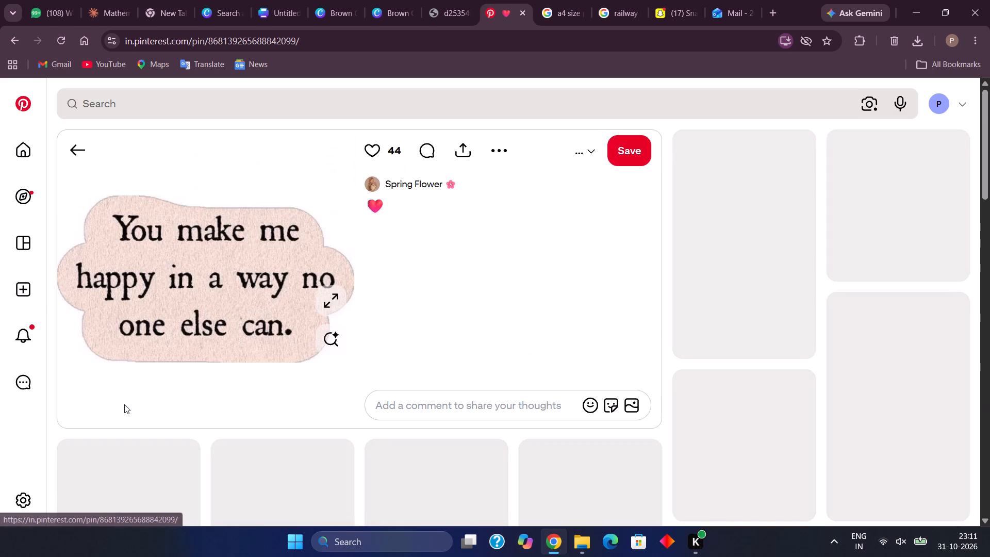
left_click_drag(177, 312, 305, 241)
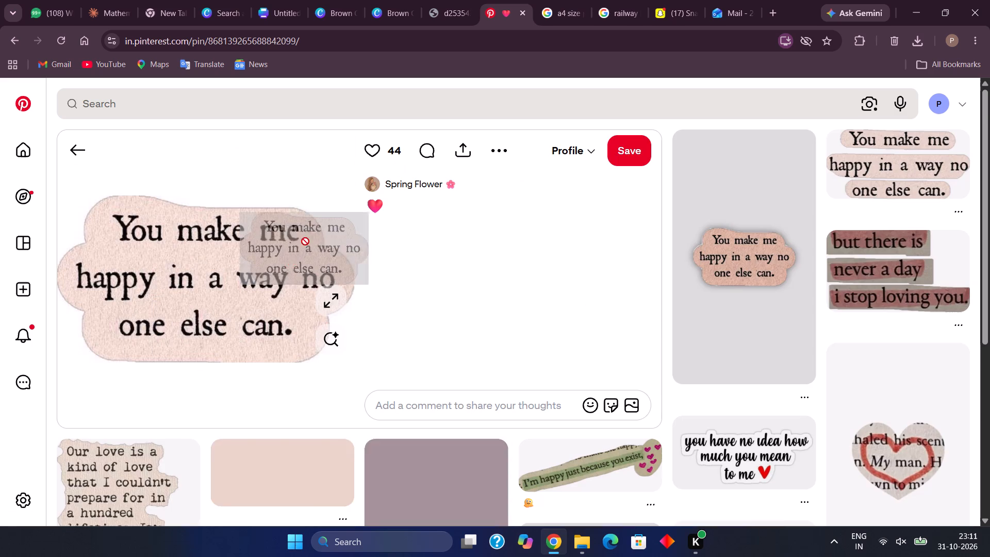
left_click_drag(305, 241, 320, 211)
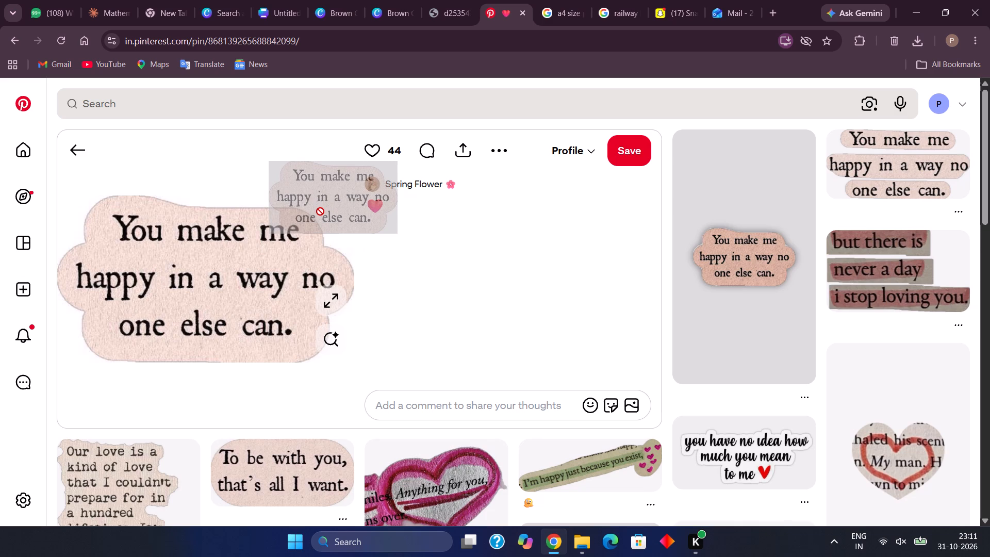
left_click_drag(320, 211, 470, 0)
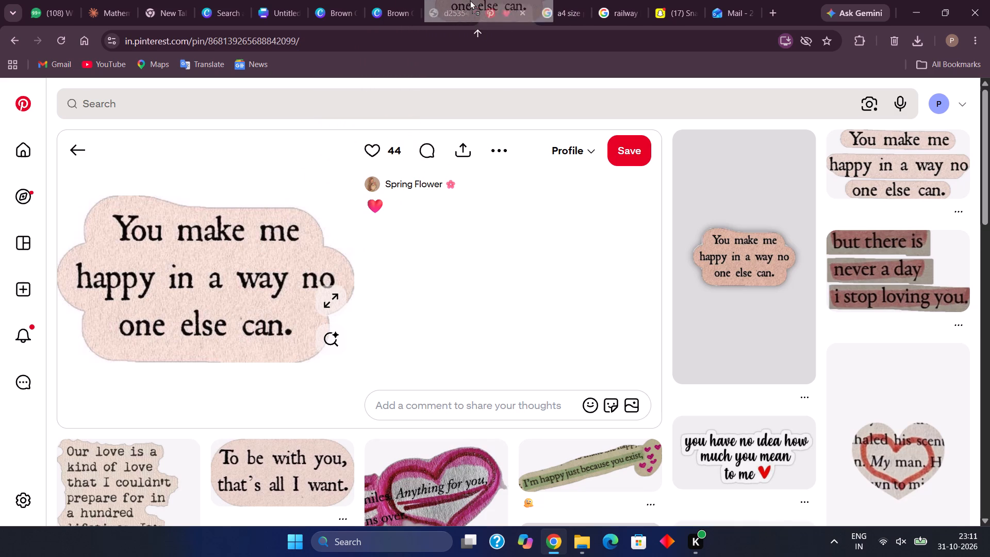
left_click_drag(470, 0, 623, 0)
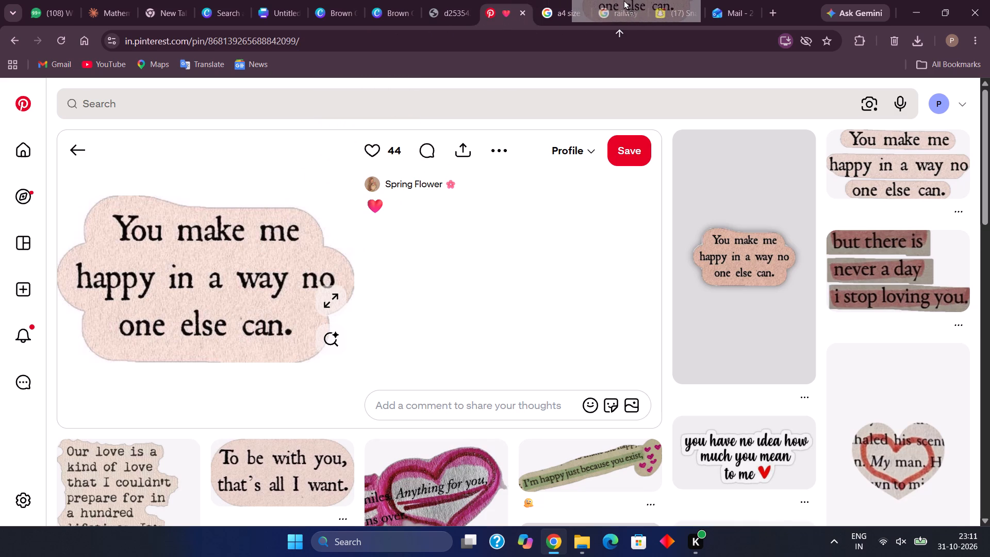
left_click_drag(623, 0, 516, 0)
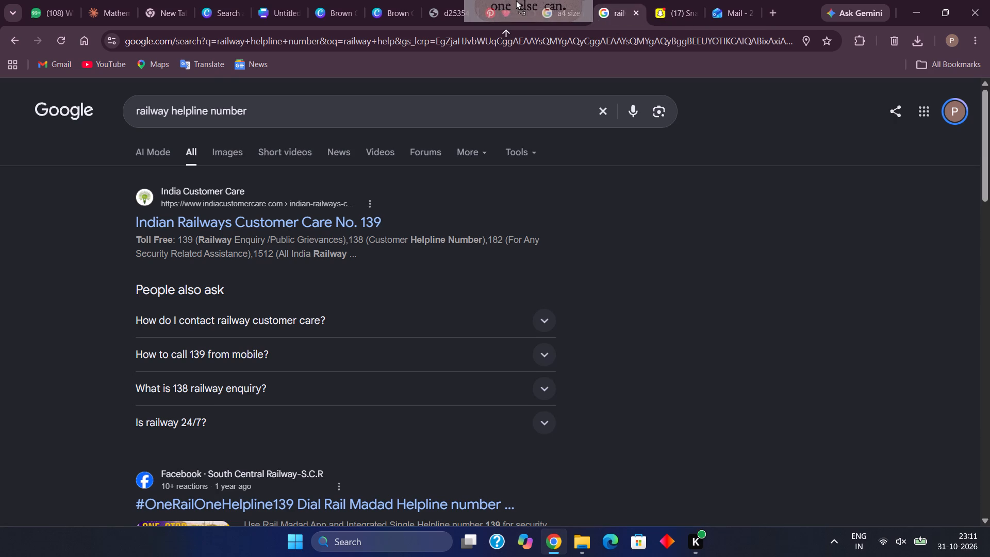
left_click_drag(516, 0, 399, 0)
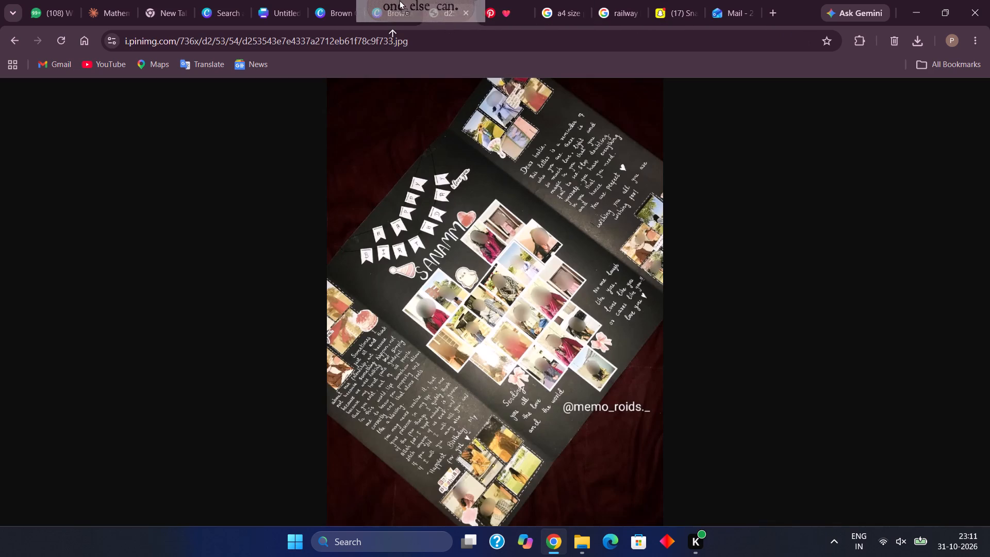
left_click_drag(399, 0, 622, 224)
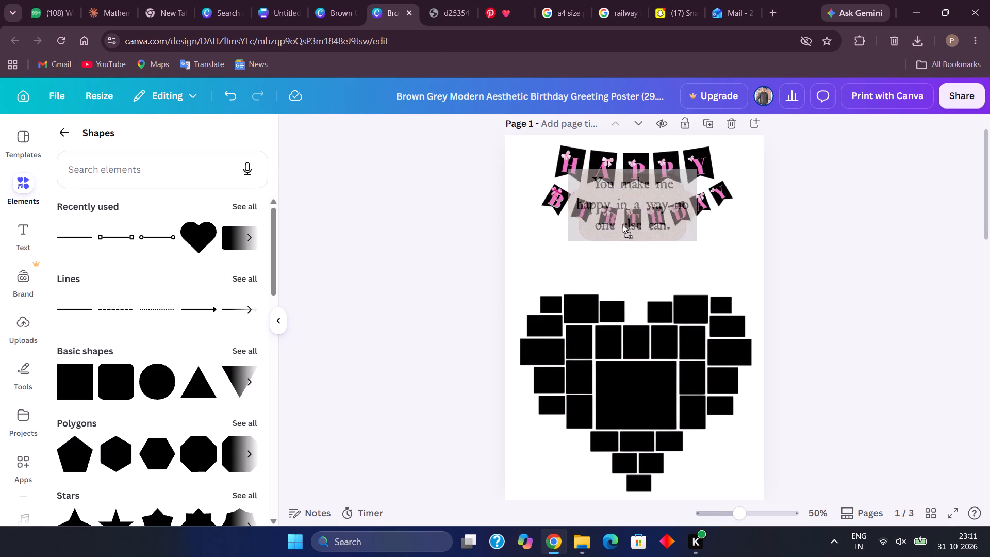
left_click_drag(622, 224, 340, 0)
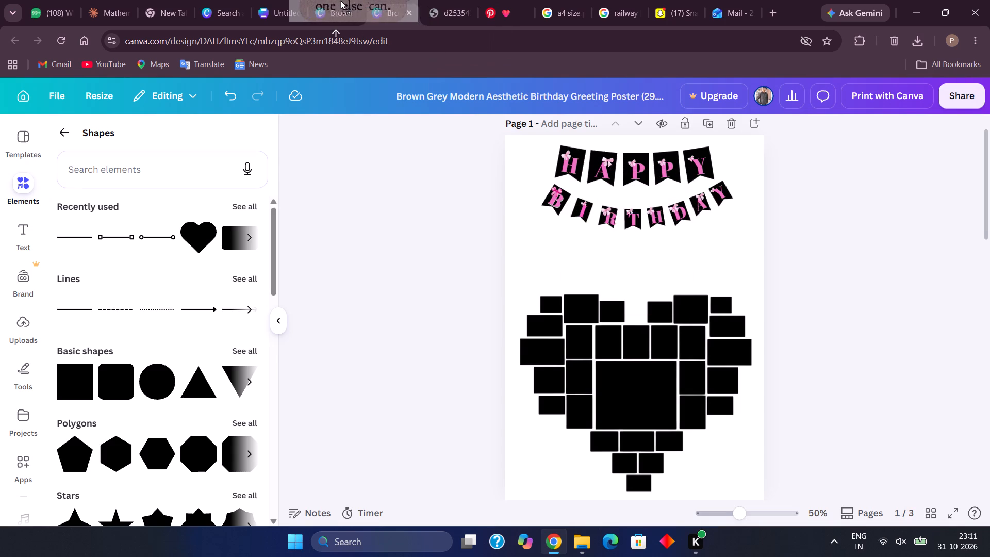
left_click_drag(340, 0, 644, 348)
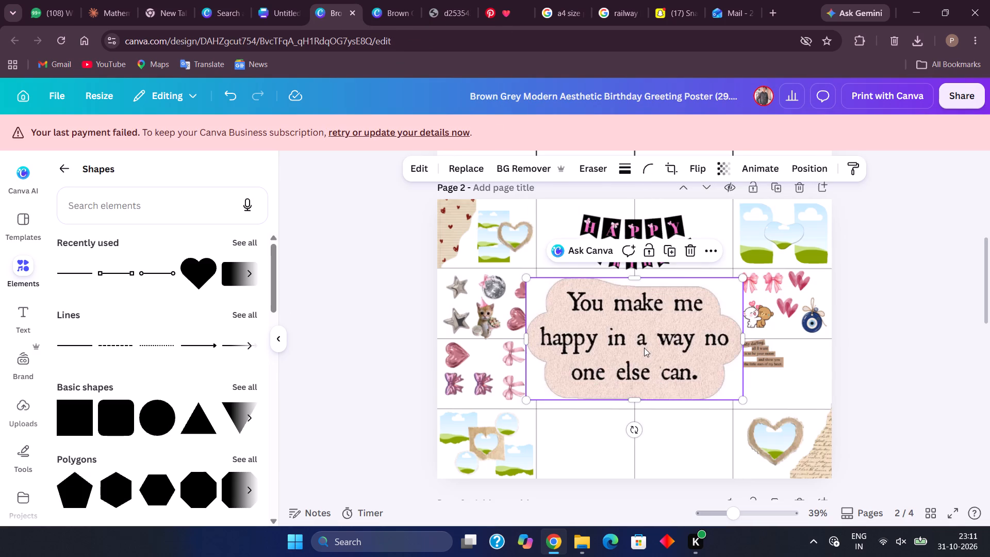
Remove the background of the "You make me happy" quote image.
left_click(539, 161)
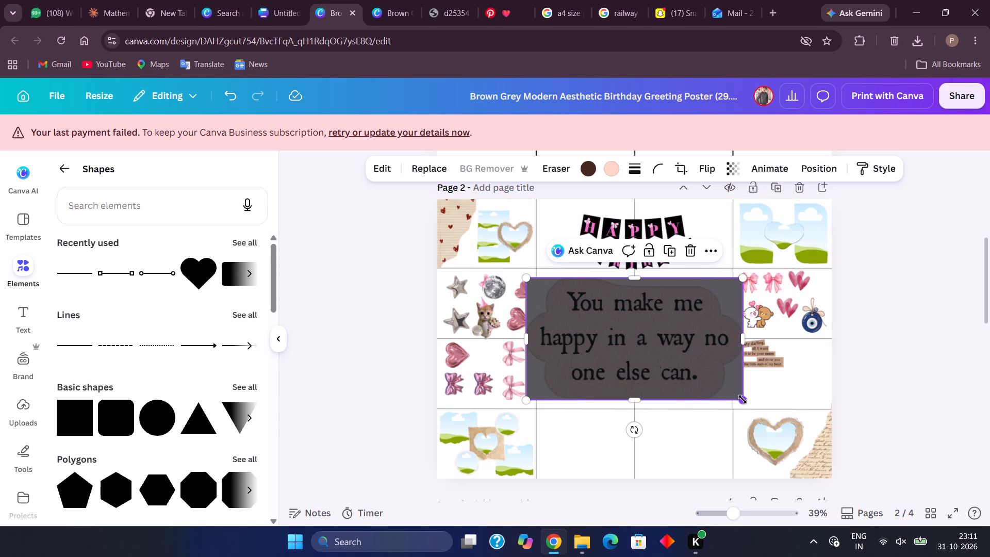
Shrink the "You make me happy" cutout to about a quarter of its width and place it beside the "My darling" quote in the third-row, last-column cell.
left_click_drag(742, 399, 601, 326)
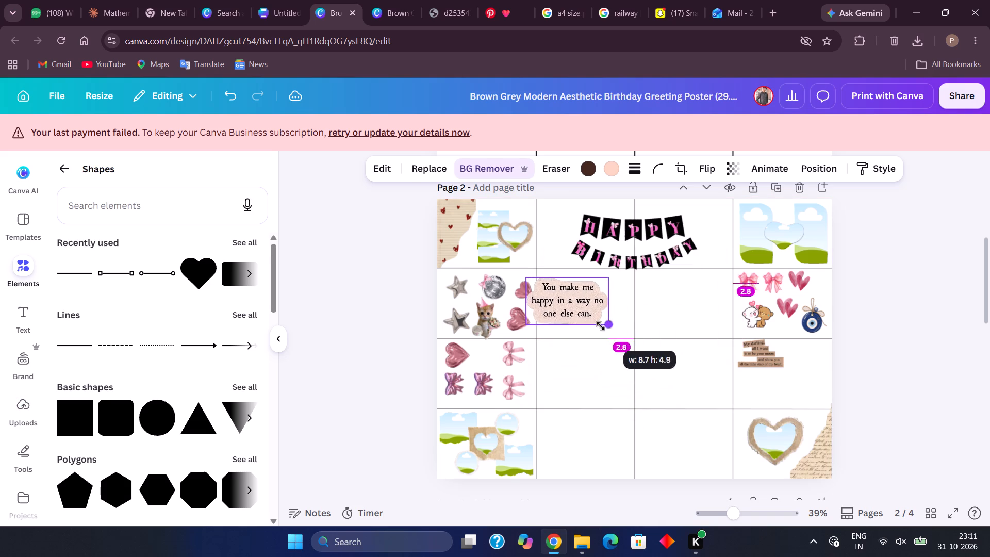
left_click_drag(601, 326, 581, 290)
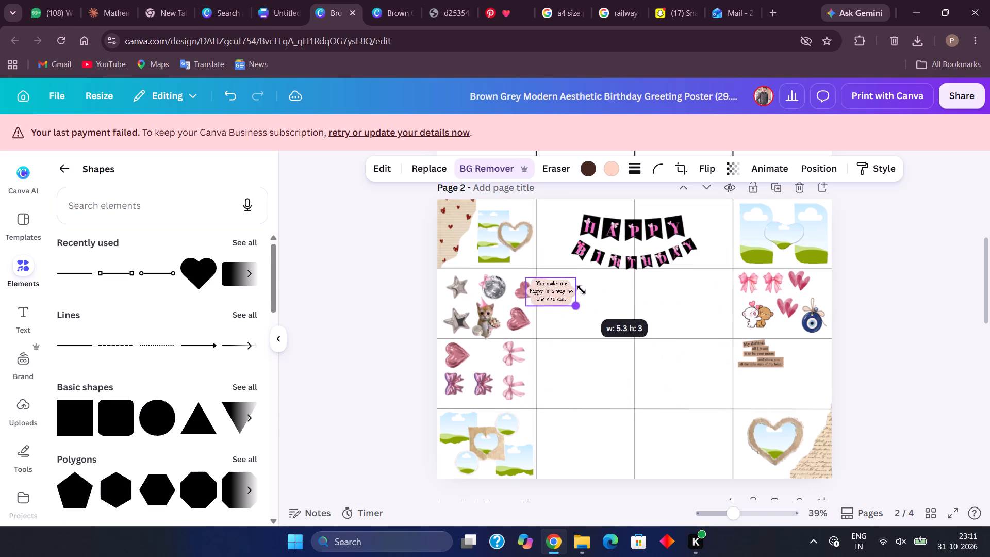
left_click_drag(581, 290, 592, 289)
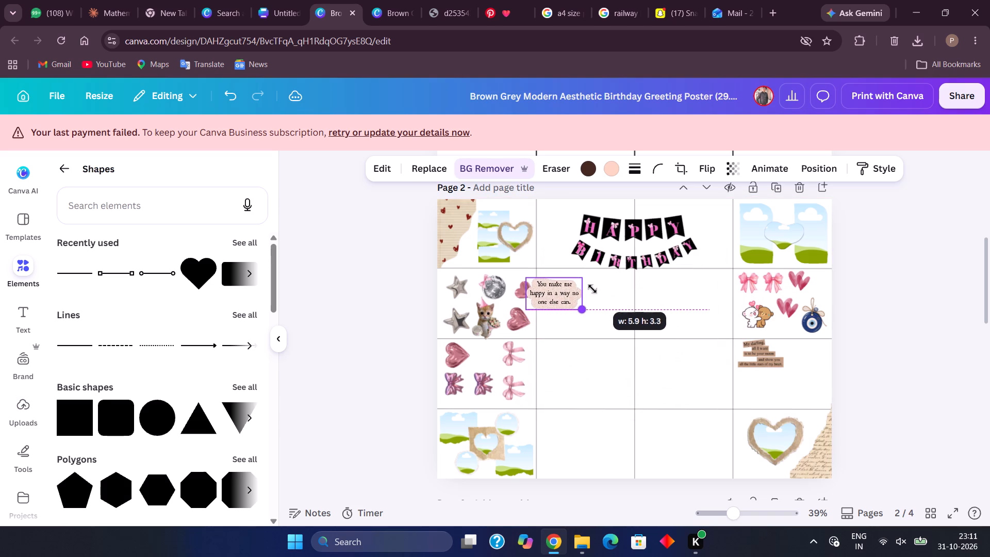
left_click_drag(592, 289, 587, 288)
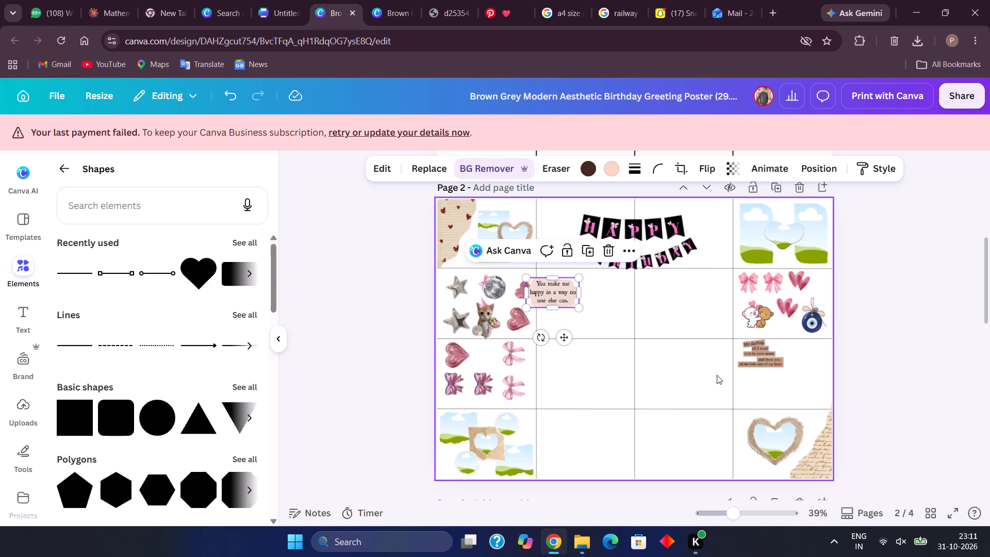
left_click_drag(567, 343, 622, 368)
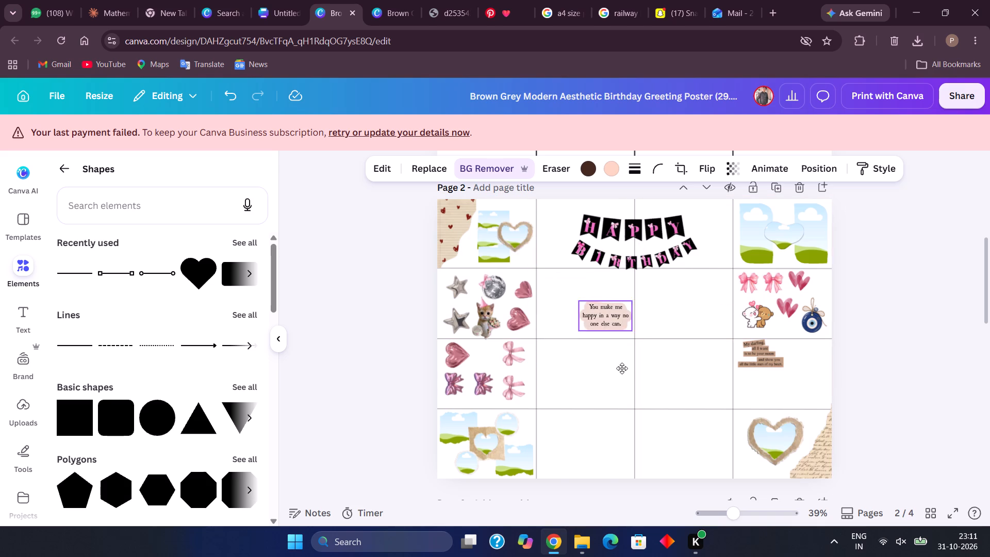
left_click_drag(622, 368, 812, 409)
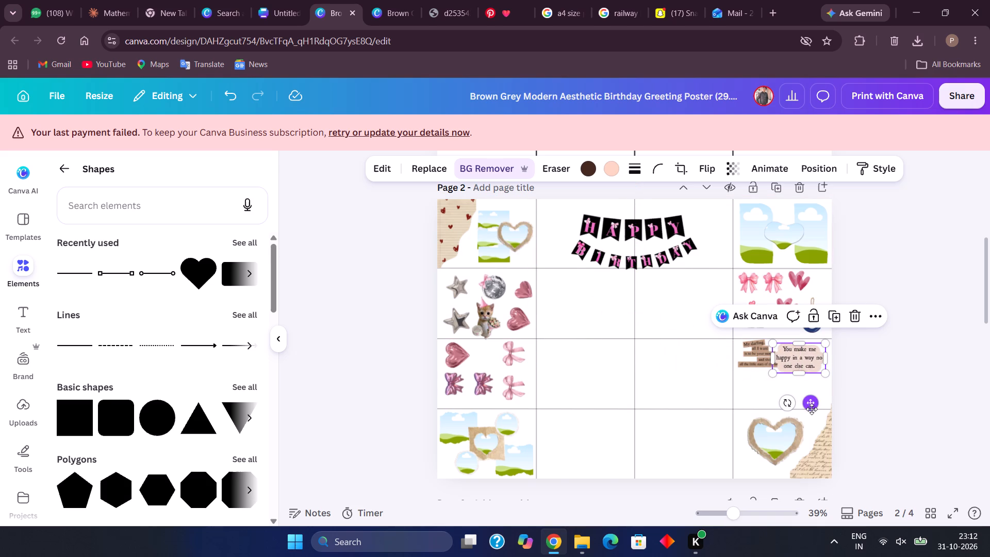
scroll(745, 396, "left", 1)
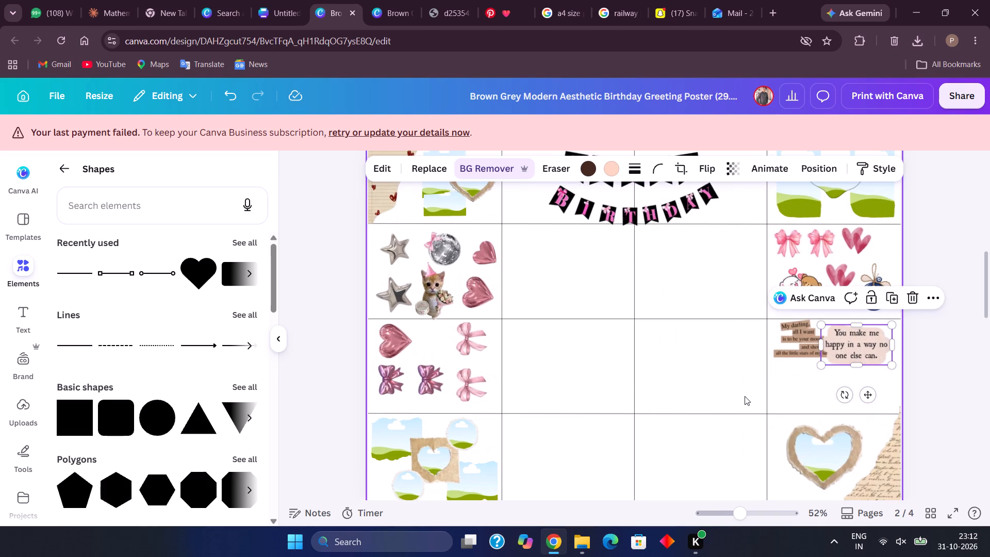
Shrink the "You make me happy" cutout to about 60% of its width, clearing the overlapped "My darling" quote.
scroll(745, 396, "left", 1)
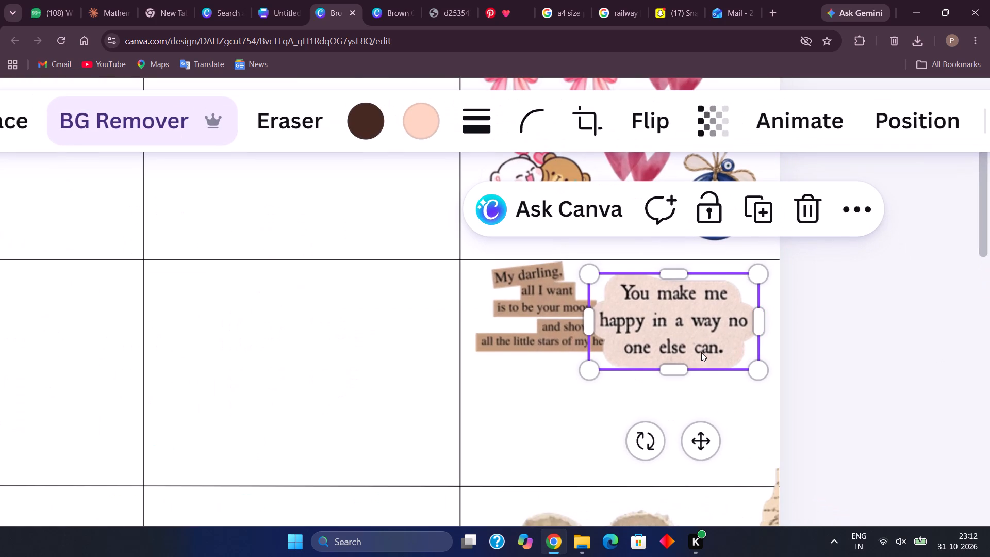
left_click(701, 352)
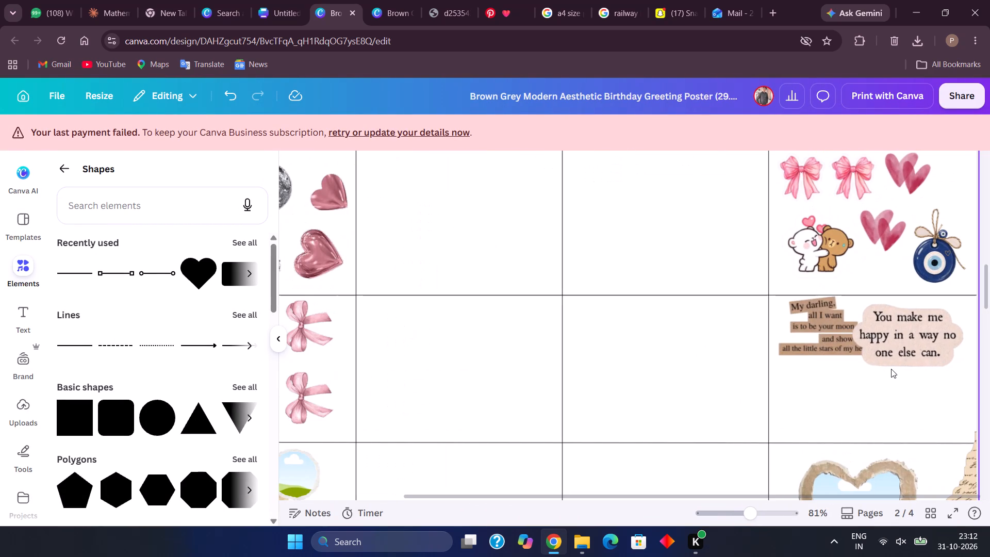
scroll(891, 369, "left", 2)
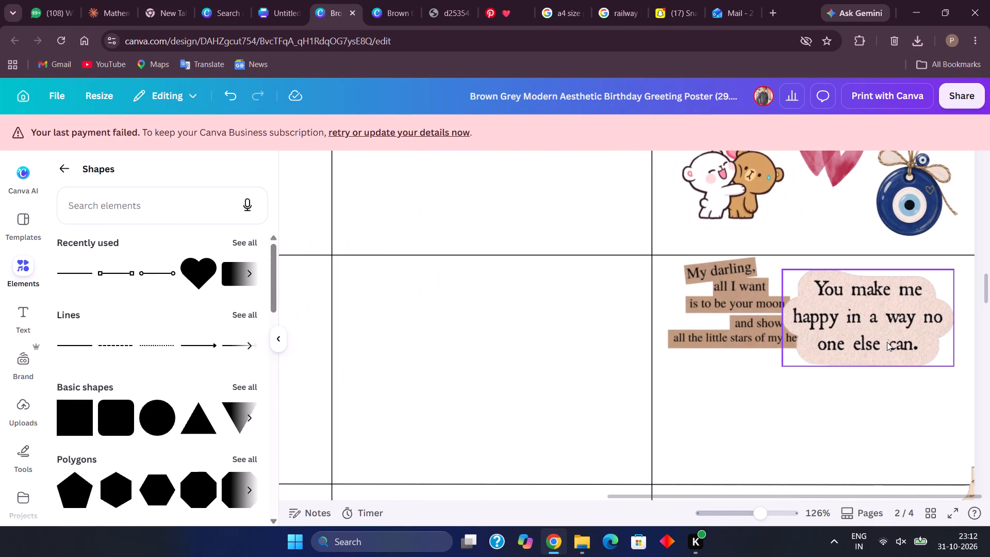
left_click(881, 339)
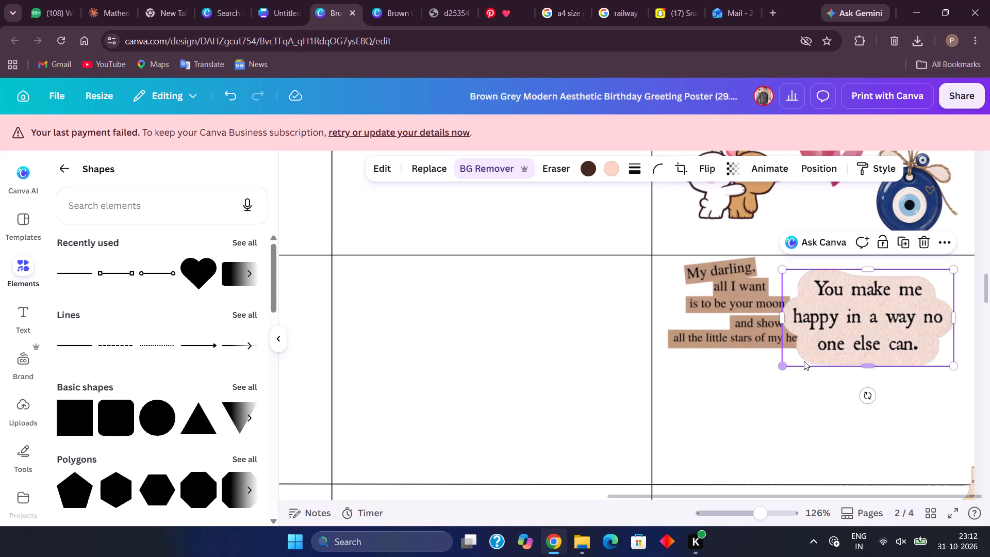
left_click(785, 368)
left_click(786, 363)
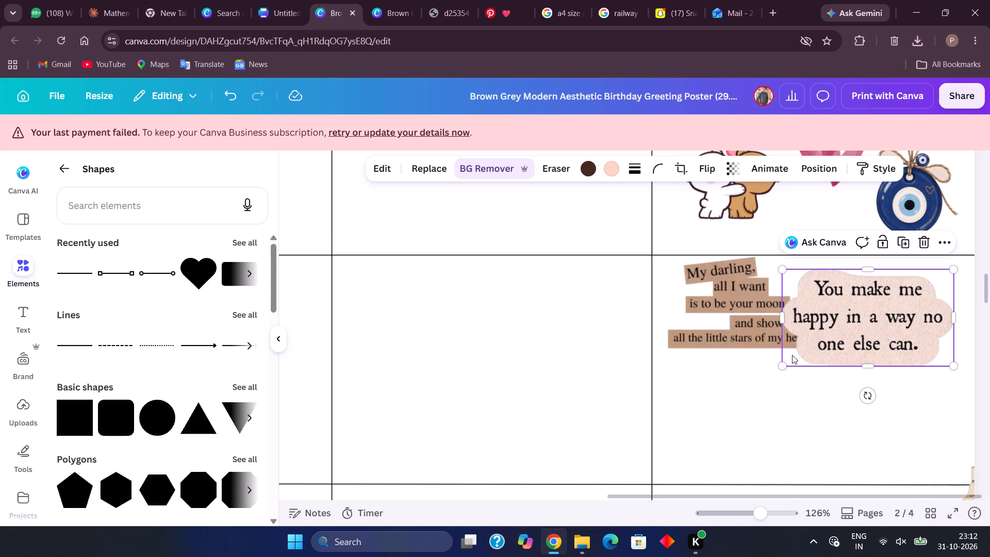
double_click(786, 358)
left_click(785, 367)
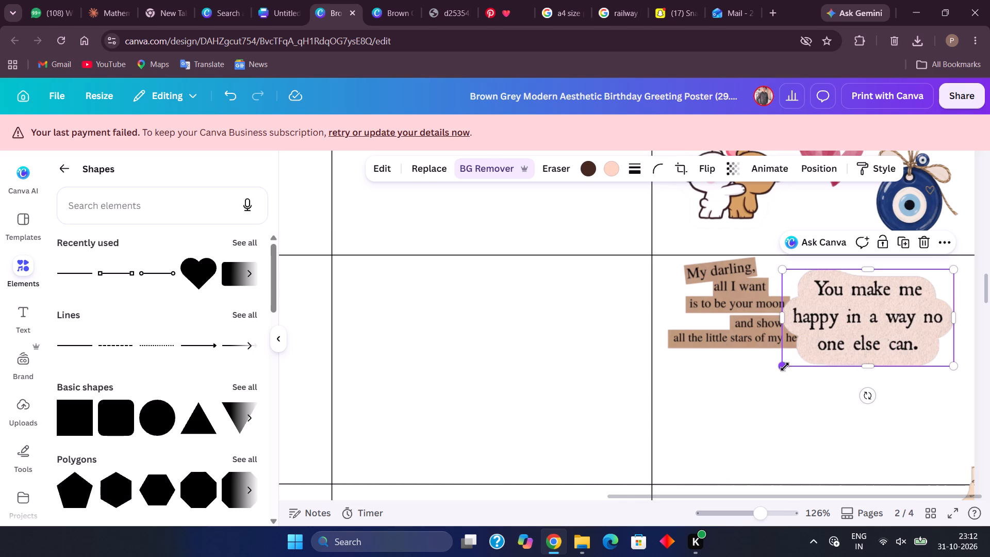
left_click(787, 360)
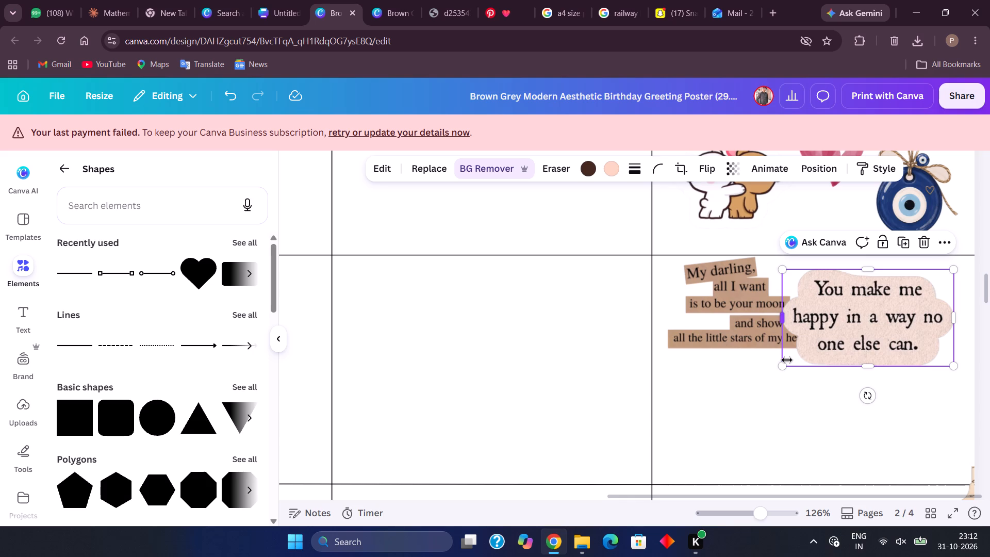
left_click(785, 366)
left_click_drag(785, 366, 808, 347)
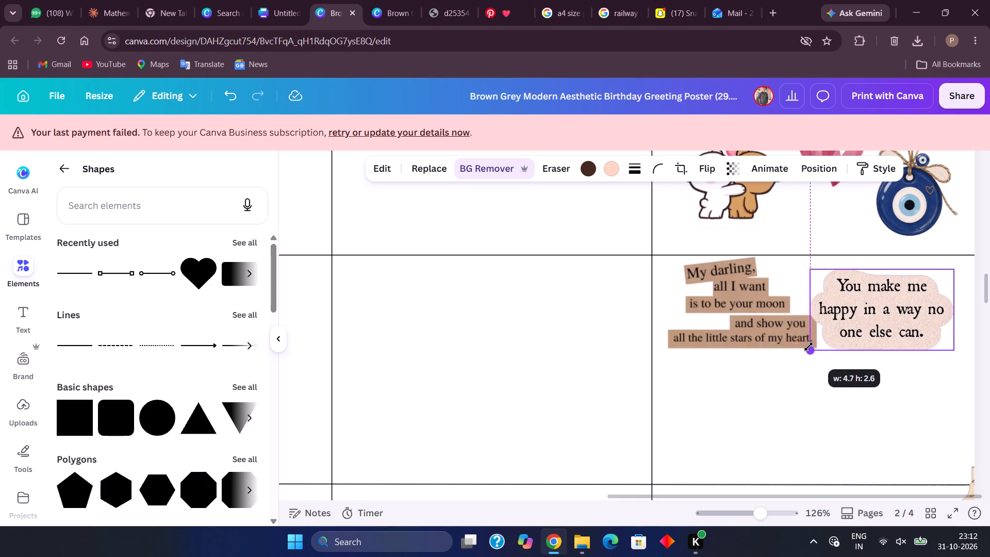
left_click_drag(808, 347, 854, 323)
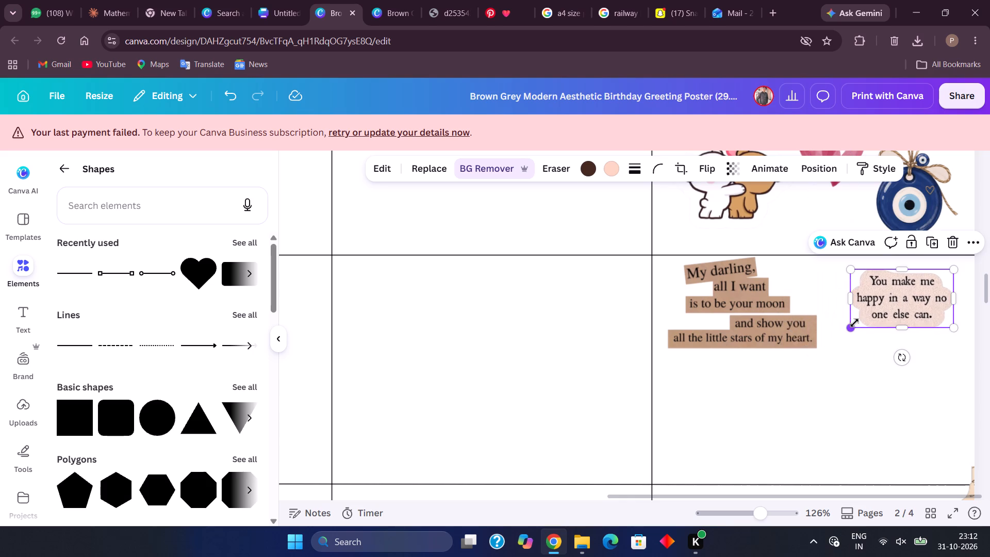
Move the "You make me happy" cutout into the second-row, last-column cell, between the hugging bears and the evil eye charm.
left_click_drag(894, 304, 823, 218)
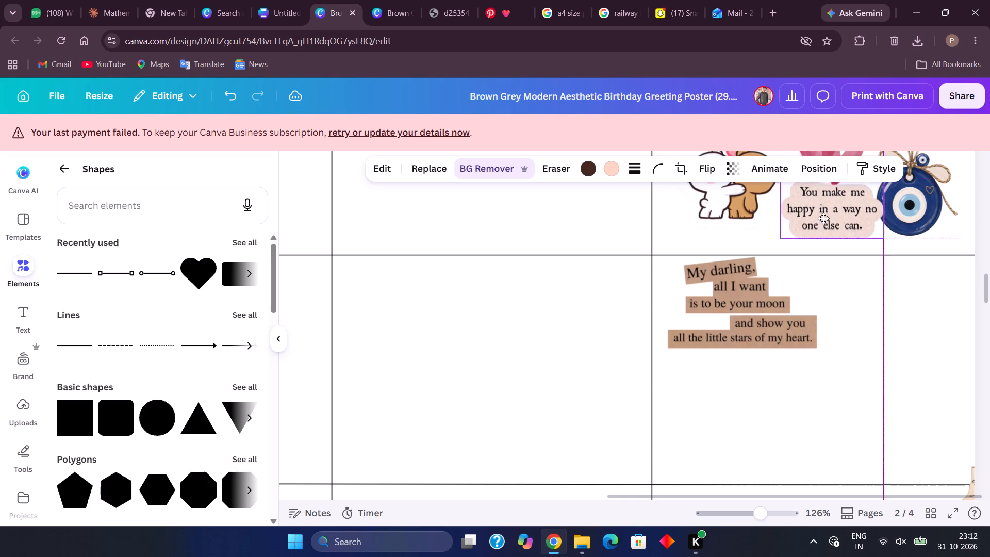
left_click_drag(823, 218, 812, 225)
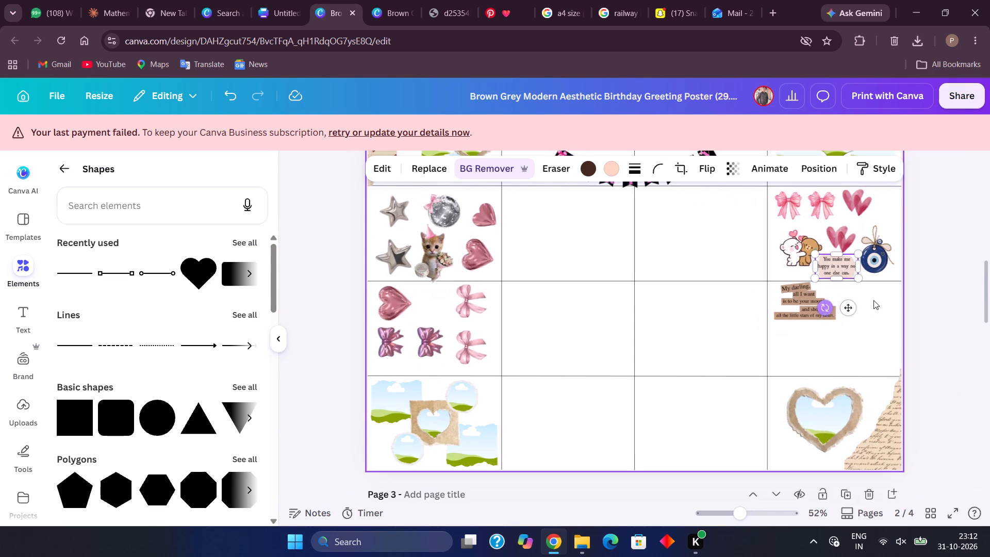
left_click(946, 331)
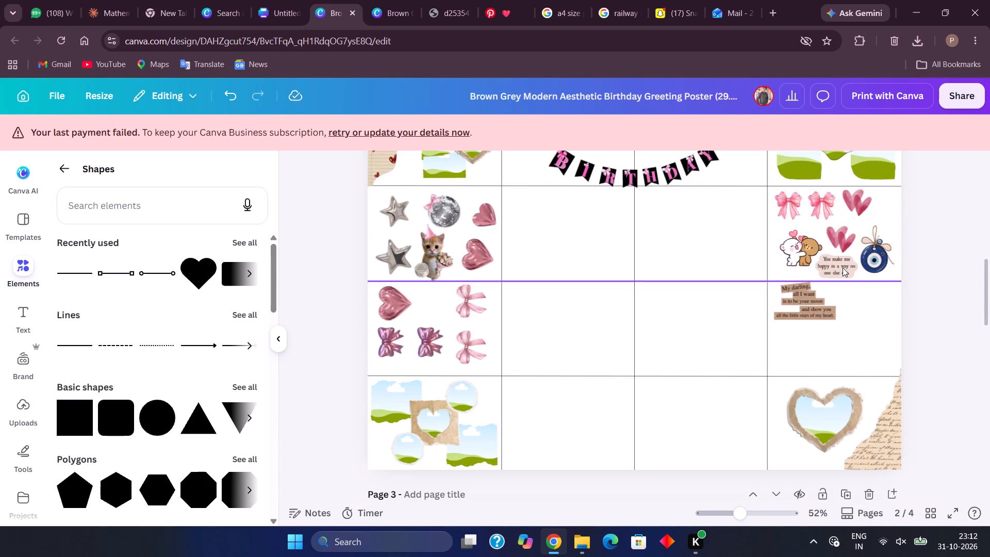
Switch to Pinterest, return to the "love of my life art" search results and look over the quote pins.
left_click(500, 0)
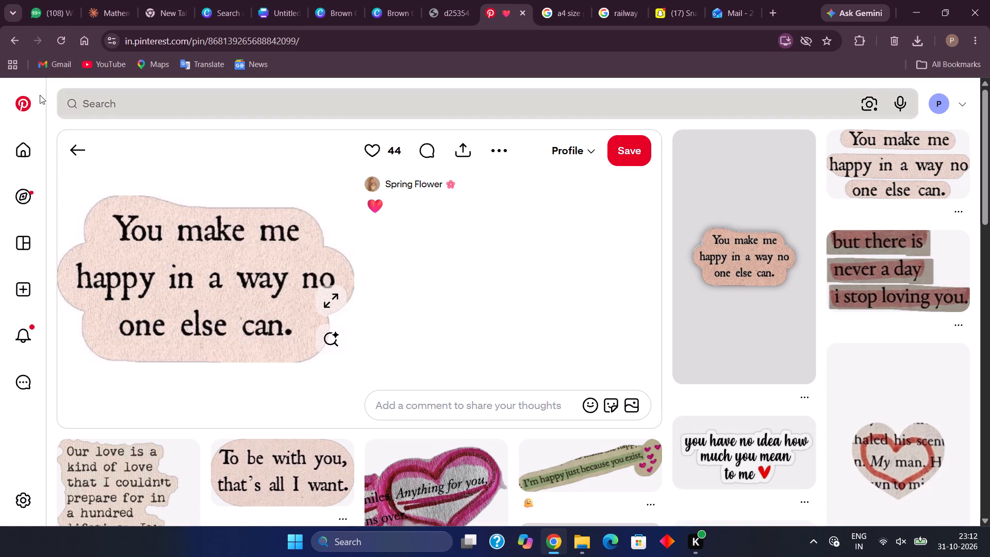
double_click(11, 36)
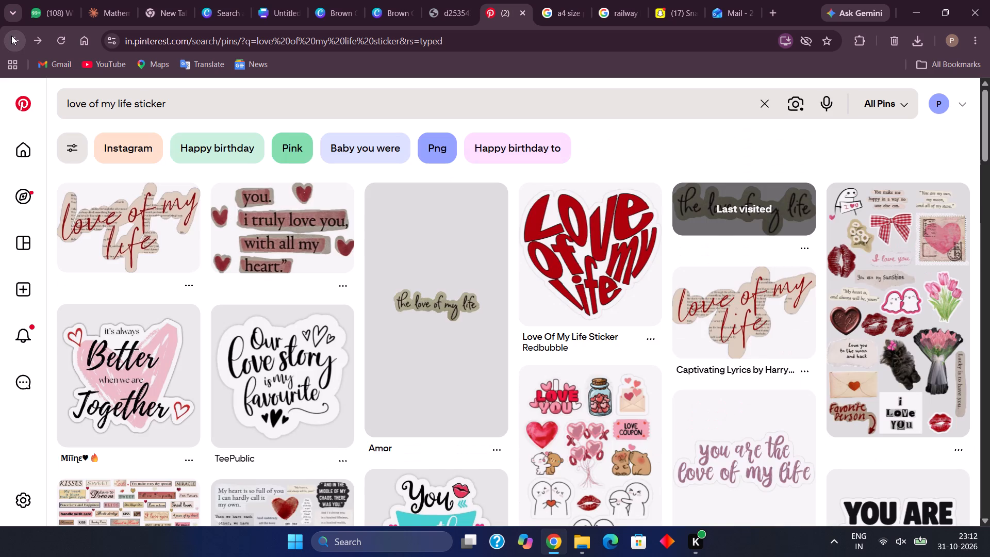
left_click(11, 36)
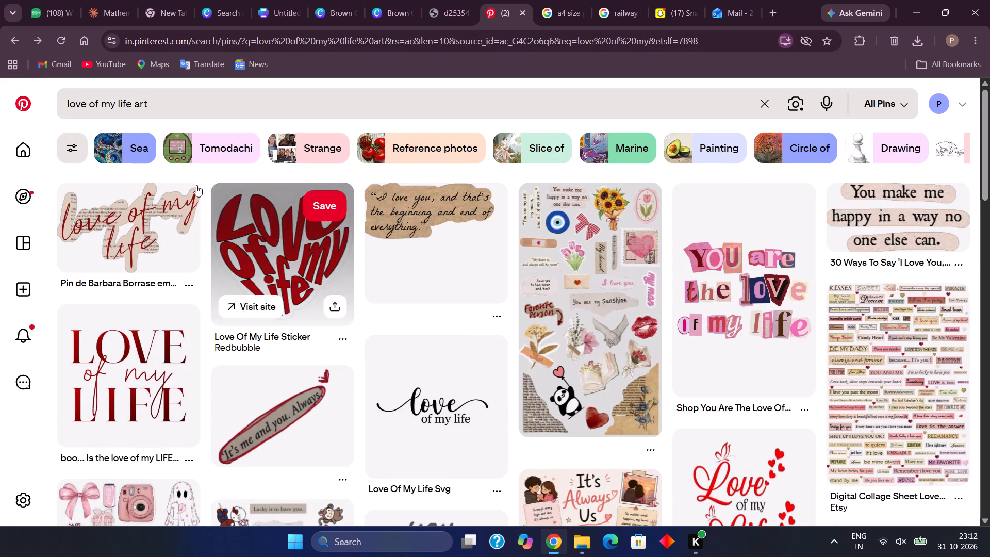
scroll(330, 346, "right", 1)
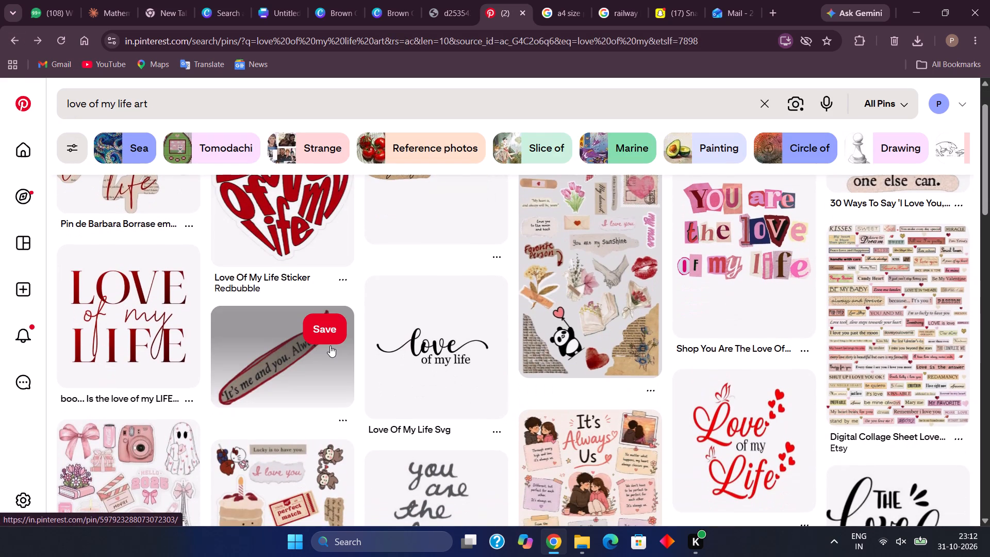
scroll(330, 346, "right", 2)
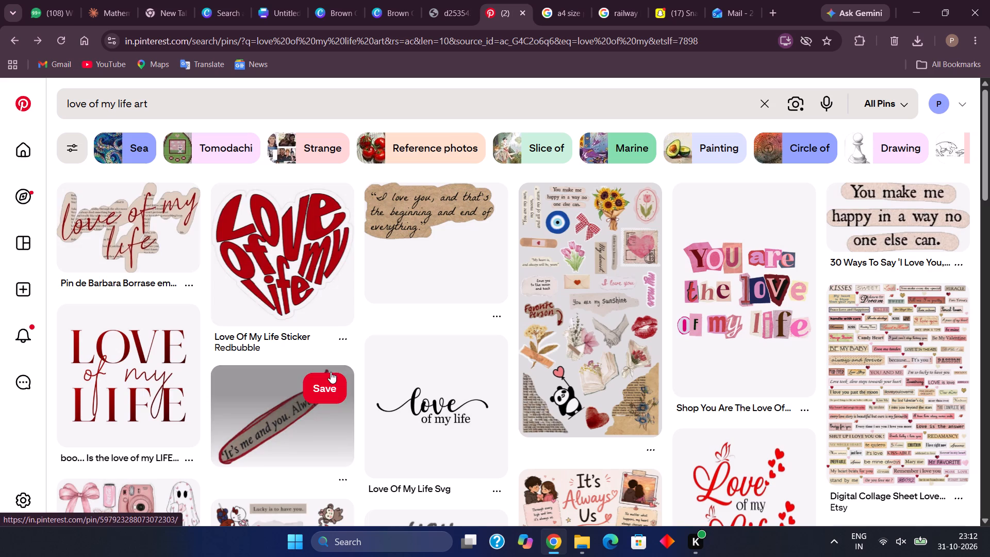
Open the pink collage "You are the love of my life" pin and bring its image onto page 2 of the Canva poster.
left_click(729, 333)
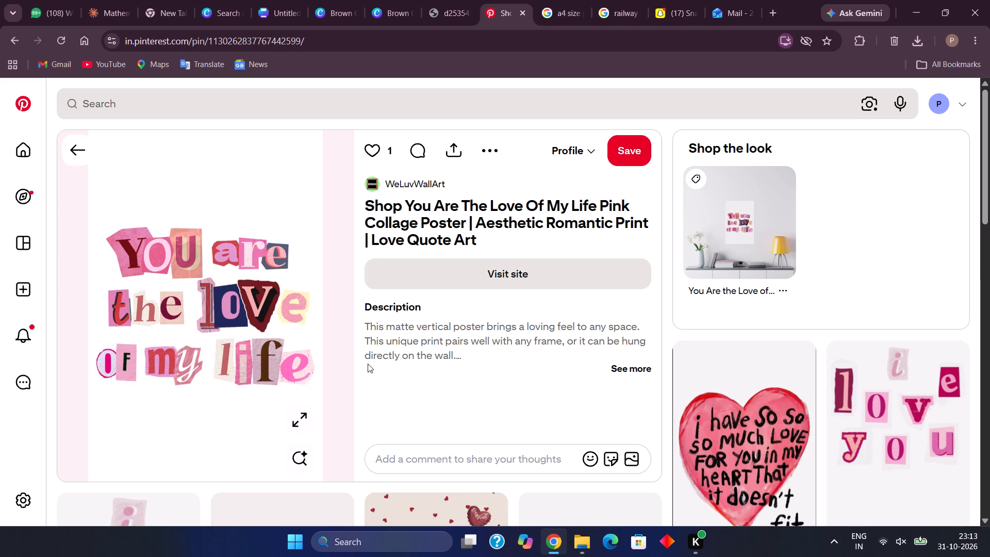
left_click(206, 351)
scroll(206, 351, "down", 3)
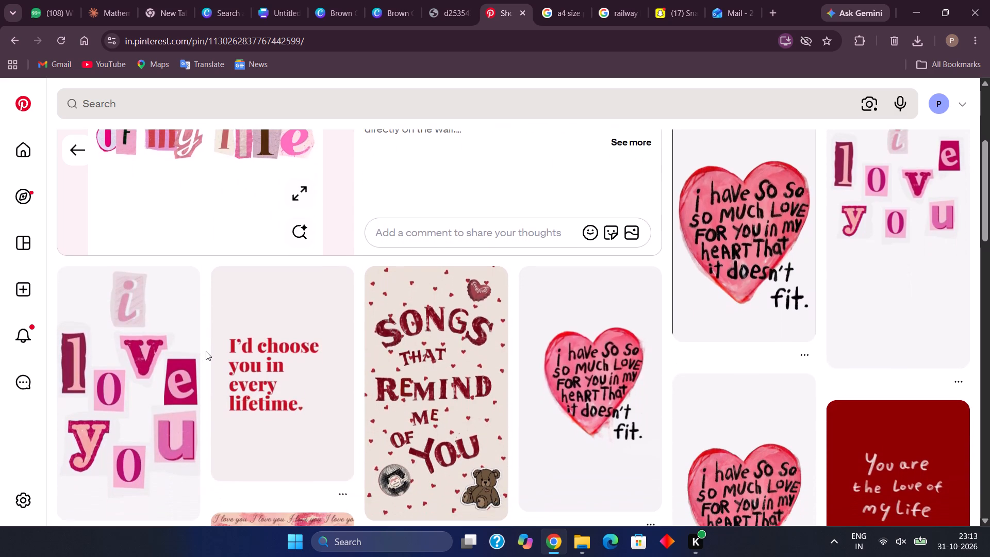
scroll(206, 351, "up", 5)
left_click(213, 300)
double_click(213, 300)
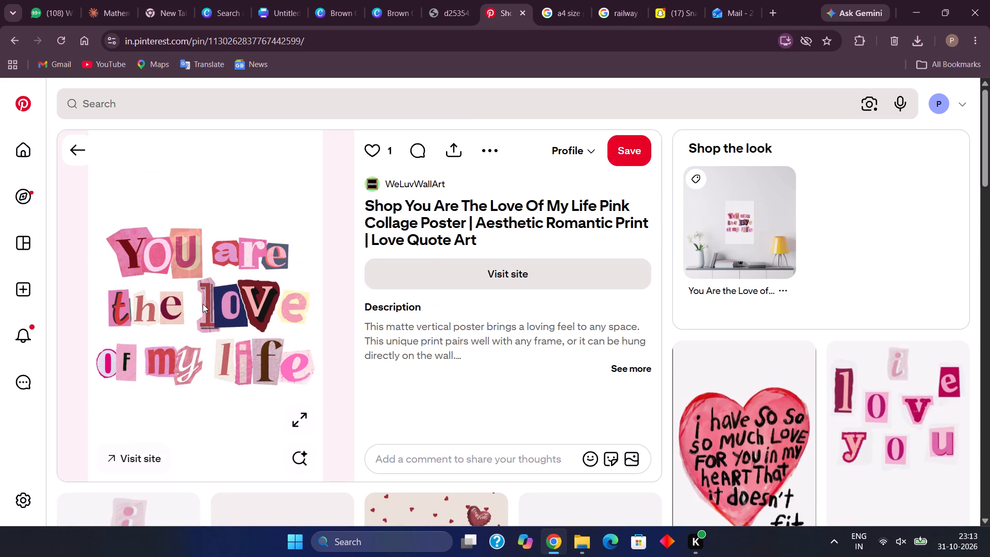
left_click_drag(203, 304, 405, 38)
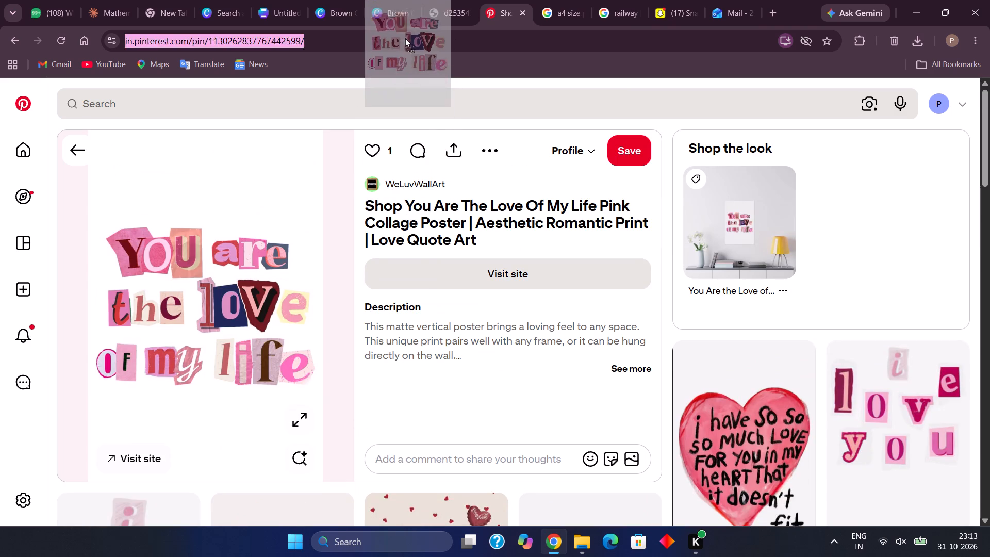
left_click_drag(405, 38, 480, 150)
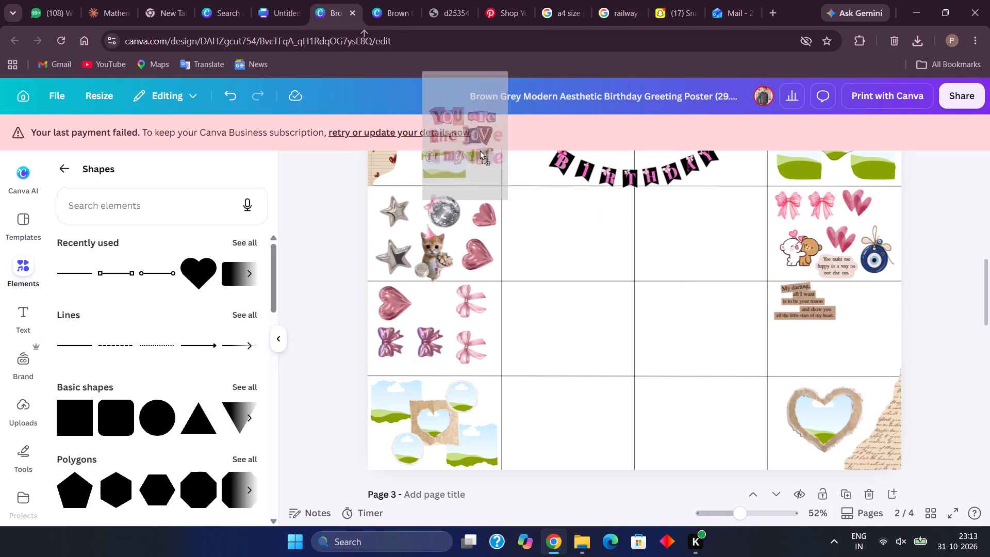
left_click_drag(480, 150, 581, 270)
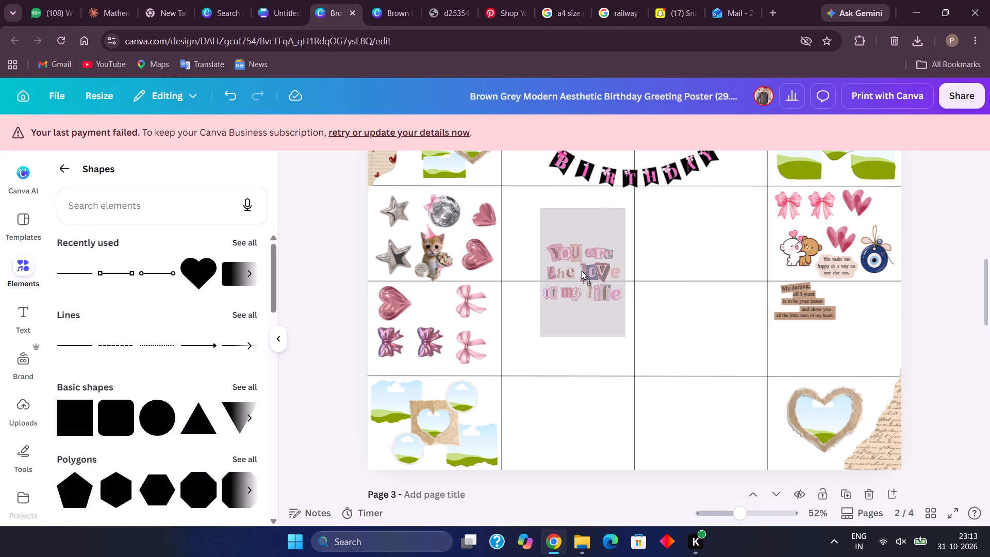
left_click_drag(581, 270, 582, 276)
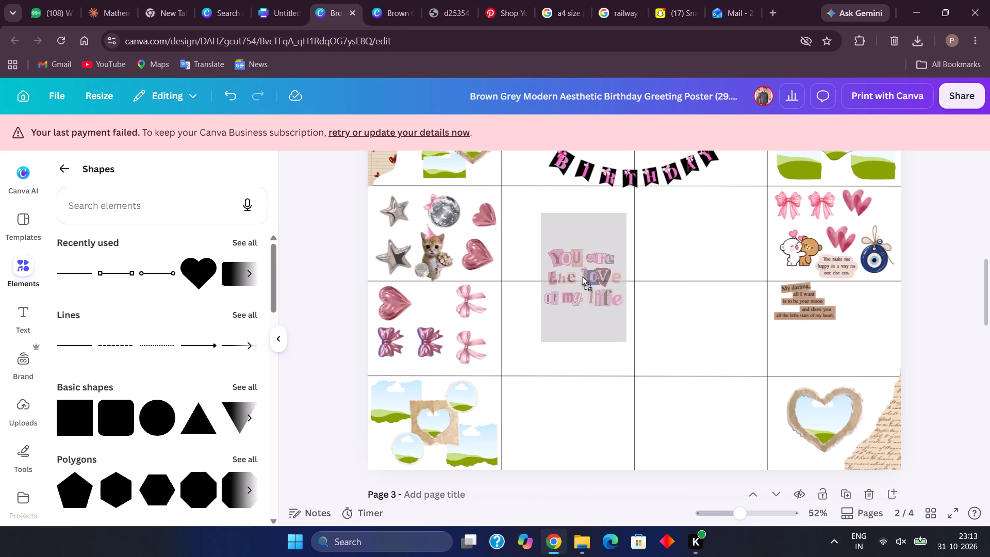
left_click_drag(582, 276, 583, 282)
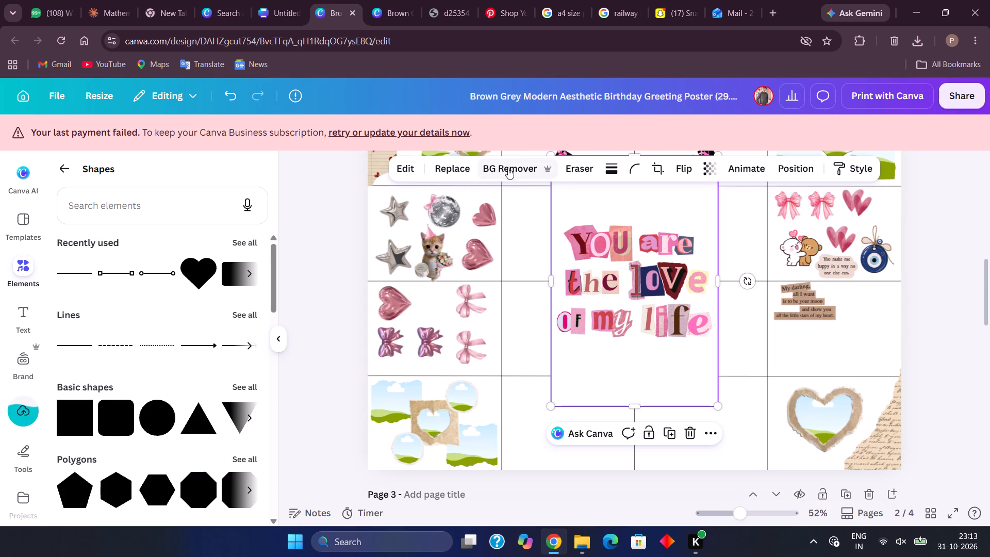
Remove the background of the "You are the love of my life" image.
left_click(508, 168)
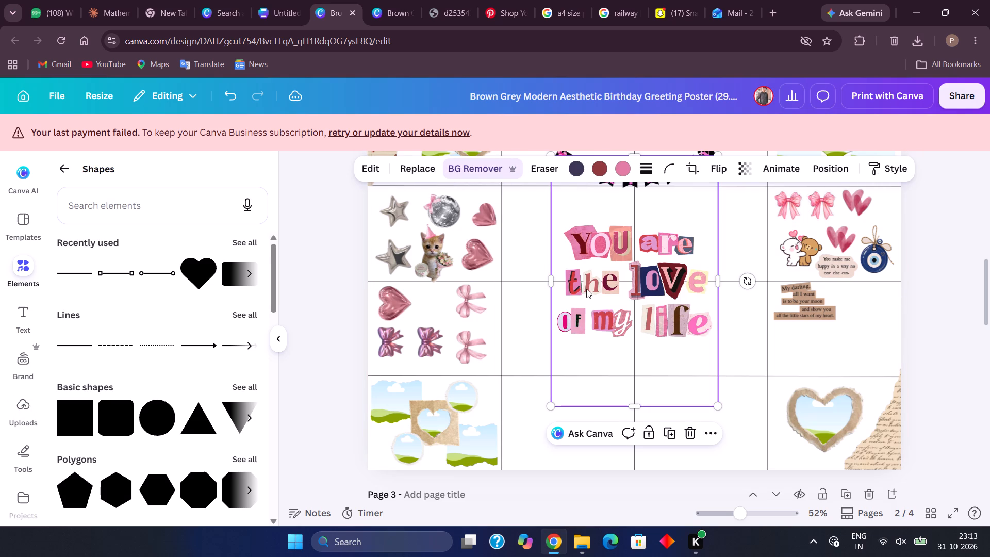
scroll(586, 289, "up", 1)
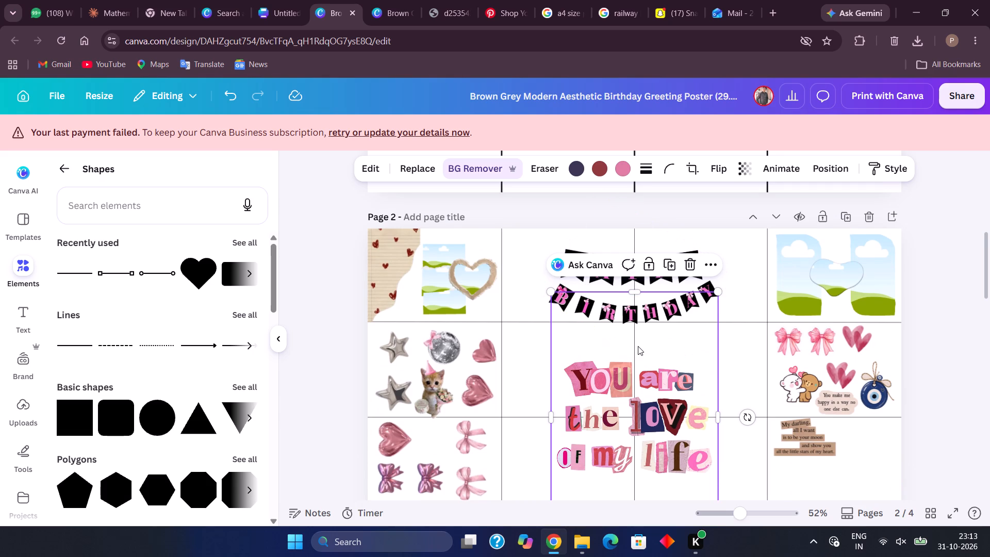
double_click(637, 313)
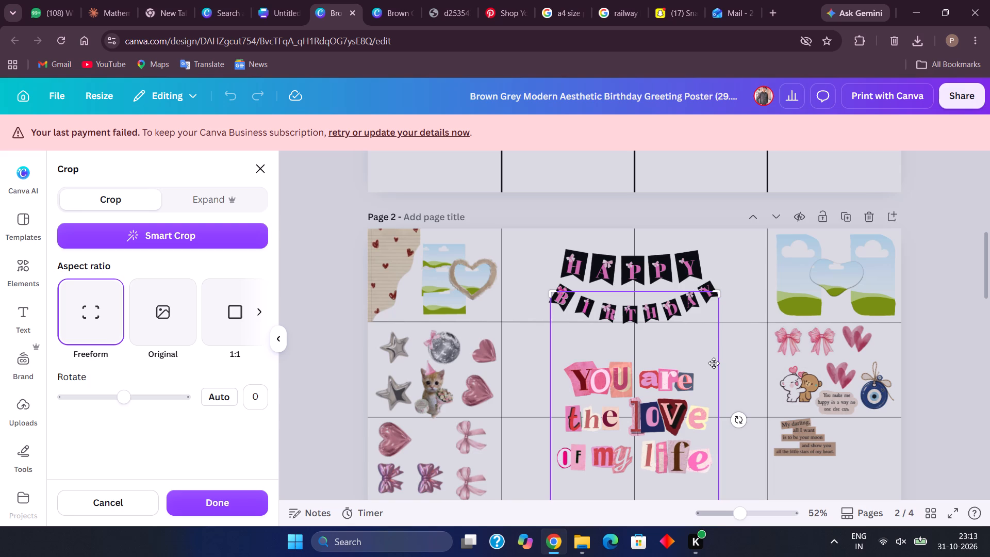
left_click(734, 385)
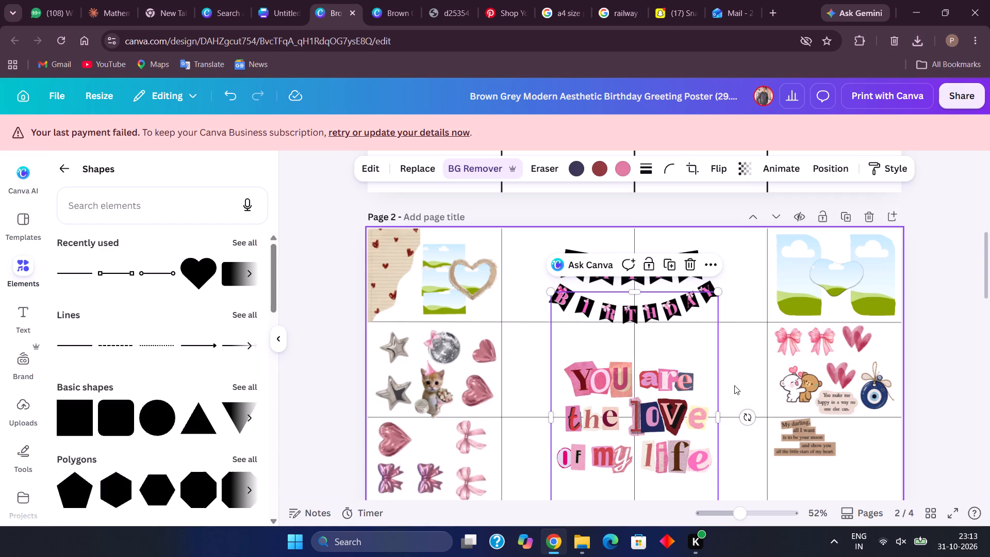
Split the "You are the love of my life" image into separate editable elements with Magic Layers.
scroll(734, 385, "down", 2)
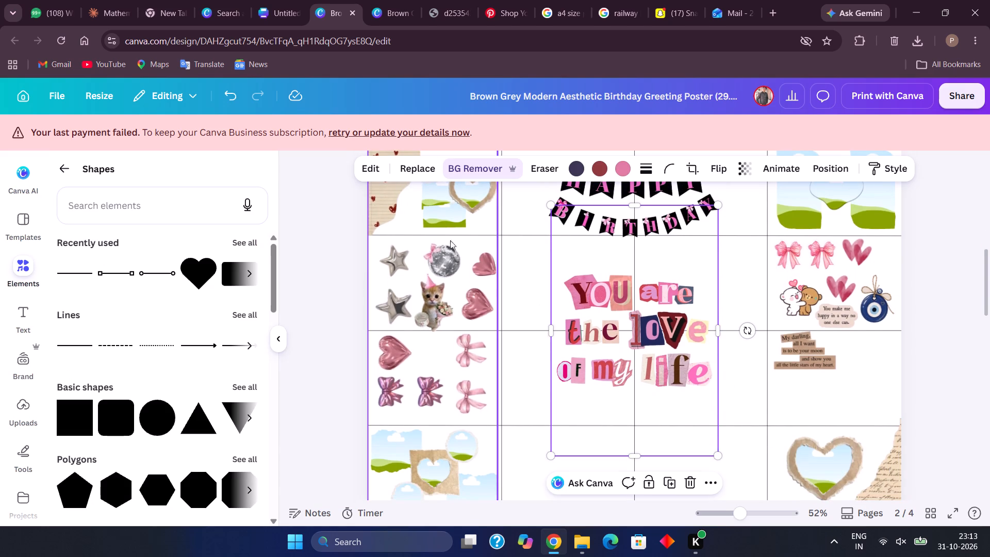
left_click(358, 167)
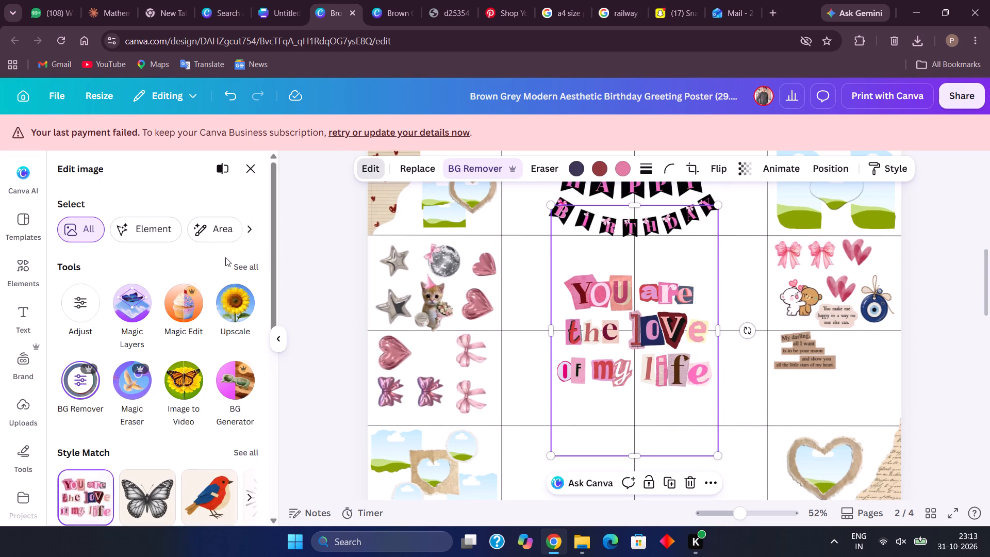
left_click(138, 306)
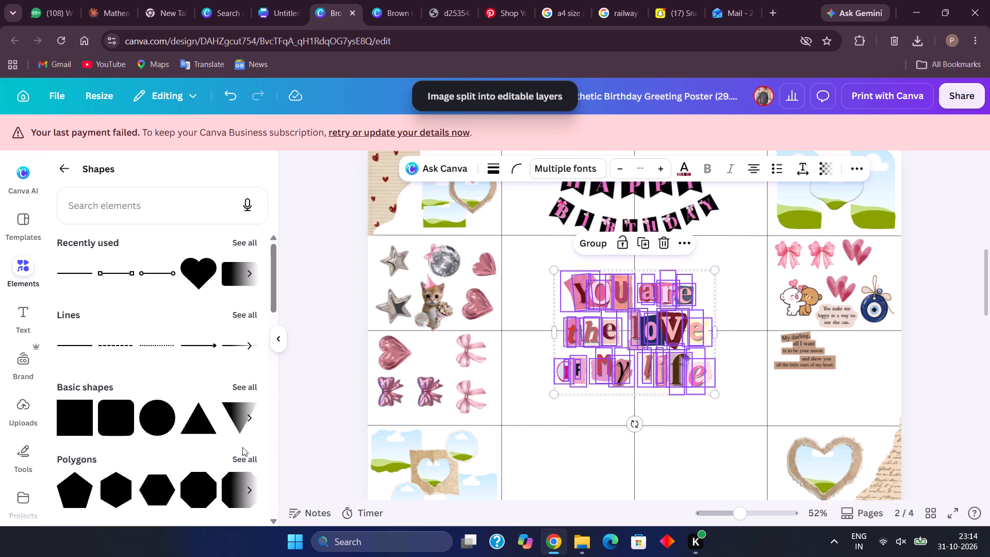
left_click(513, 450)
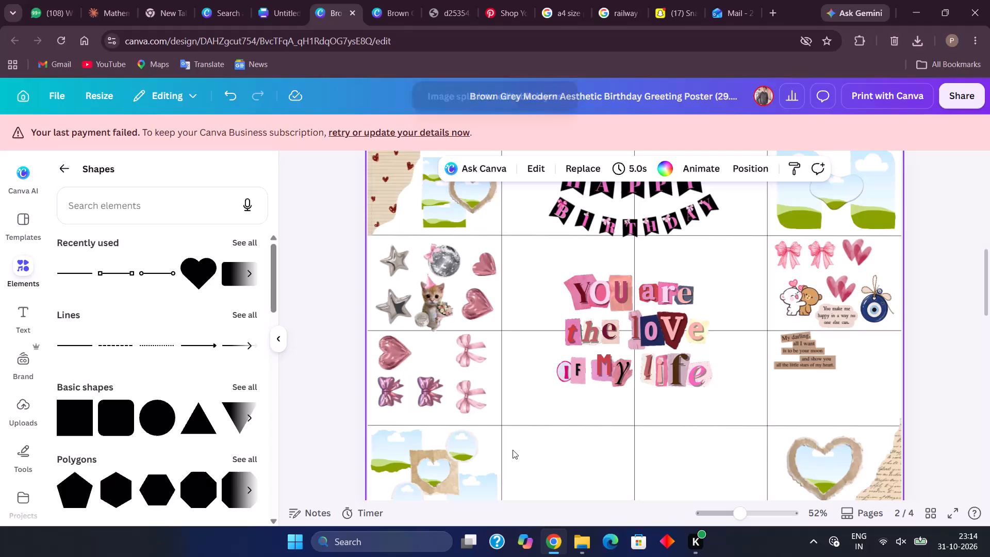
Undo the Magic Layers split of the "You are the love of my life" image.
key("ctrl+z")
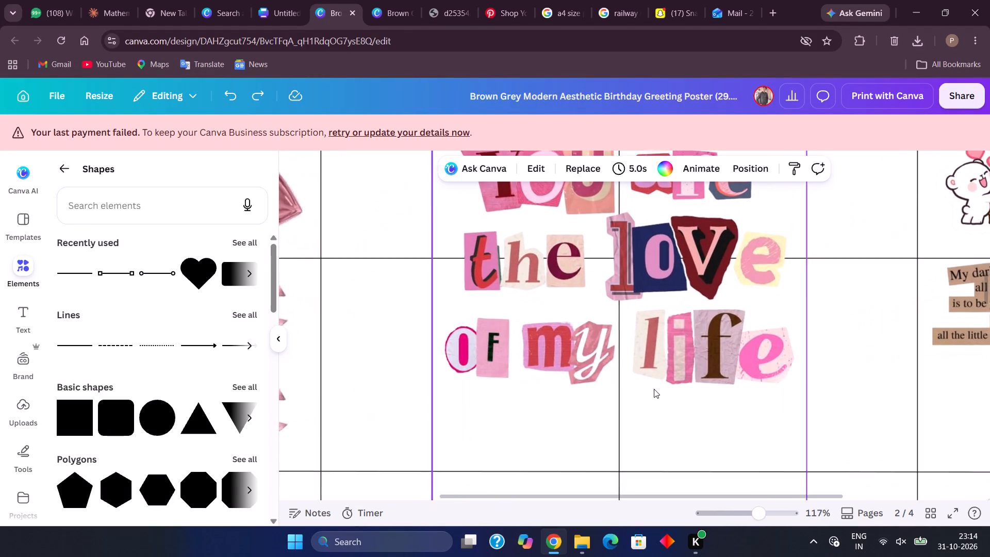
Crop the quote image from the top down to just above the "the love" line, cutting off the "You are" line.
scroll(682, 320, "up", 1)
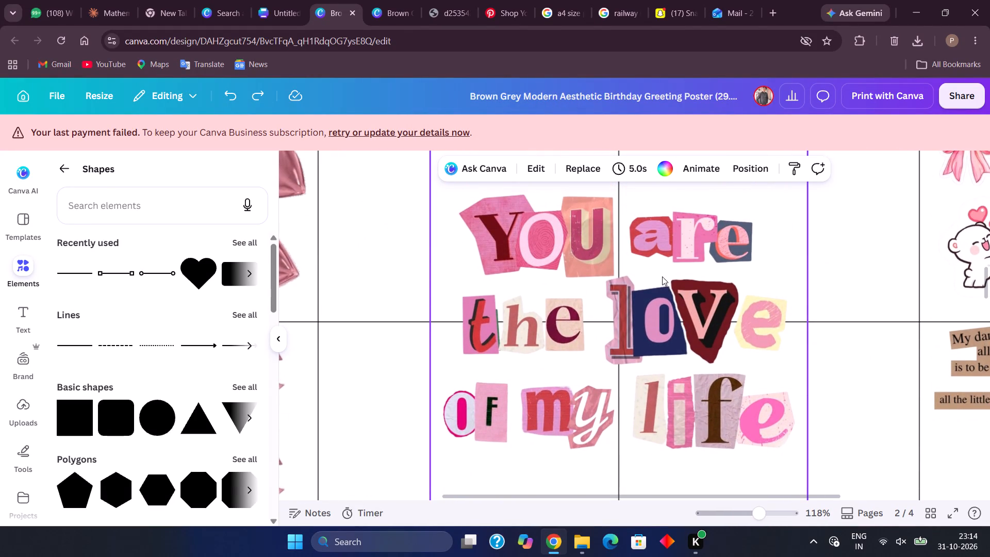
double_click(583, 242)
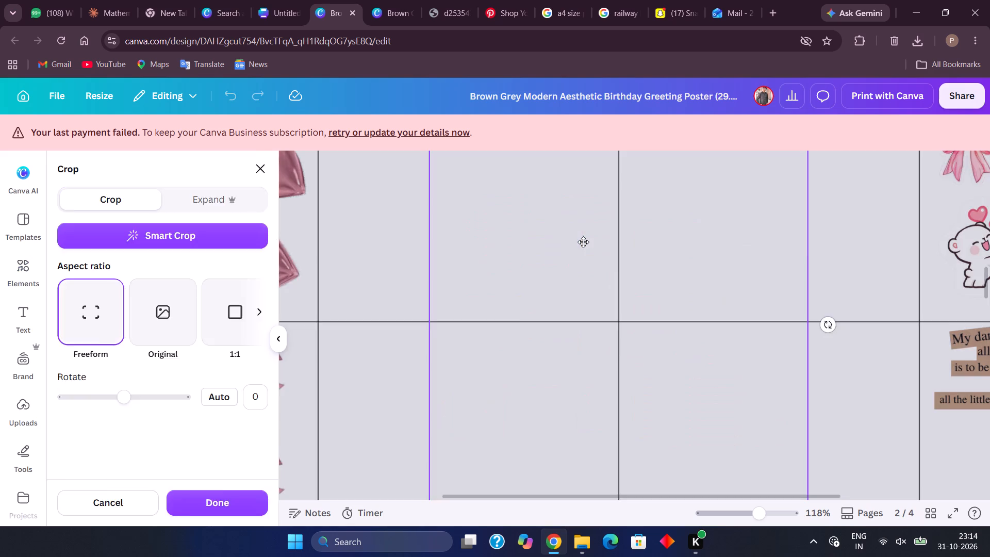
double_click(550, 262)
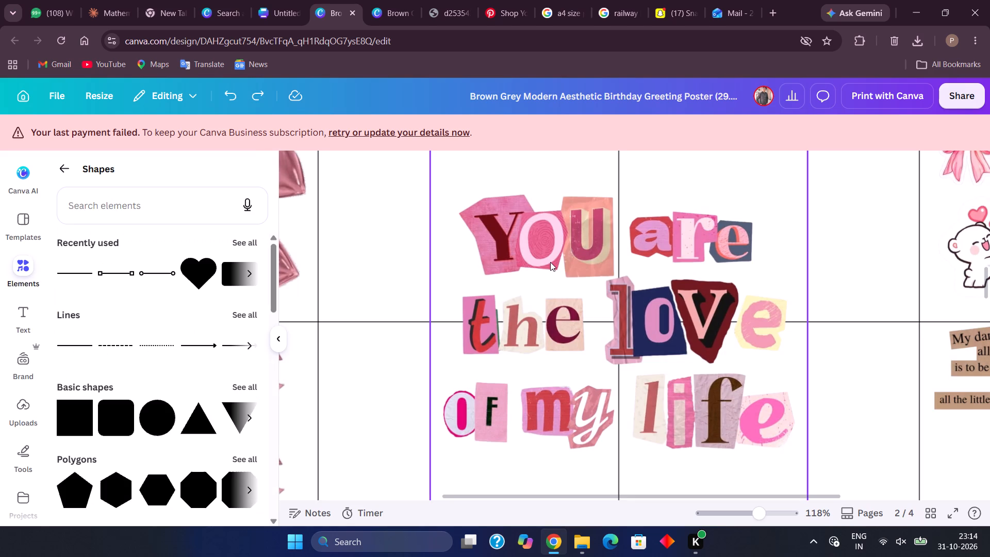
left_click(555, 254)
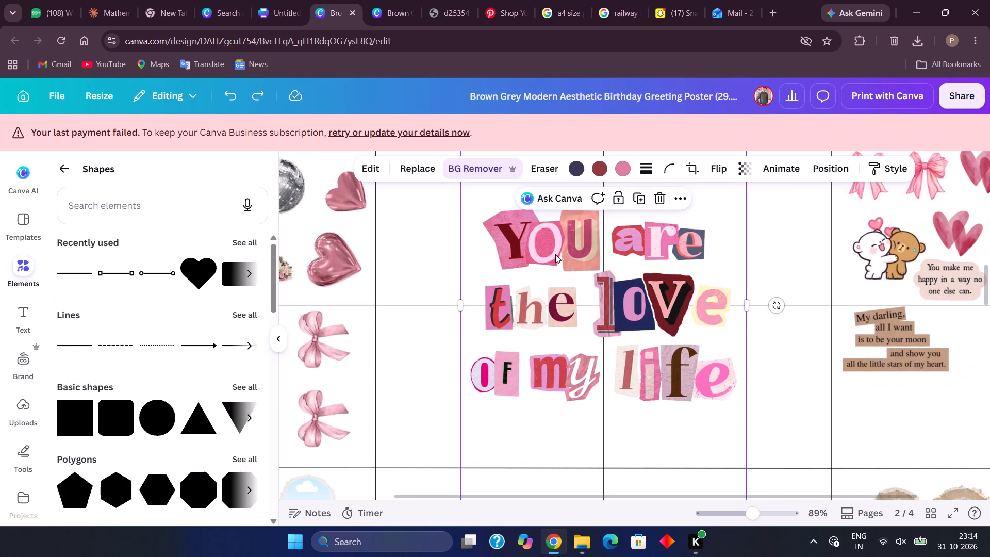
scroll(555, 254, "up", 2)
double_click(555, 254)
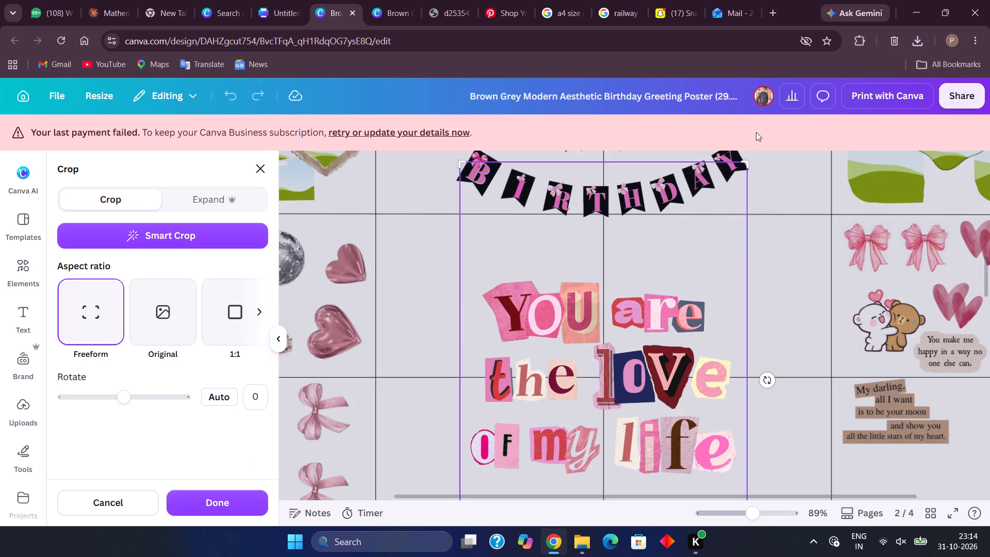
left_click_drag(747, 160, 769, 339)
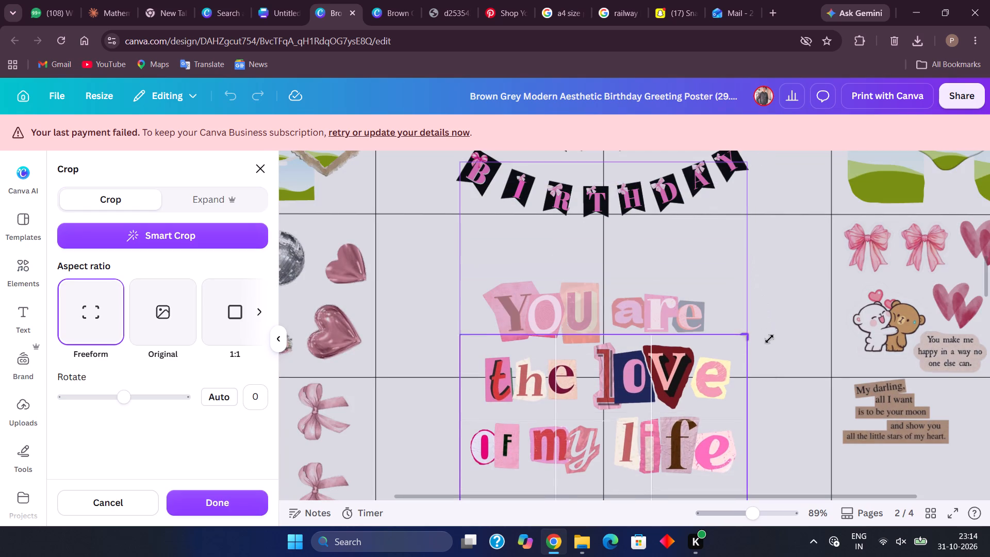
left_click_drag(769, 339, 768, 342)
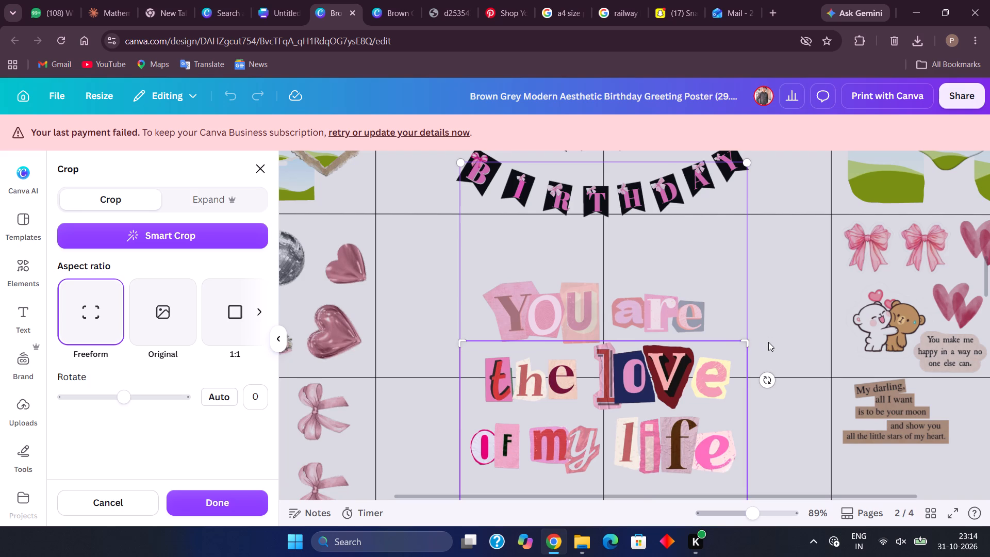
left_click(796, 259)
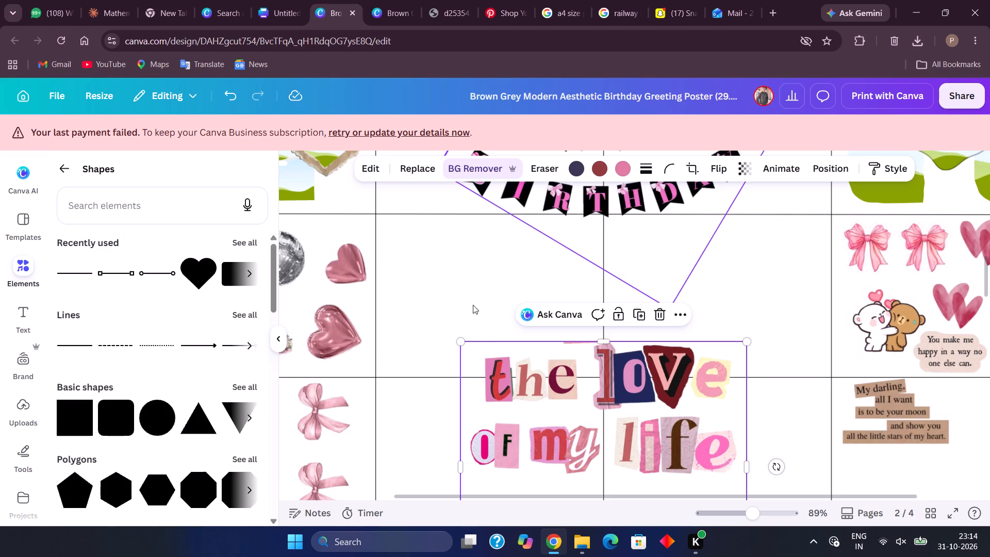
Erase the "You are" lettering from the quote image with the Pixel Eraser.
left_click(490, 173)
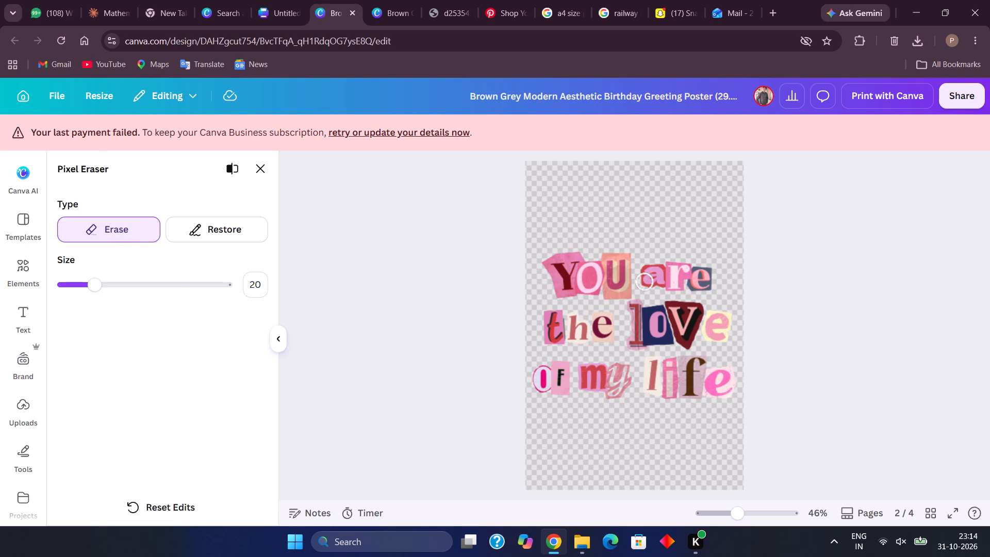
left_click_drag(558, 276, 563, 256)
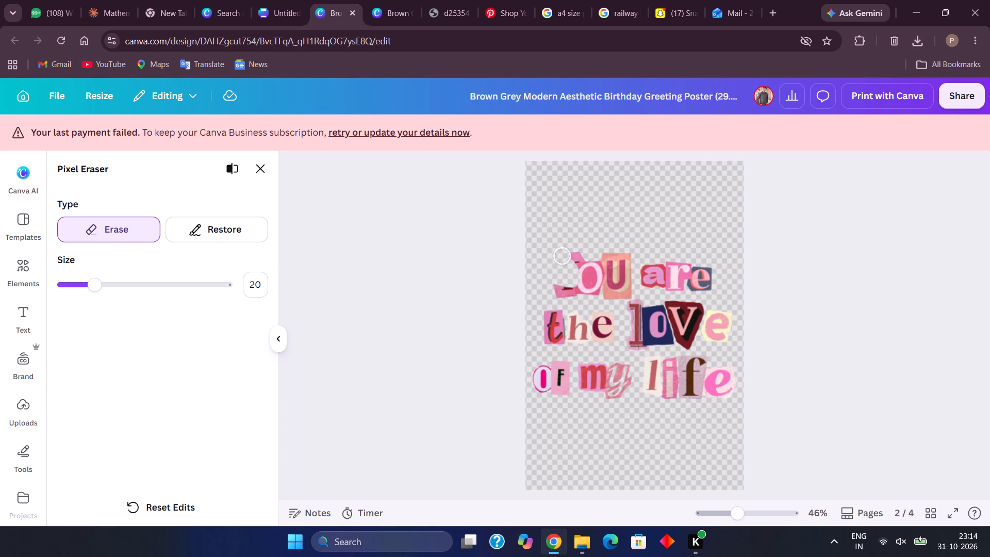
left_click_drag(563, 256, 562, 286)
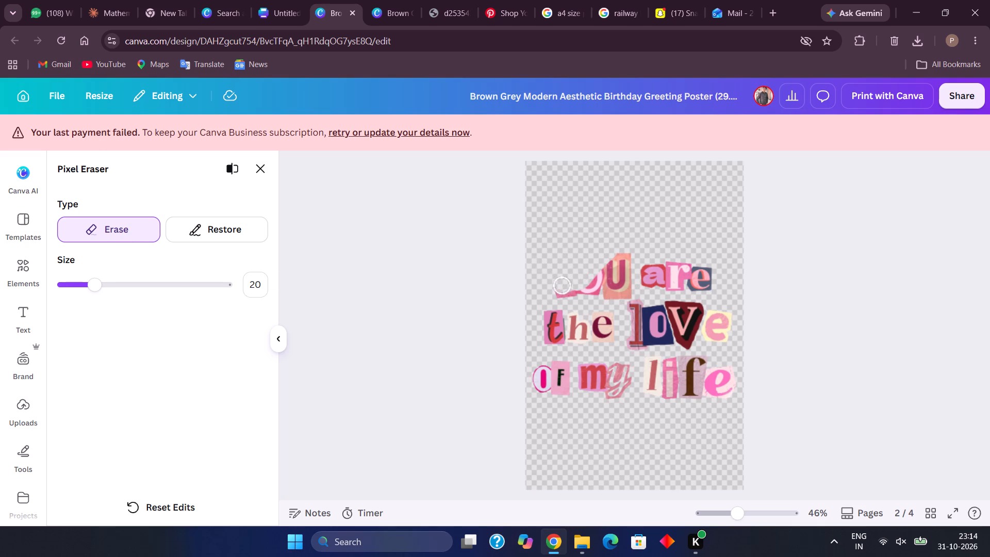
left_click_drag(562, 286, 601, 296)
left_click_drag(601, 296, 622, 292)
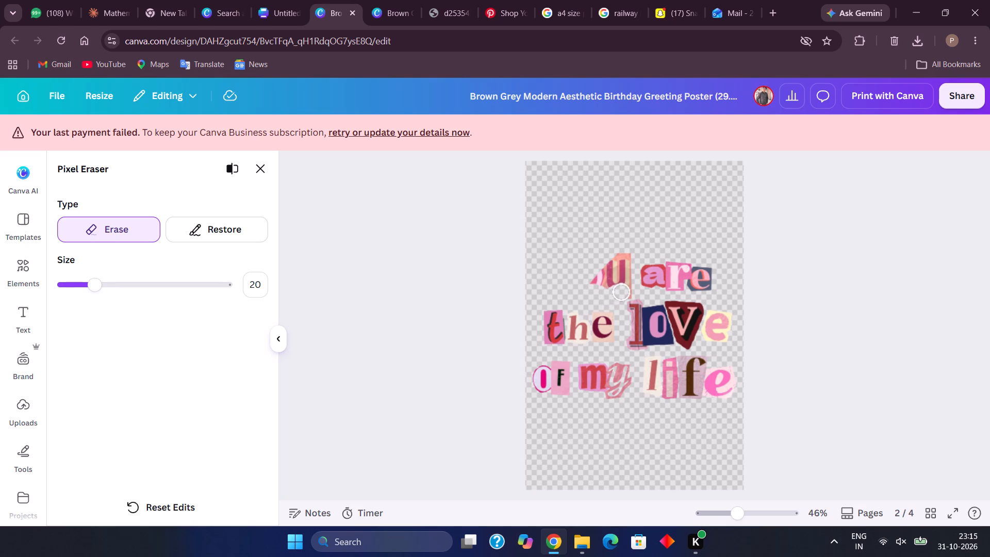
left_click_drag(622, 292, 616, 290)
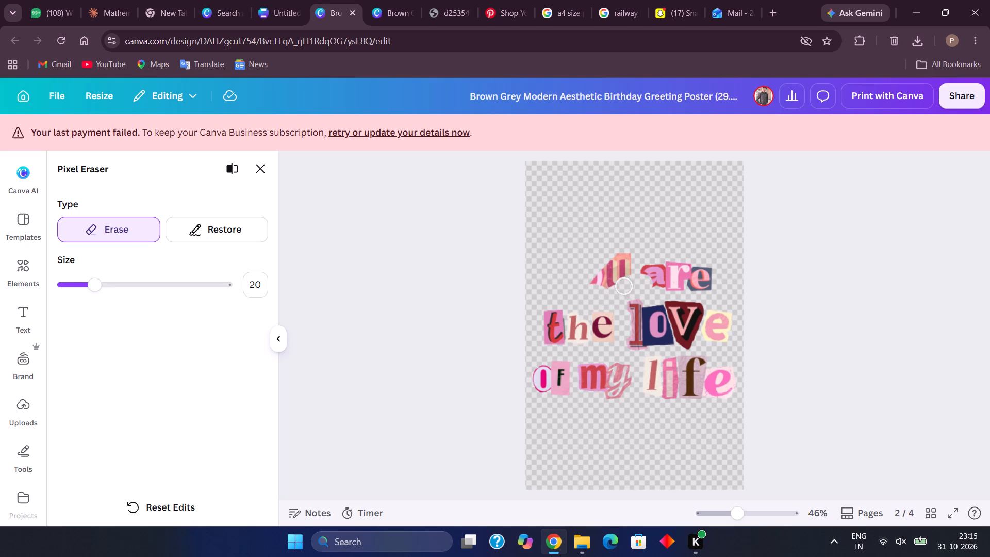
left_click_drag(616, 290, 708, 271)
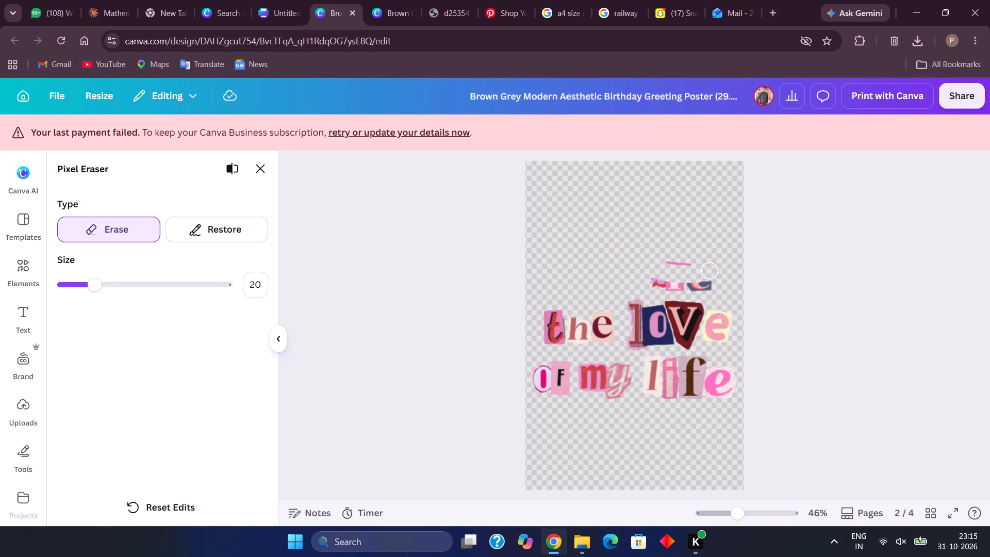
left_click_drag(708, 271, 711, 285)
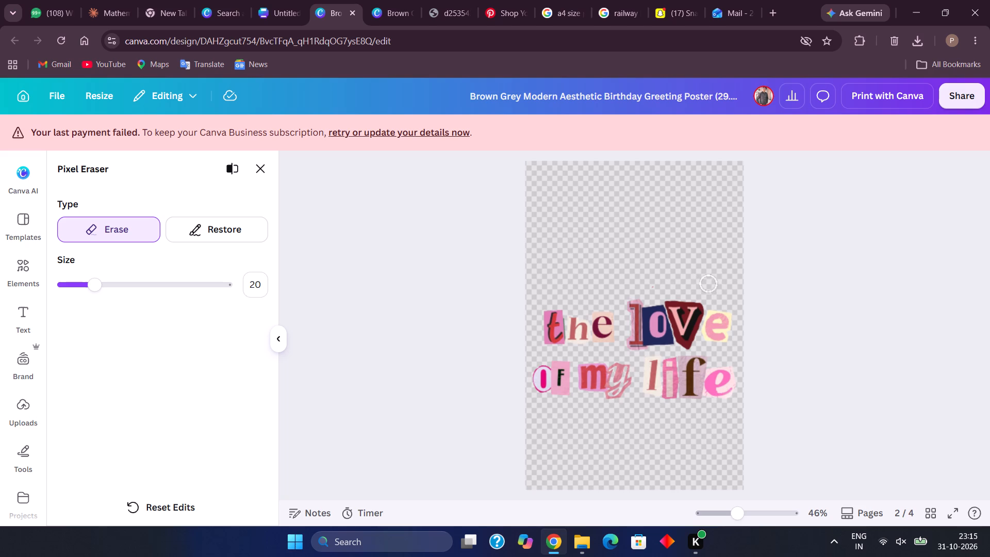
left_click_drag(711, 285, 628, 244)
Erase the word "the" from the quote image, leaving "love of my life", and close the Pixel Eraser.
scroll(628, 244, "down", 1)
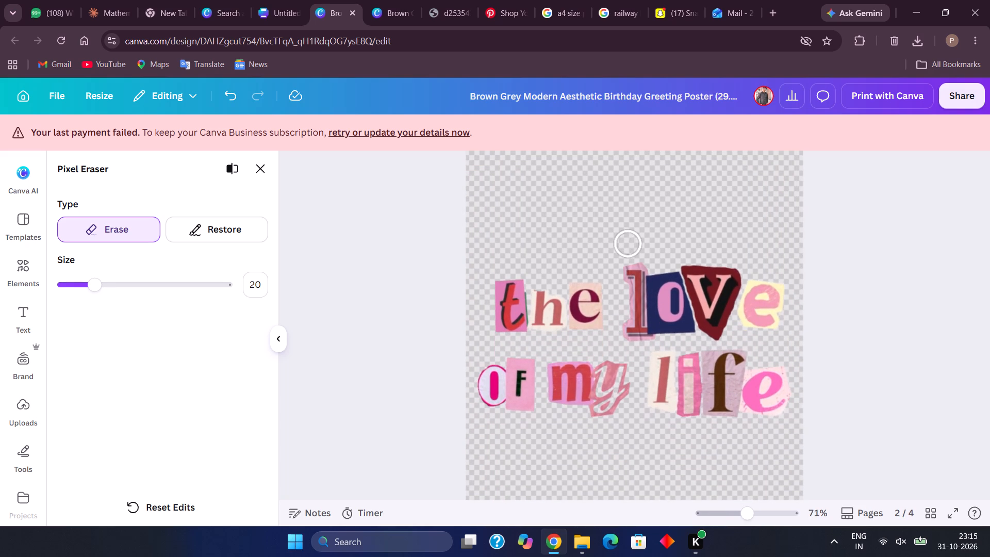
scroll(628, 244, "down", 1)
left_click_drag(593, 289, 582, 320)
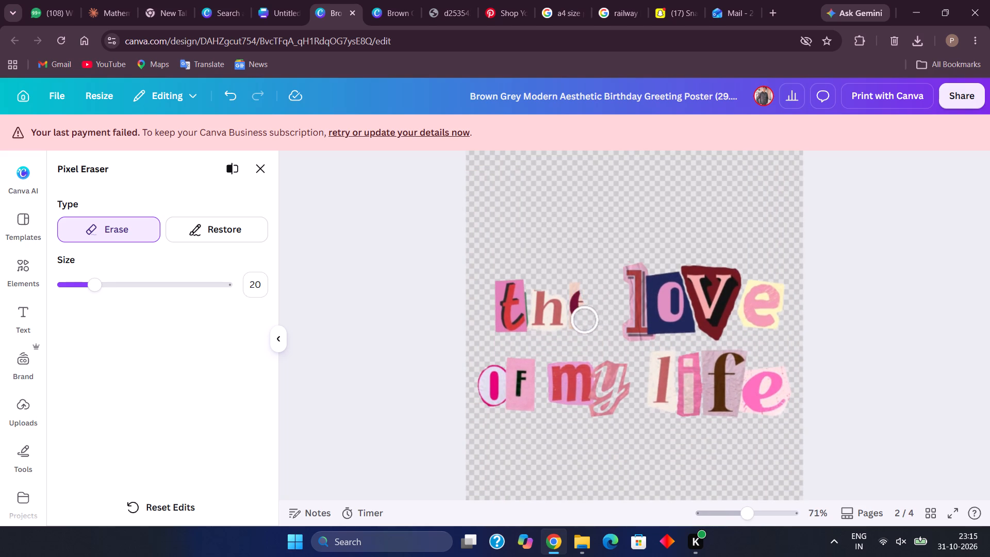
left_click_drag(582, 320, 543, 303)
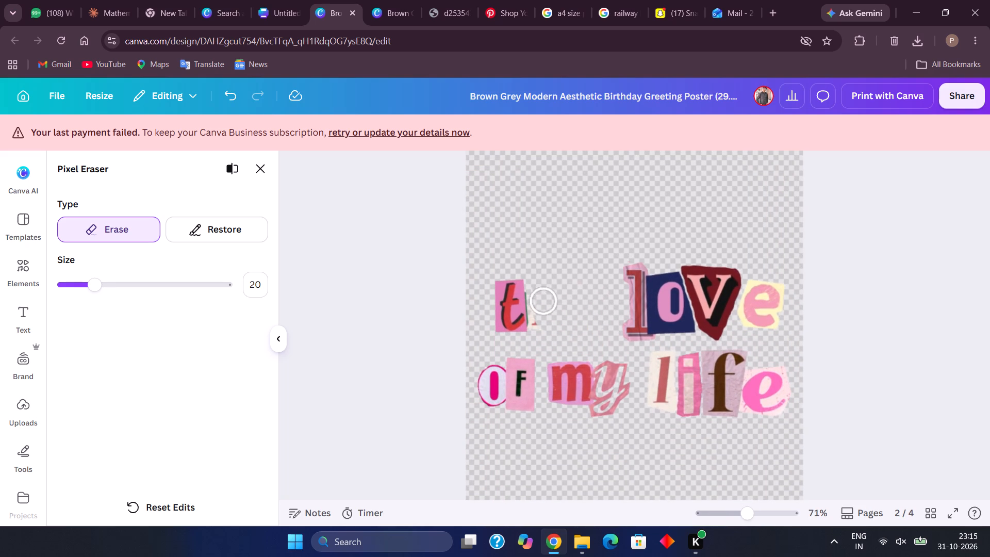
left_click_drag(543, 303, 545, 293)
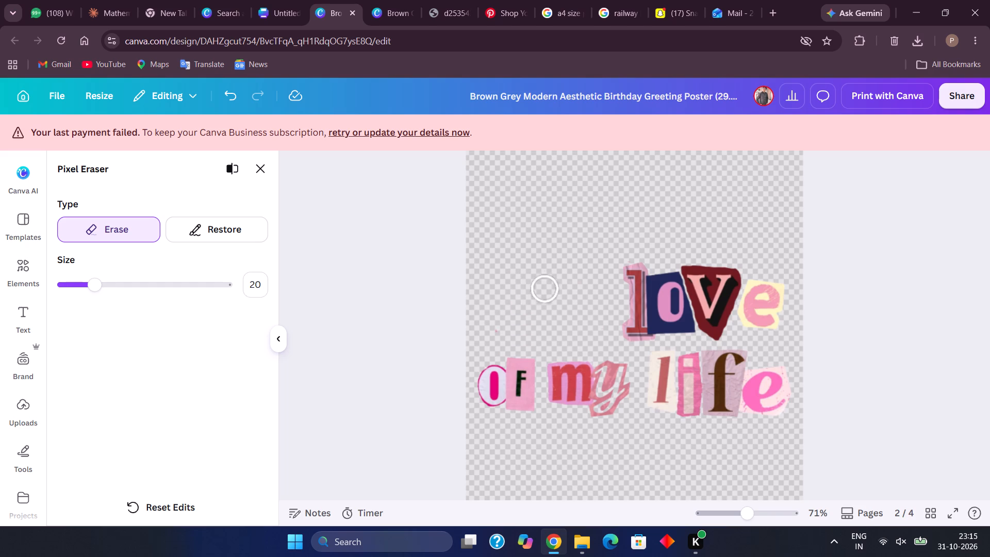
left_click_drag(545, 293, 539, 236)
left_click_drag(539, 236, 560, 278)
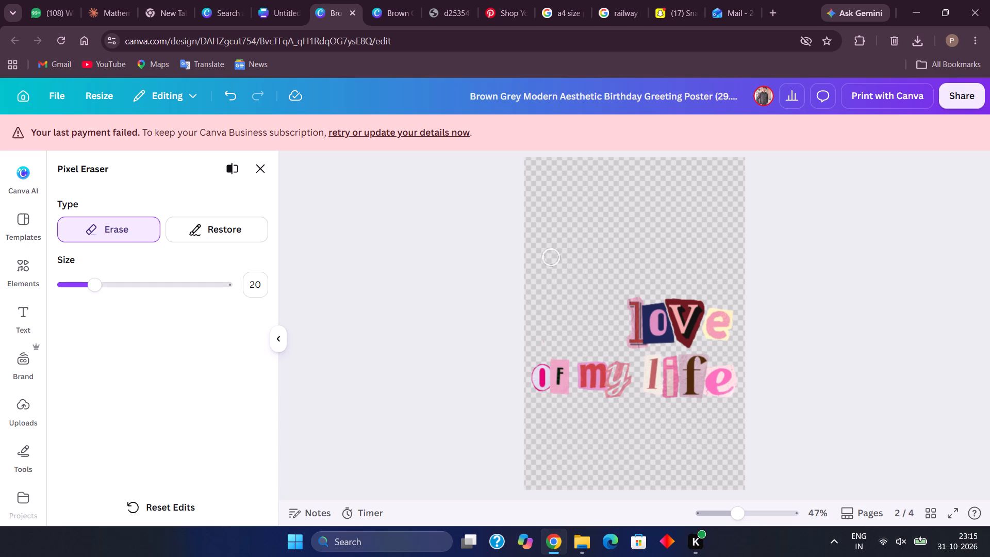
left_click(261, 173)
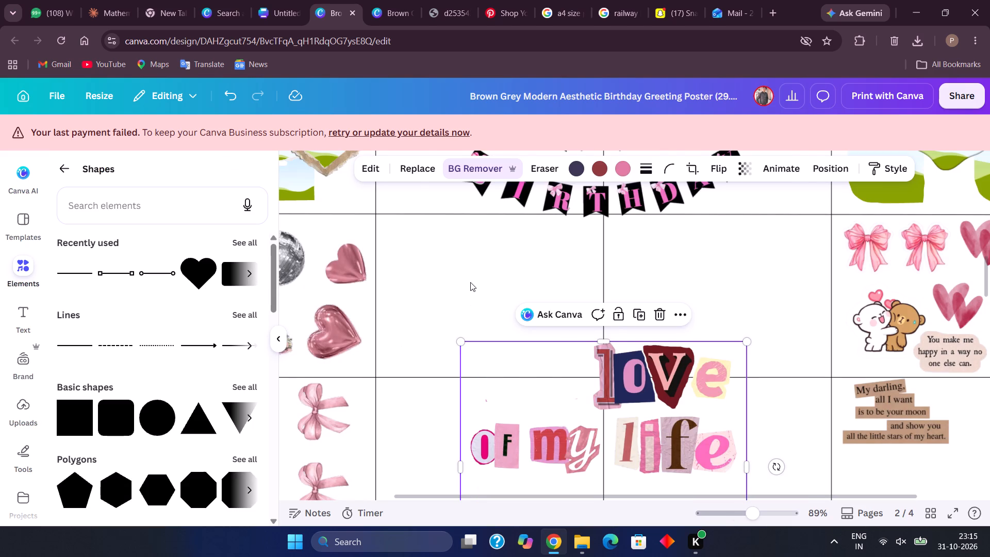
Leave the Shapes category and search the elements library for "to text".
left_click(27, 272)
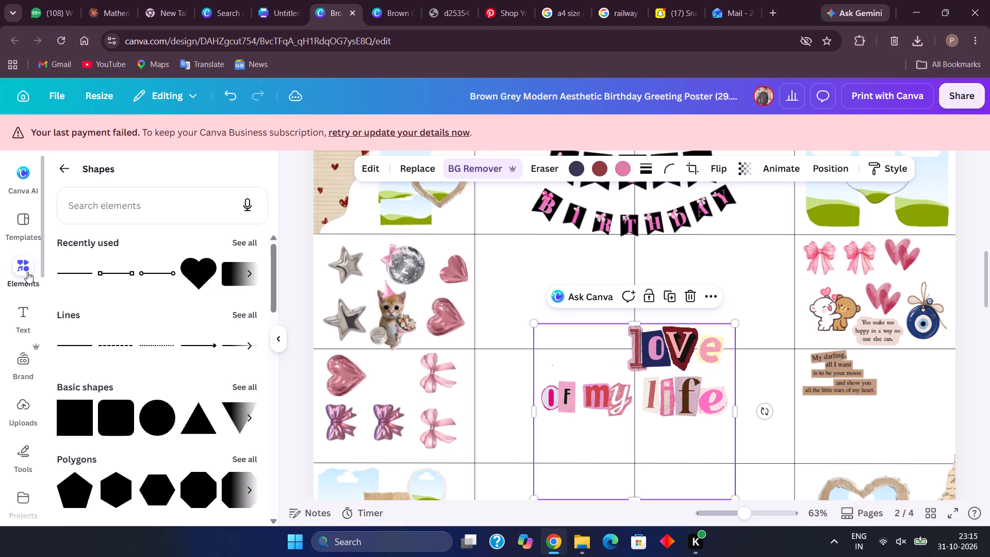
left_click(19, 269)
left_click(71, 173)
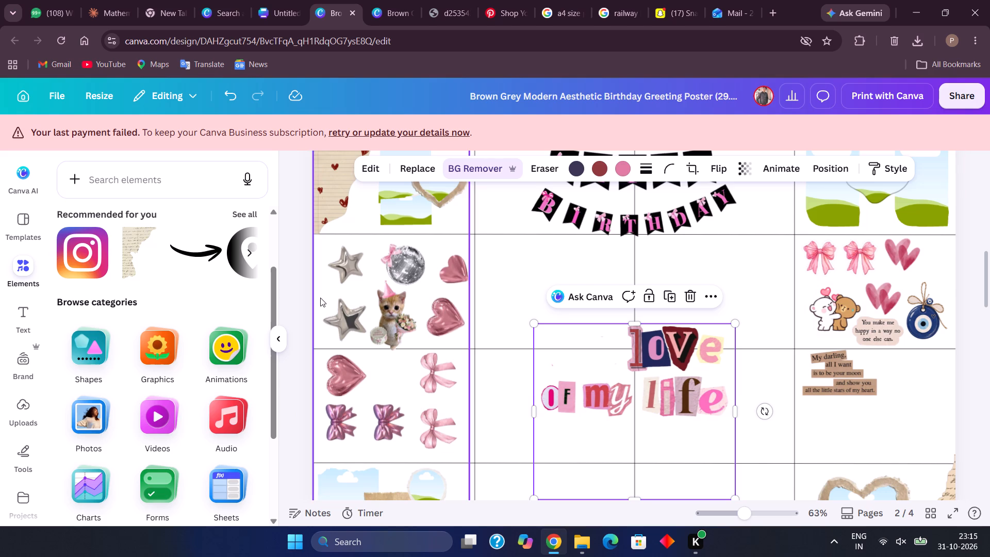
left_click(187, 194)
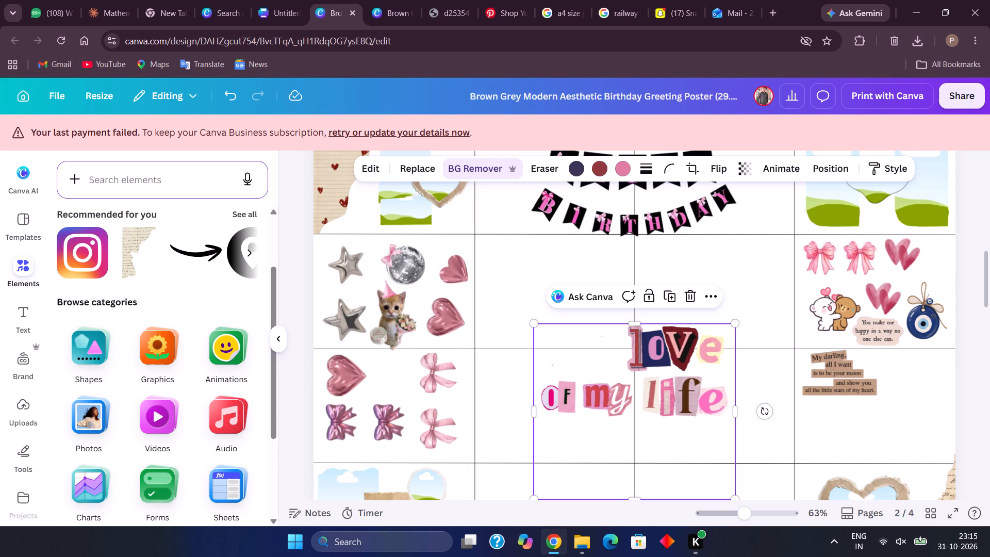
type("to")
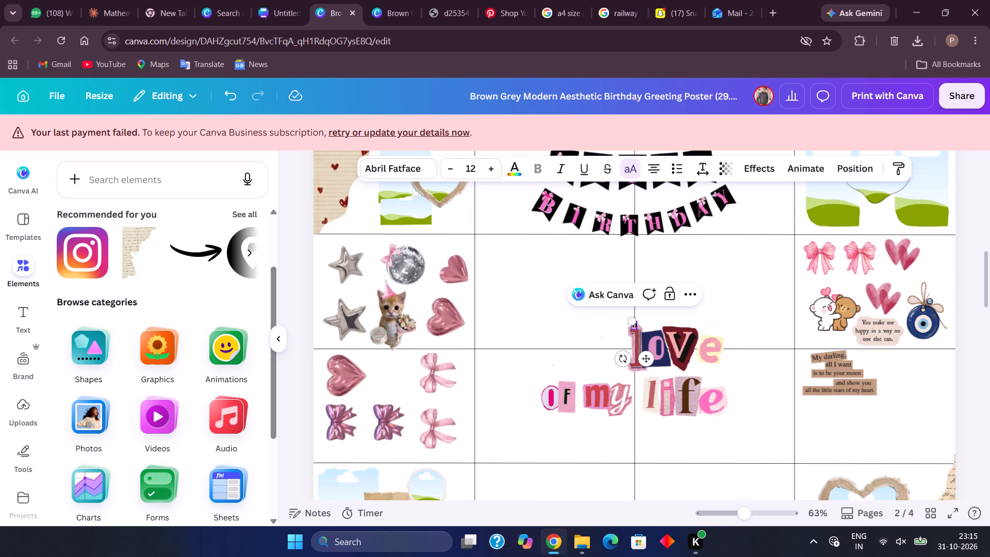
key("BackSpace")
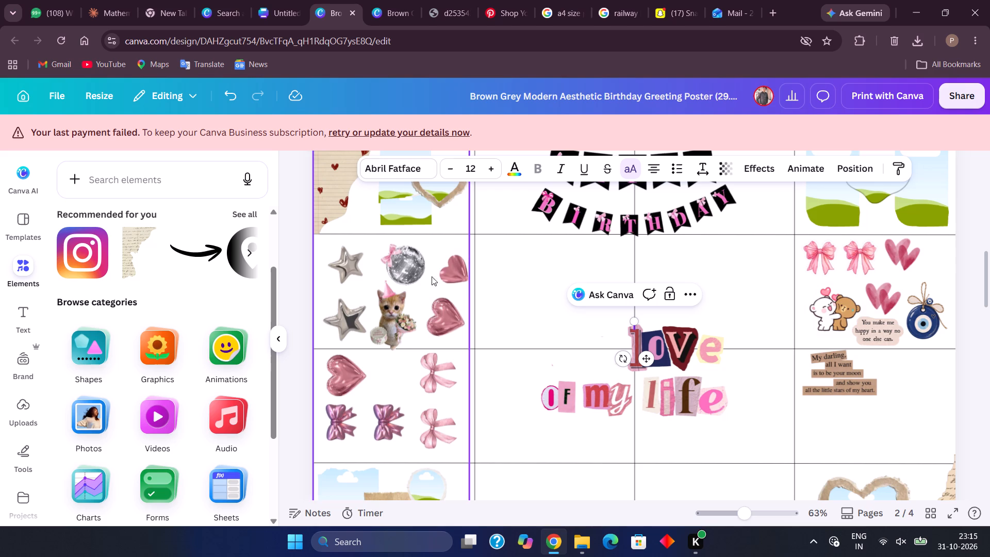
left_click(518, 309)
left_click(180, 180)
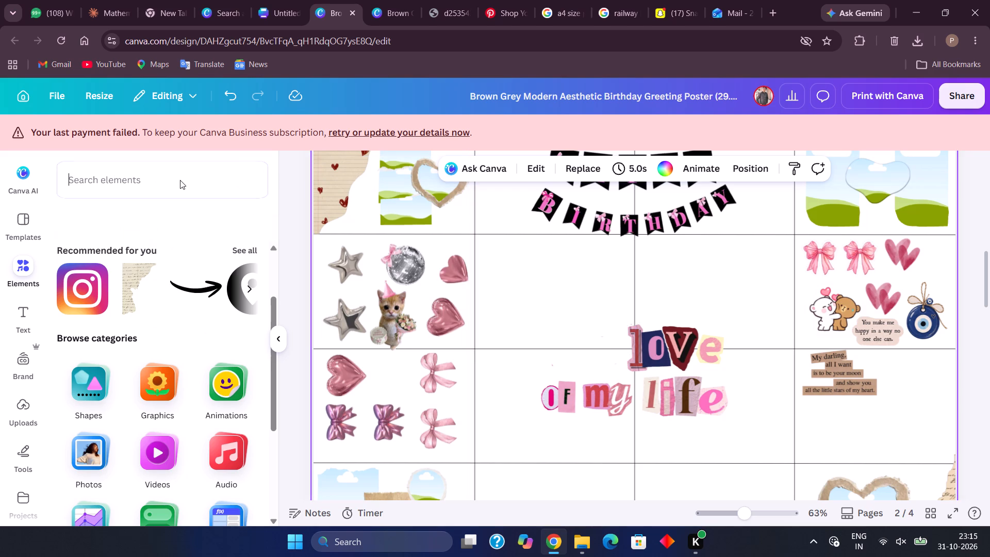
type("to")
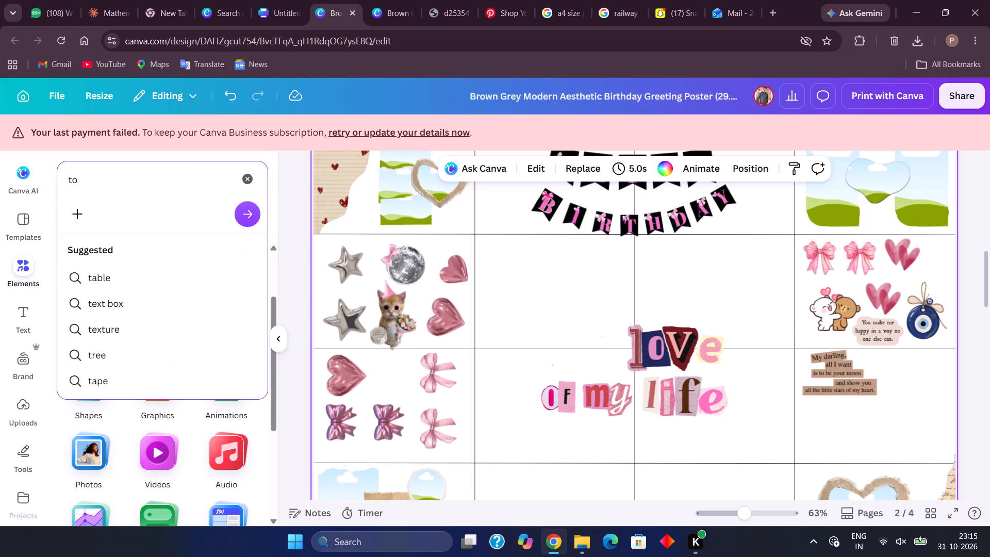
key("space")
type("text")
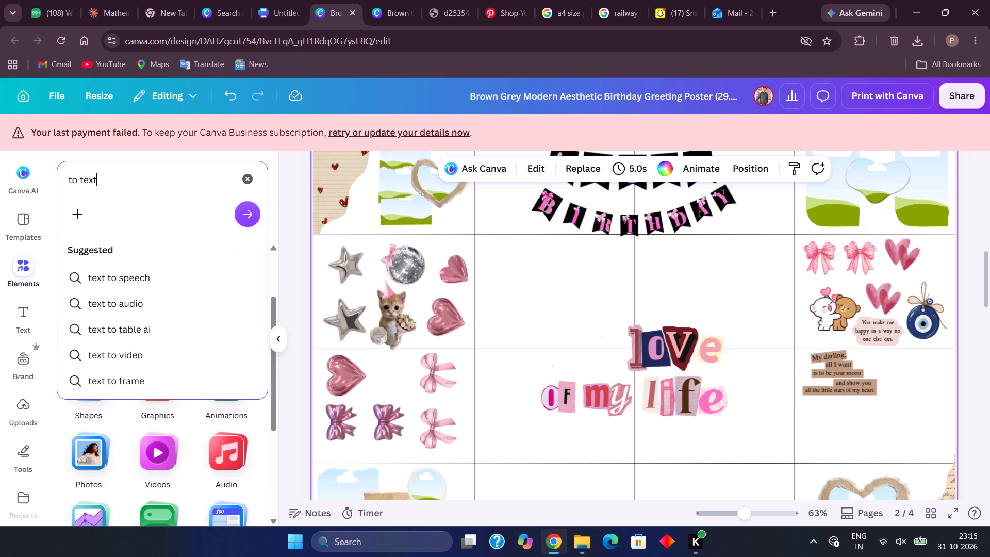
key("Return")
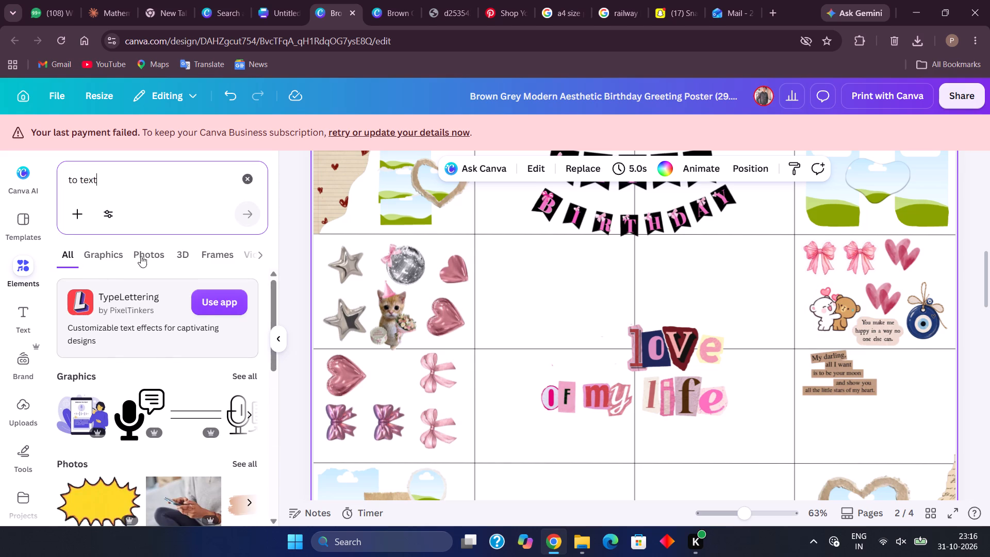
Clear the "to text" query from the elements search.
left_click(146, 201)
key("BackSpace")
key("BackSpace")
key("BackSpace")
key("BackSpace")
left_click_drag(124, 165, 101, 181)
left_click_drag(101, 181, 54, 182)
key("BackSpace")
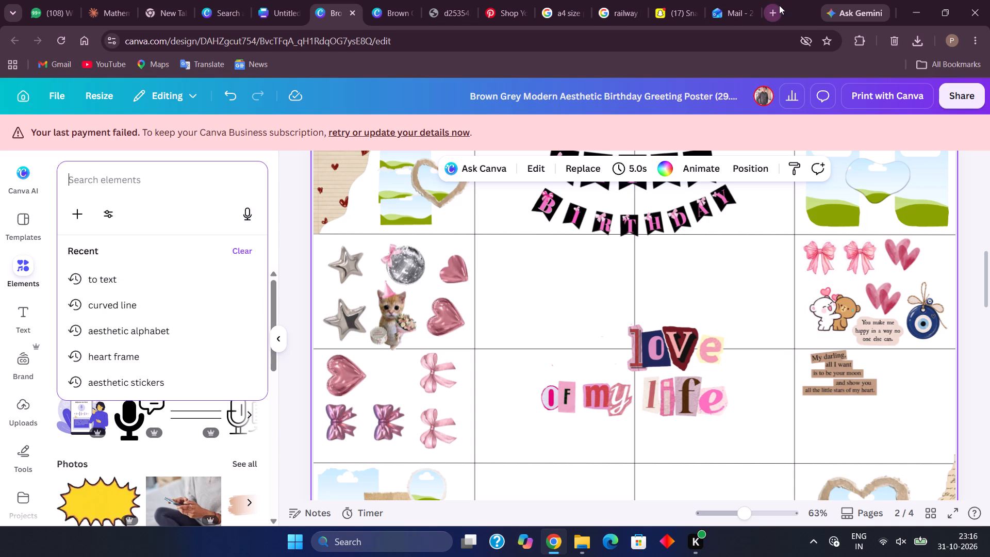
Open a spare browser tab, then capture a screen snip of the "love of my life" cutout lettering on the poster.
left_click(771, 7)
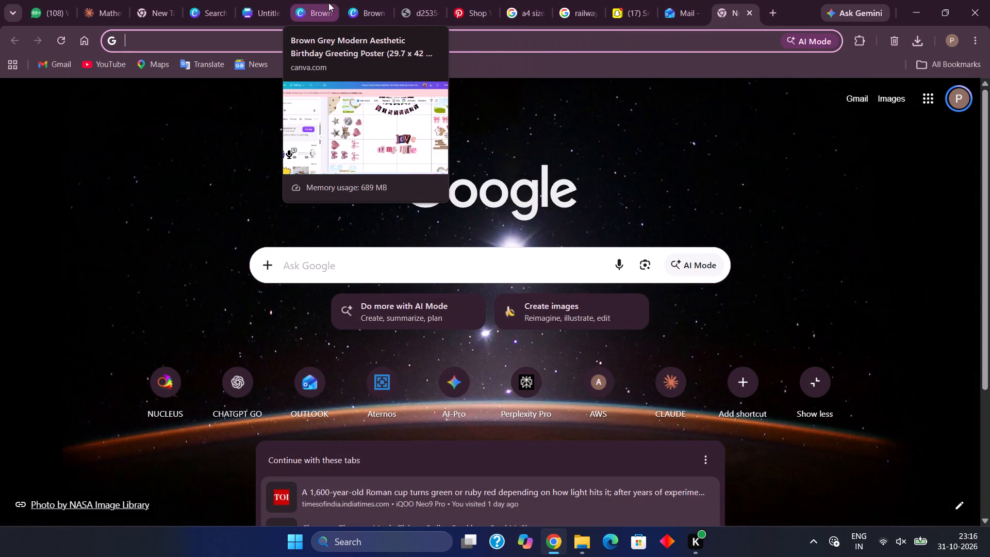
left_click(307, 0)
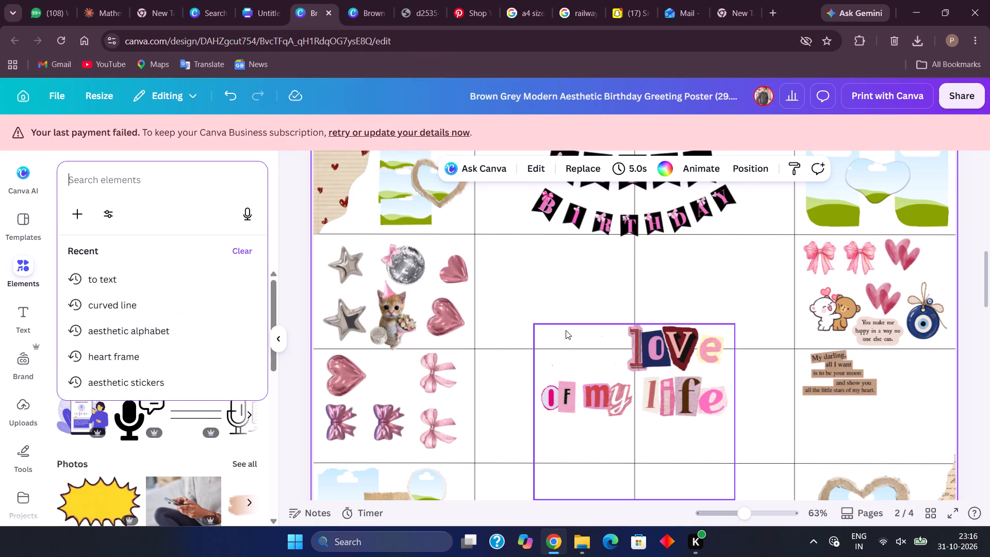
key("Print")
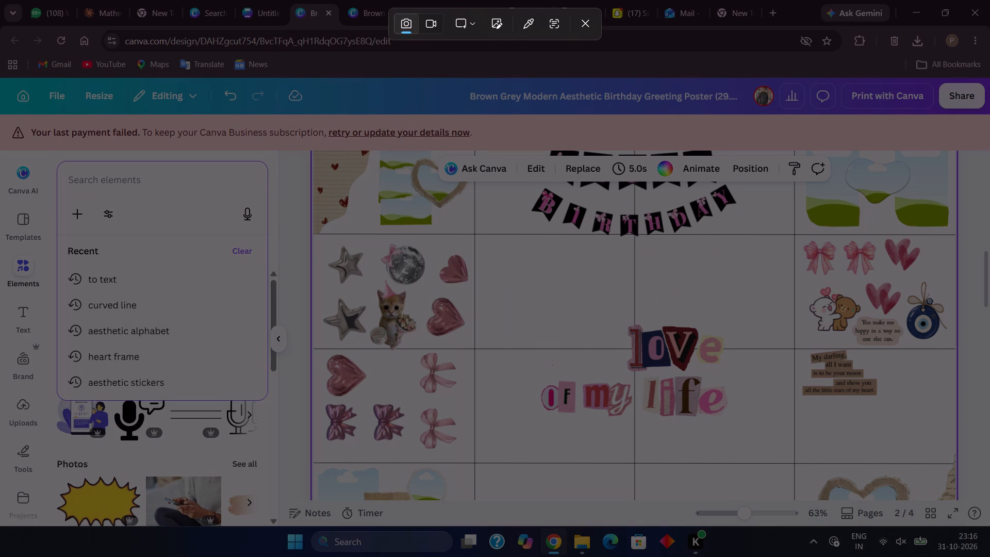
left_click_drag(584, 283, 733, 434)
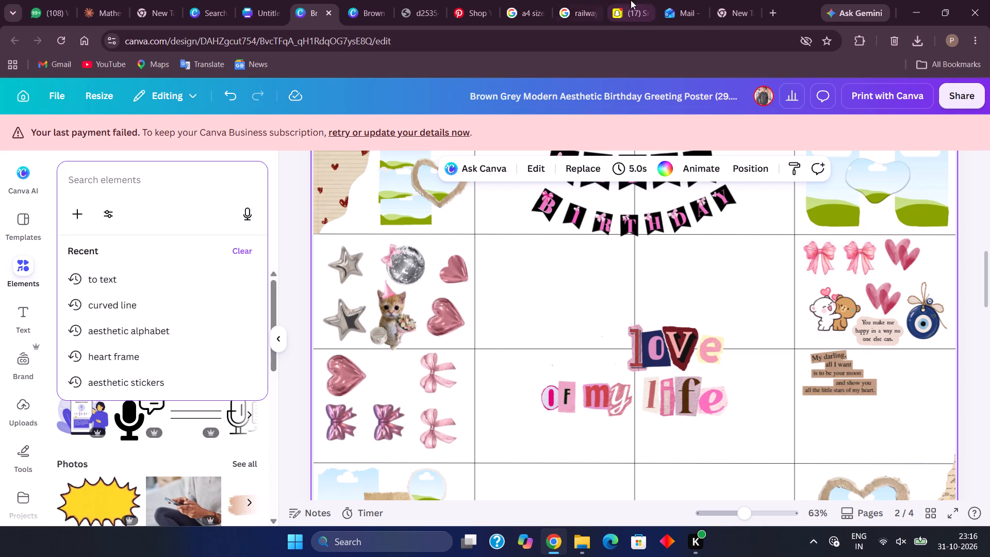
Paste the lettering snip into Google in the new tab and ask "what text it called".
left_click(740, 2)
key("ctrl+v")
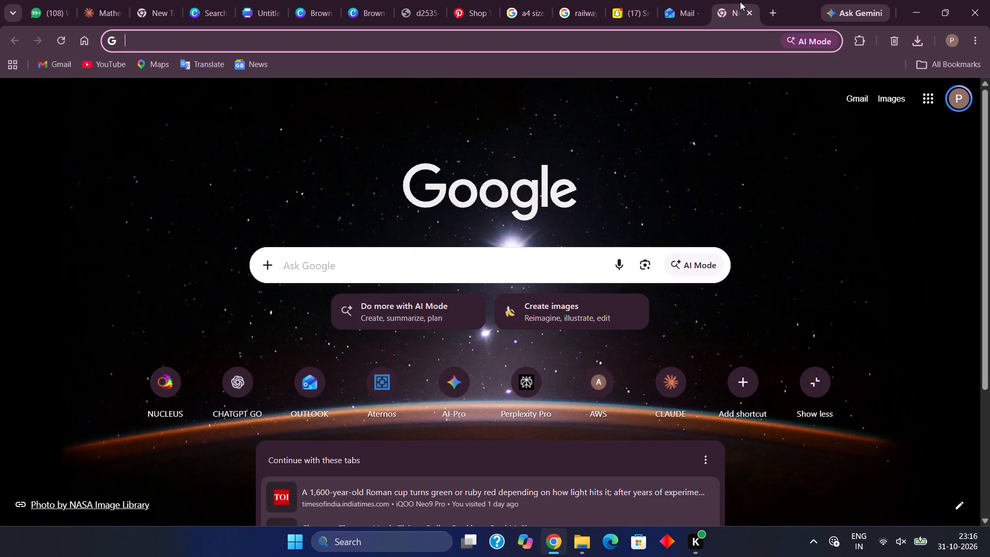
left_click(547, 252)
key("ctrl+v")
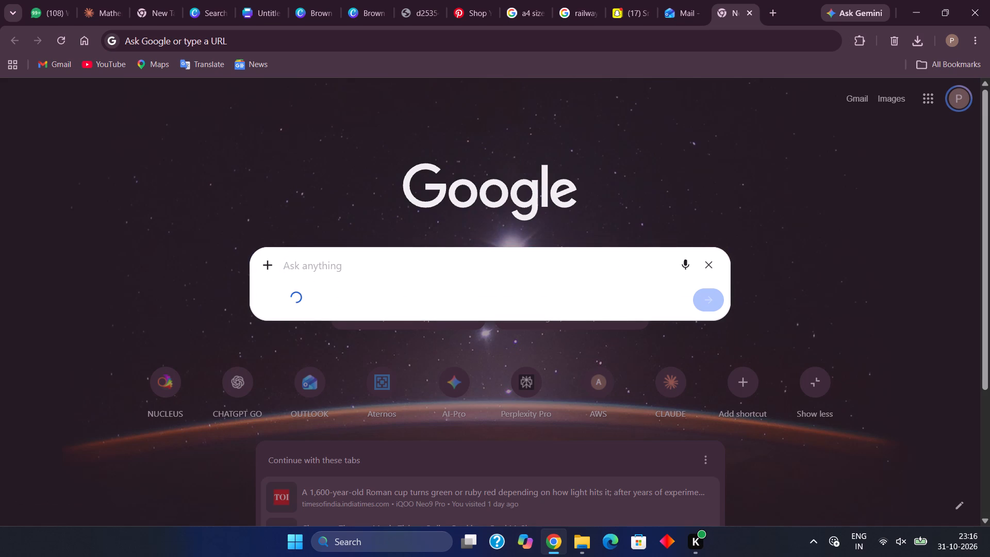
type("what")
key("space")
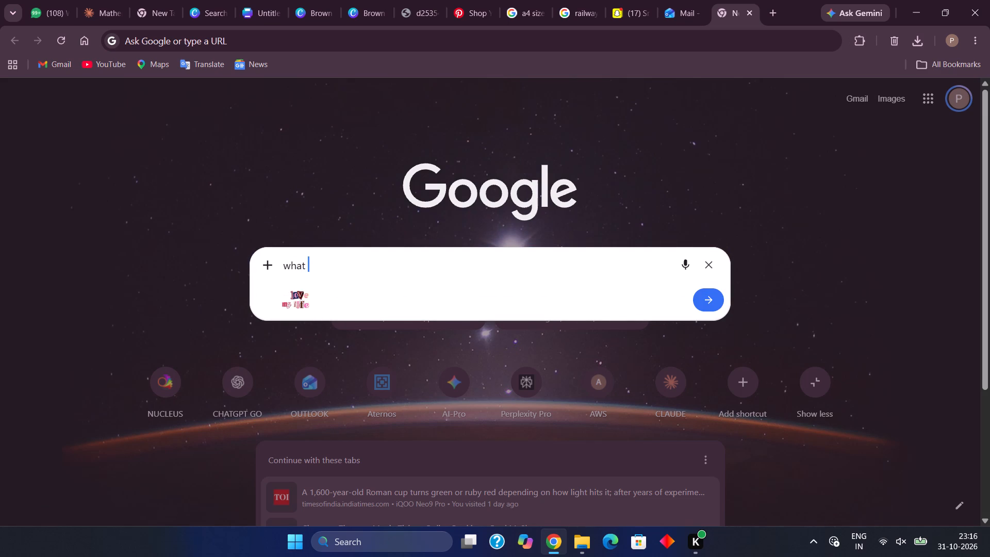
type("text it c")
type("alled")
key("Return")
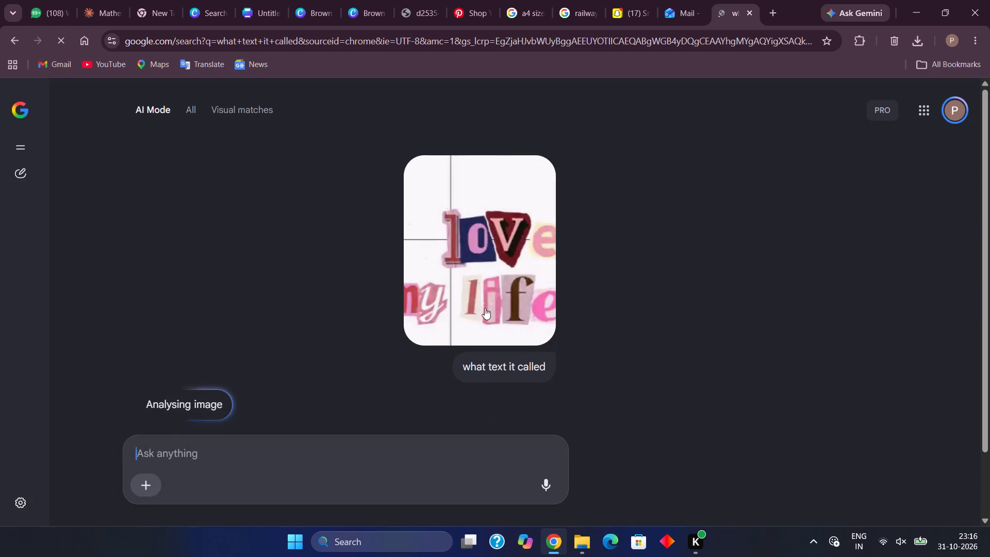
Read the answer about the lettering style and copy the term "Magazine cutout text".
scroll(321, 282, "down", 1)
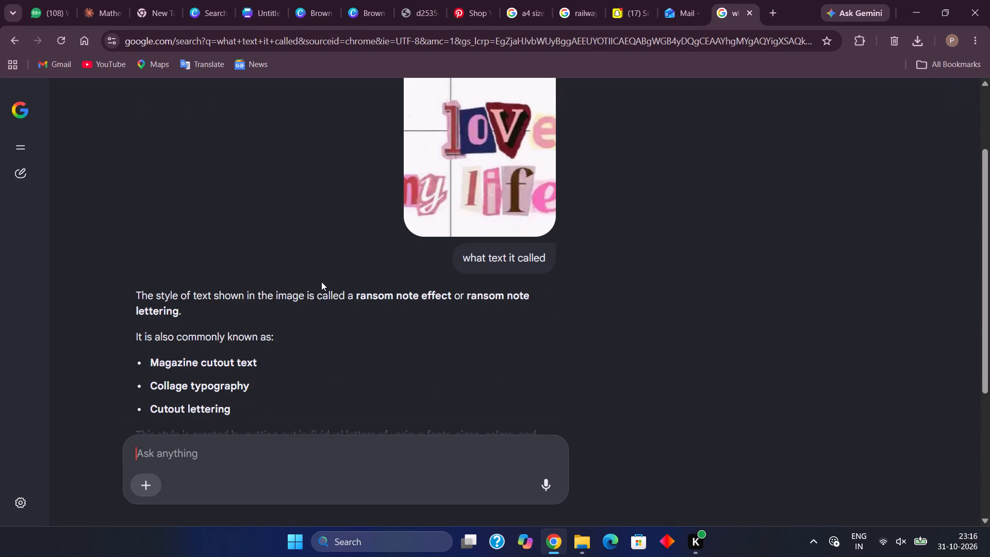
scroll(321, 282, "down", 2)
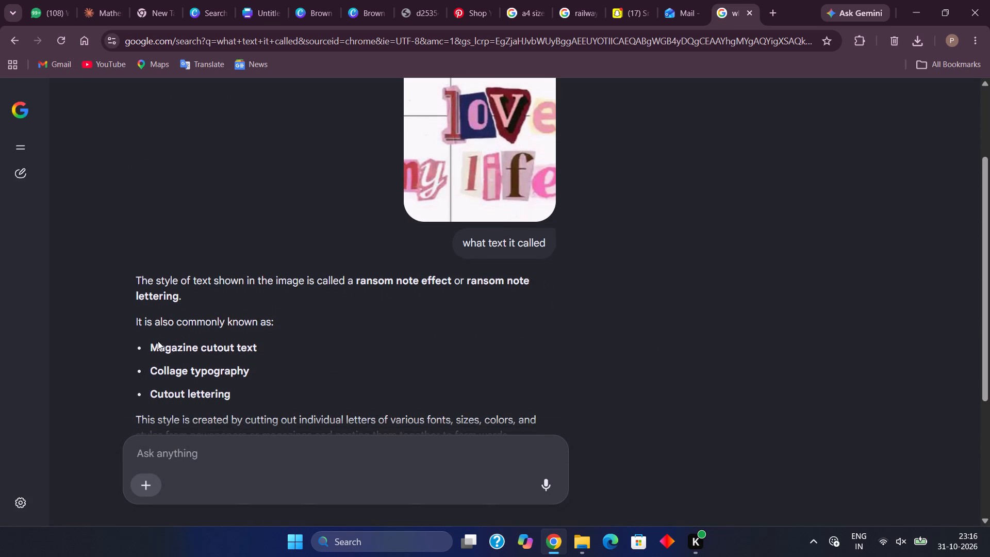
left_click_drag(151, 346, 266, 341)
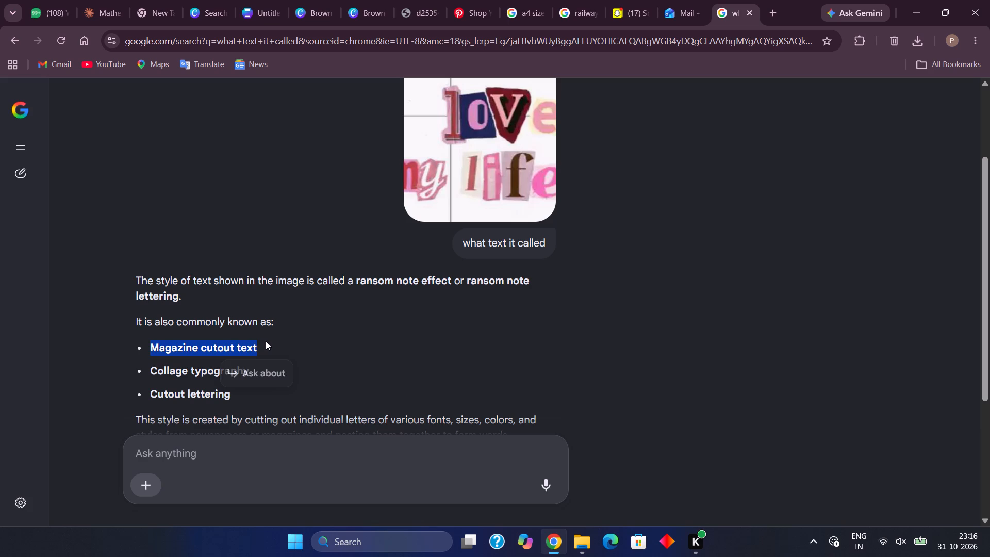
key("ctrl+c")
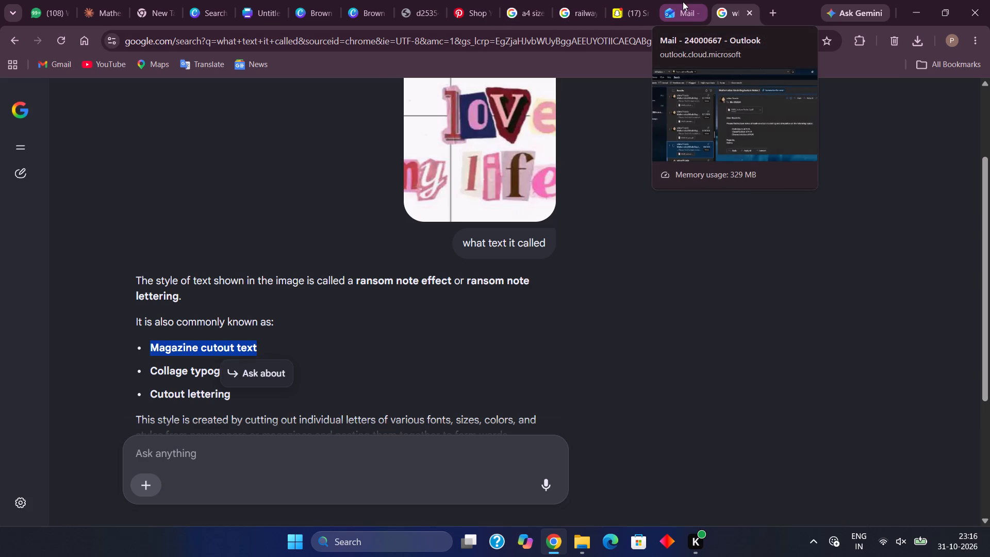
Return to the Canva poster with the quote, search the elements for "Magazine cutout text" and show all graphics results.
left_click(366, 0)
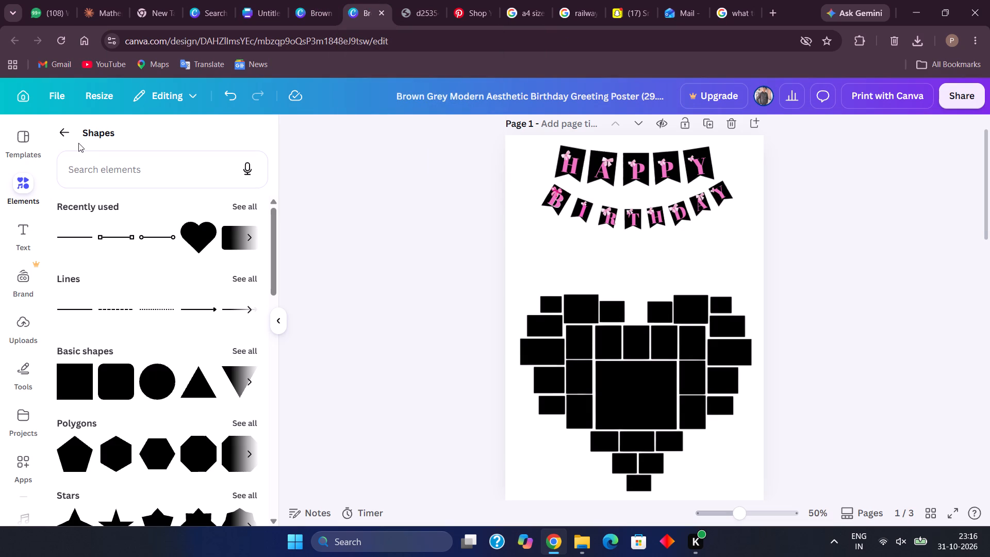
left_click(316, 4)
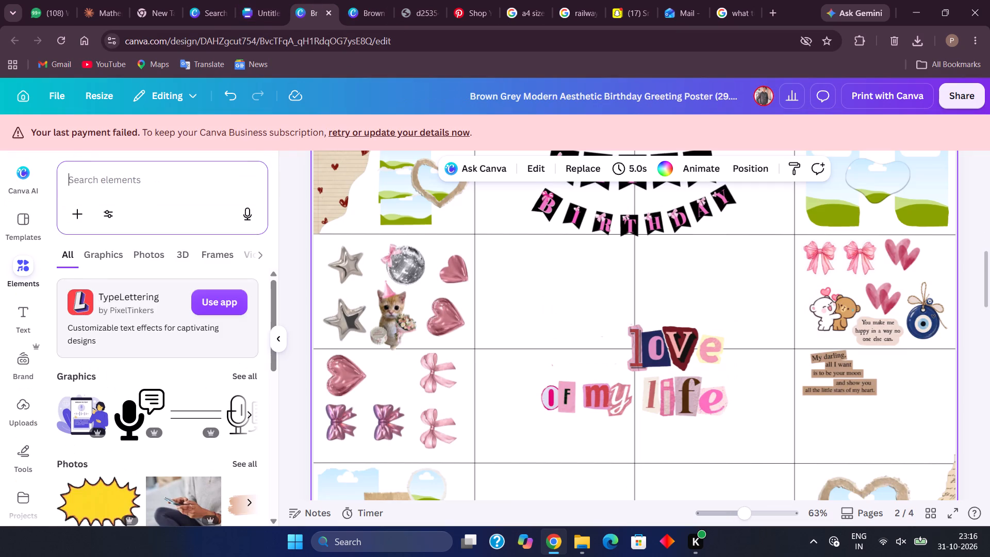
key("ctrl+v")
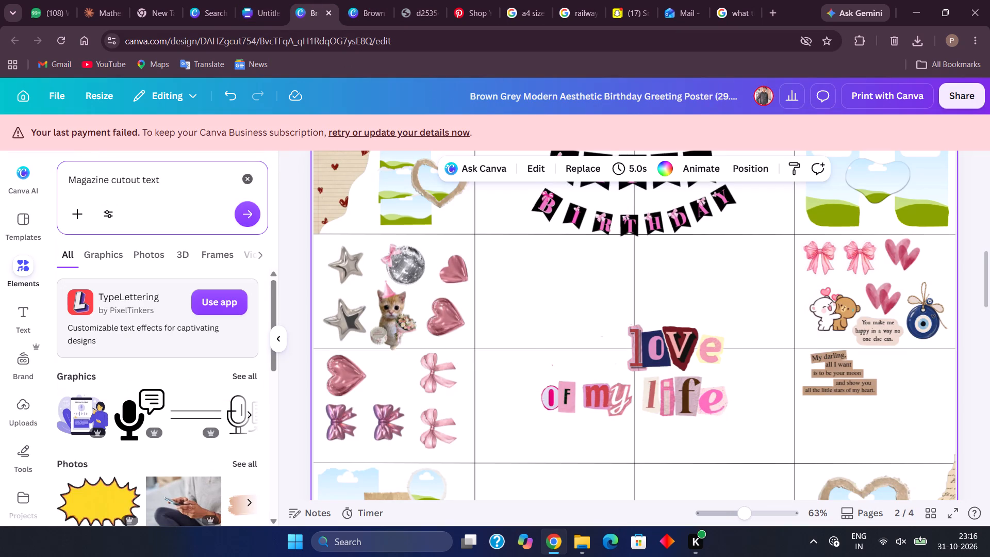
left_click(243, 208)
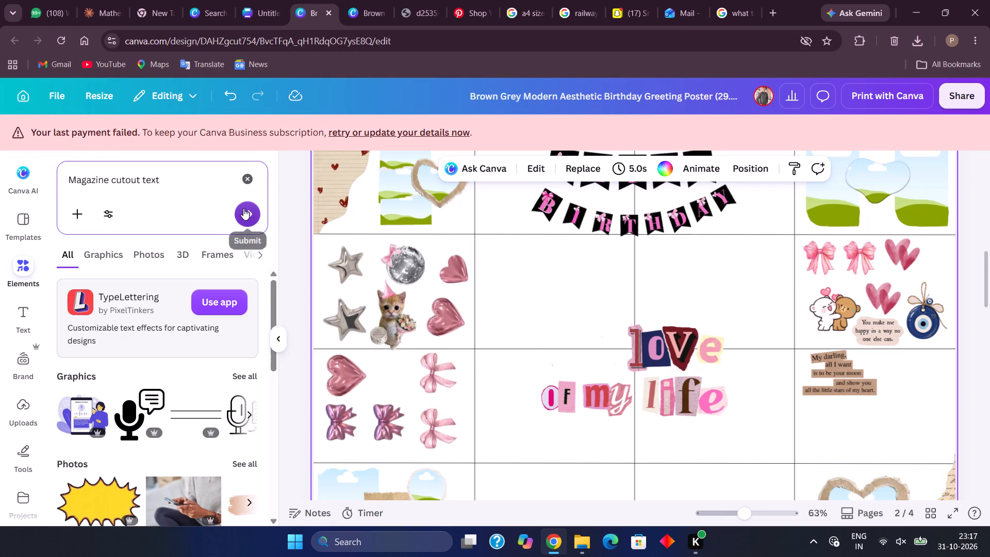
scroll(203, 330, "down", 1)
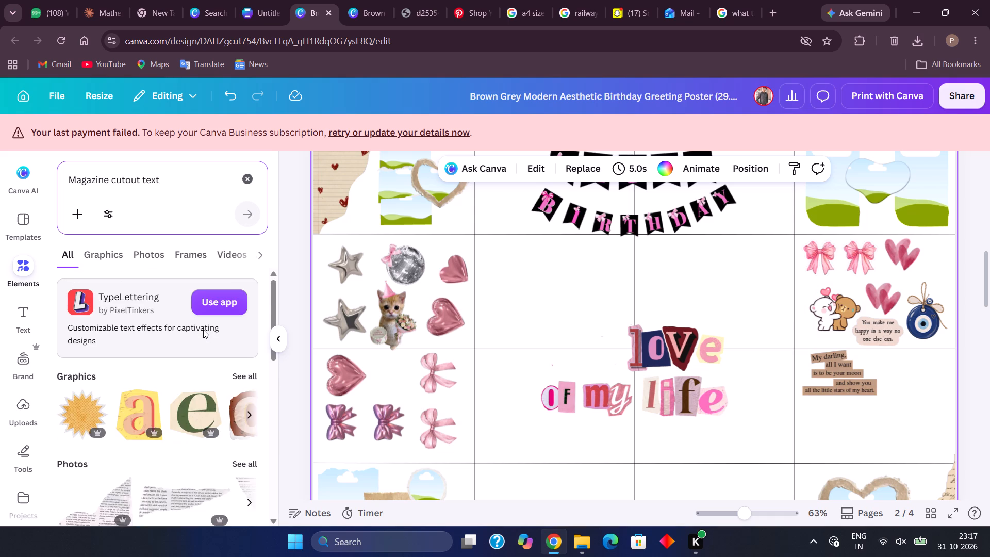
scroll(203, 330, "down", 1)
left_click(252, 292)
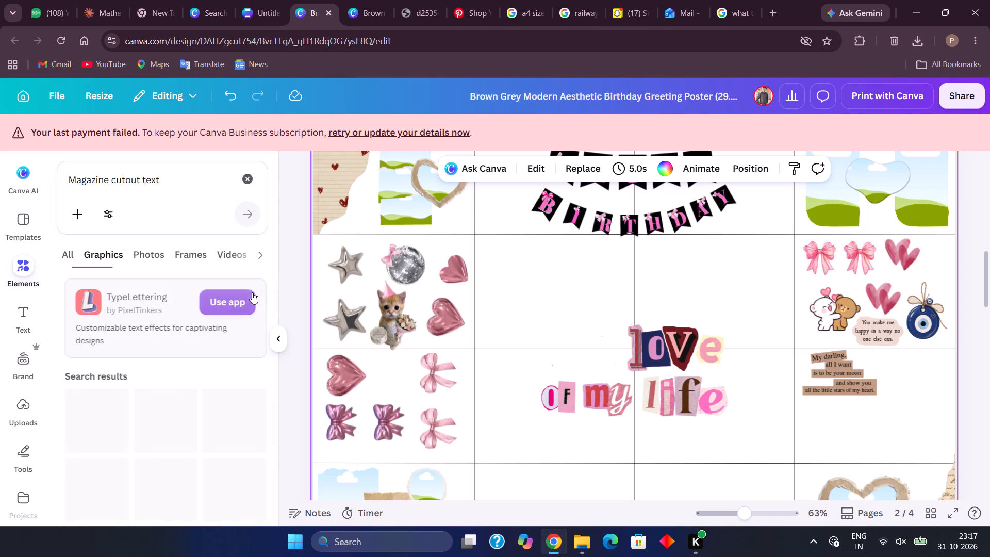
Add the red-on-pink "t" cutout letter to page 2, shrunk to about the quote's letter height and placed before "love".
scroll(220, 346, "down", 2)
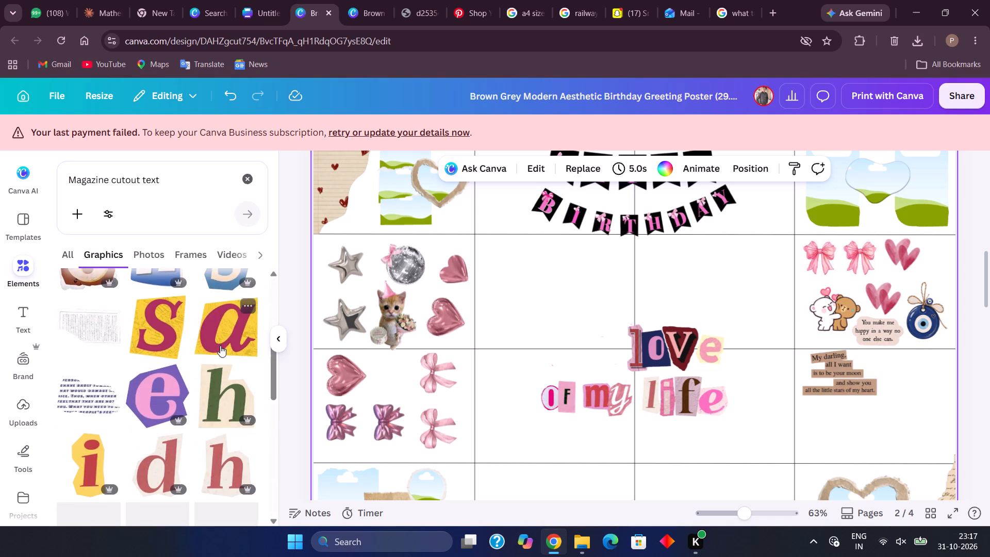
scroll(220, 346, "down", 3)
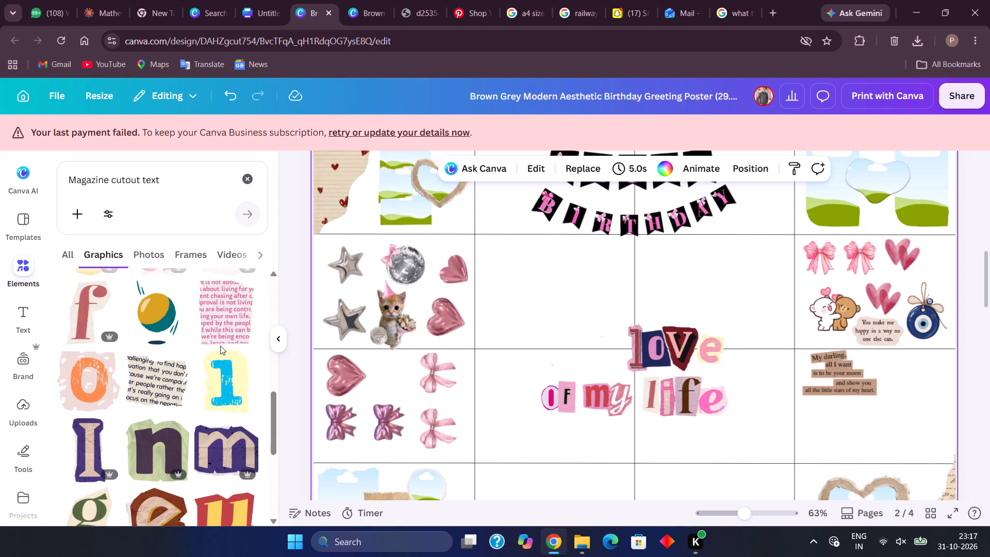
scroll(220, 346, "down", 3)
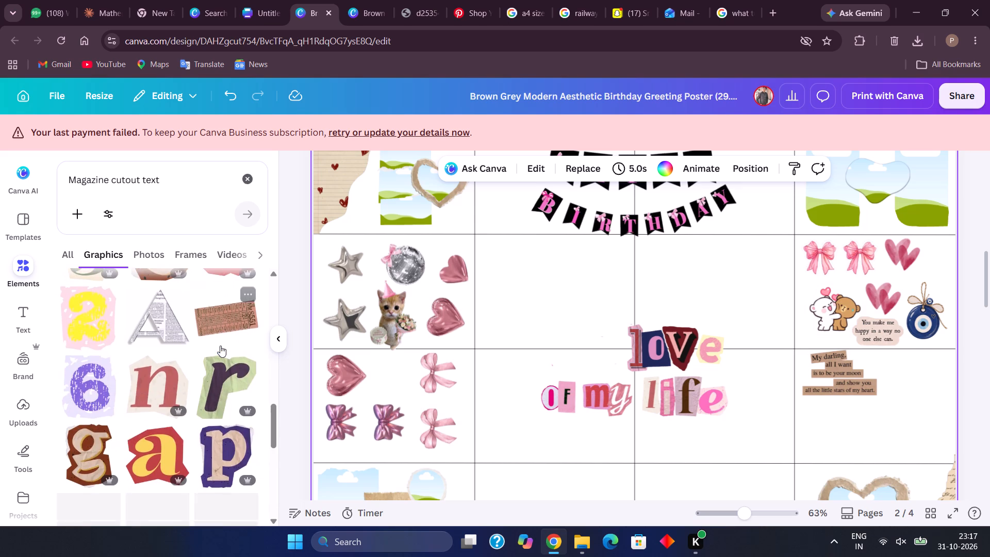
scroll(220, 346, "down", 2)
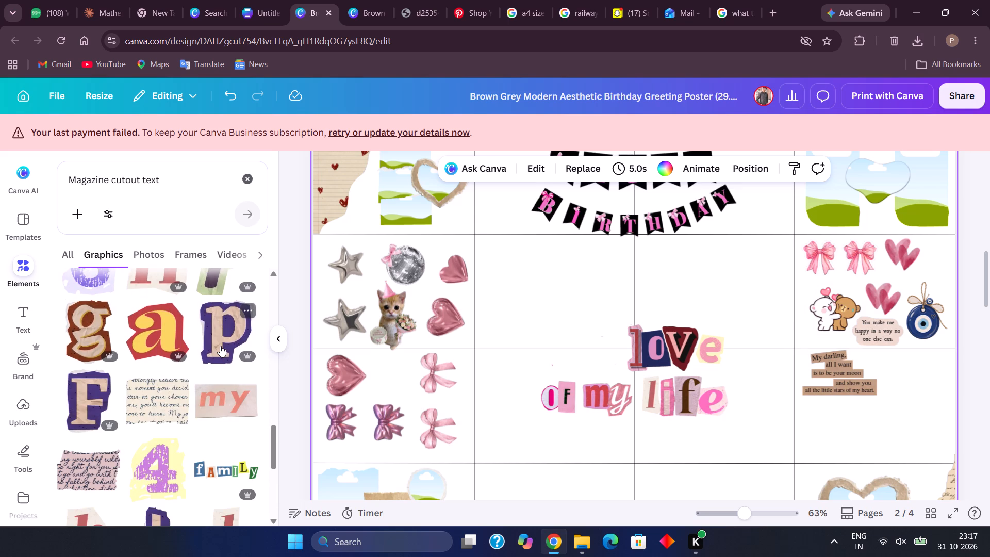
scroll(220, 346, "down", 4)
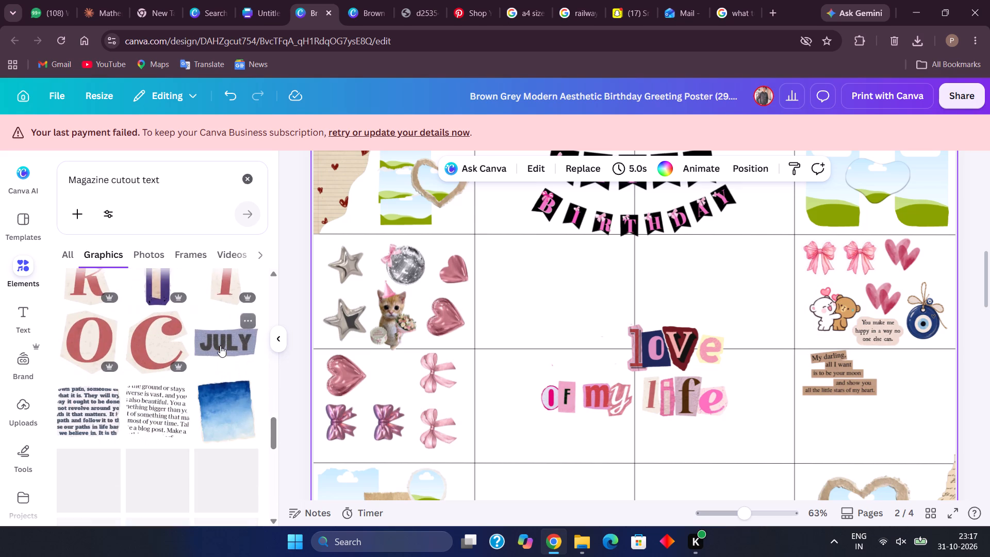
scroll(220, 346, "down", 1)
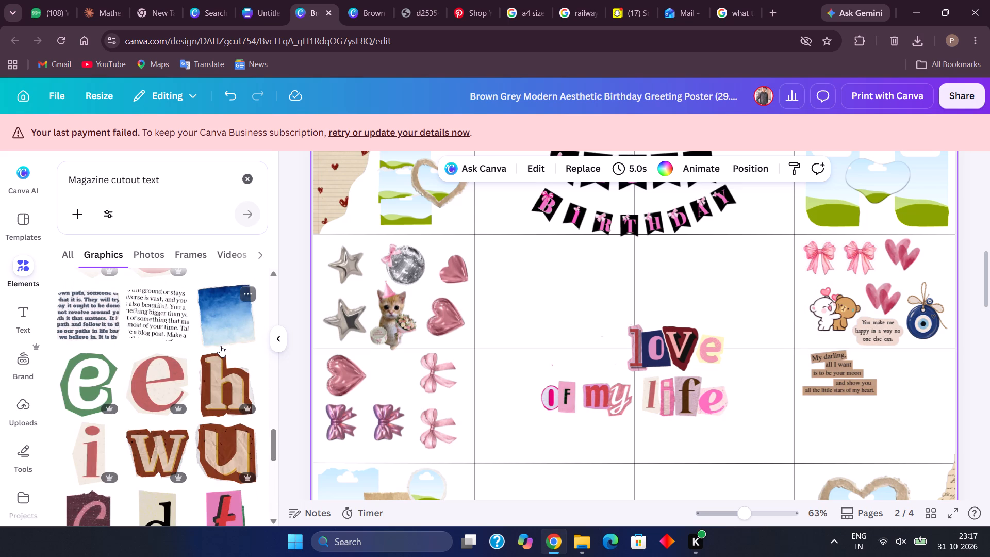
scroll(220, 346, "down", 1)
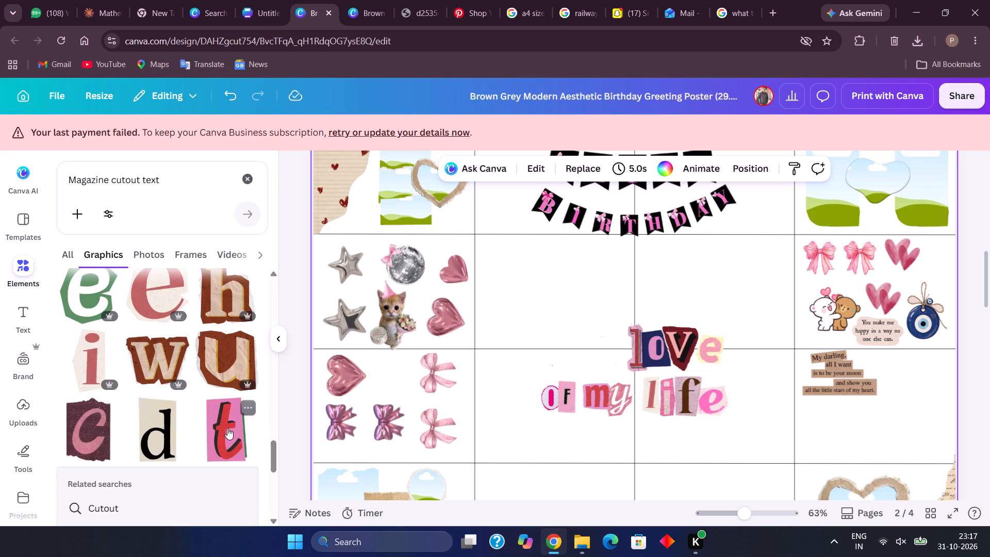
left_click(227, 428)
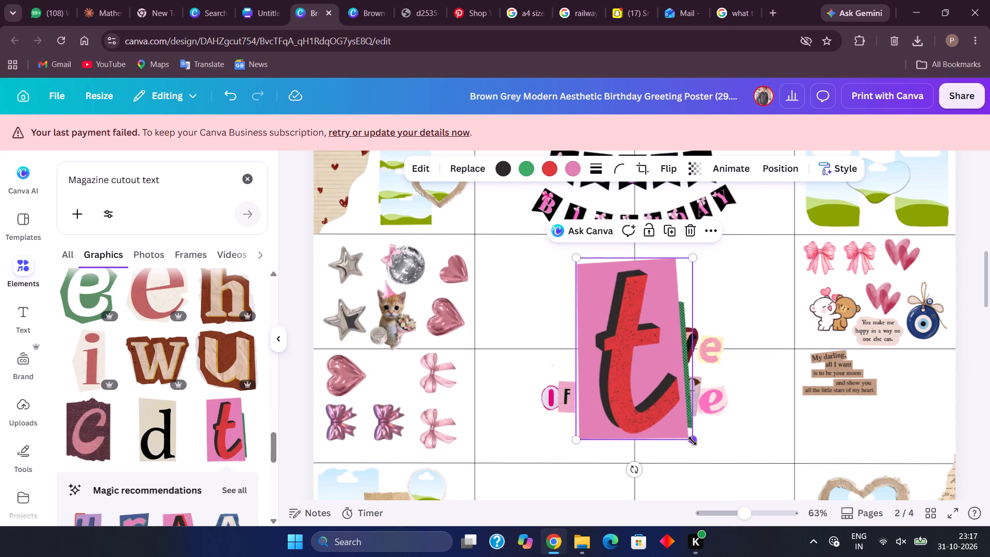
left_click_drag(694, 441, 605, 316)
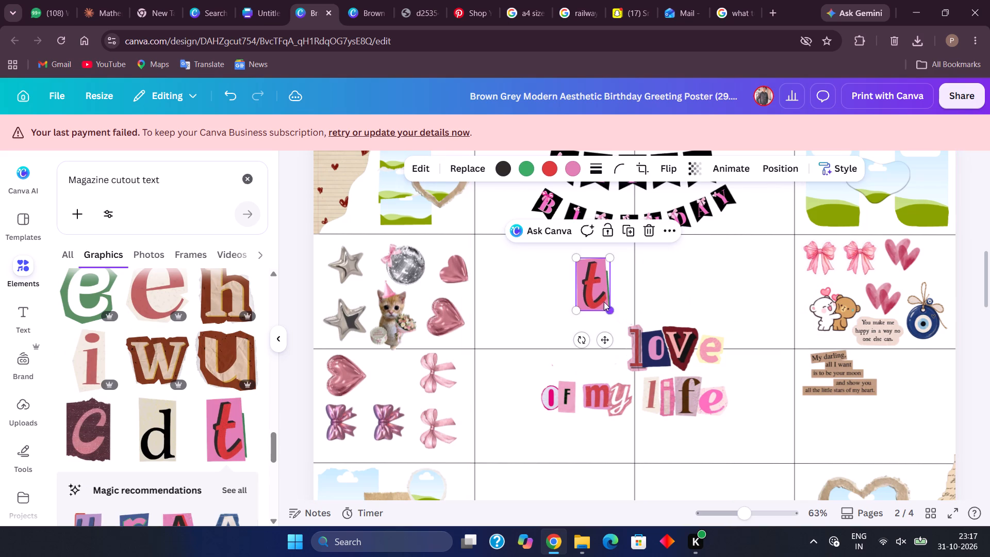
left_click_drag(598, 292, 578, 352)
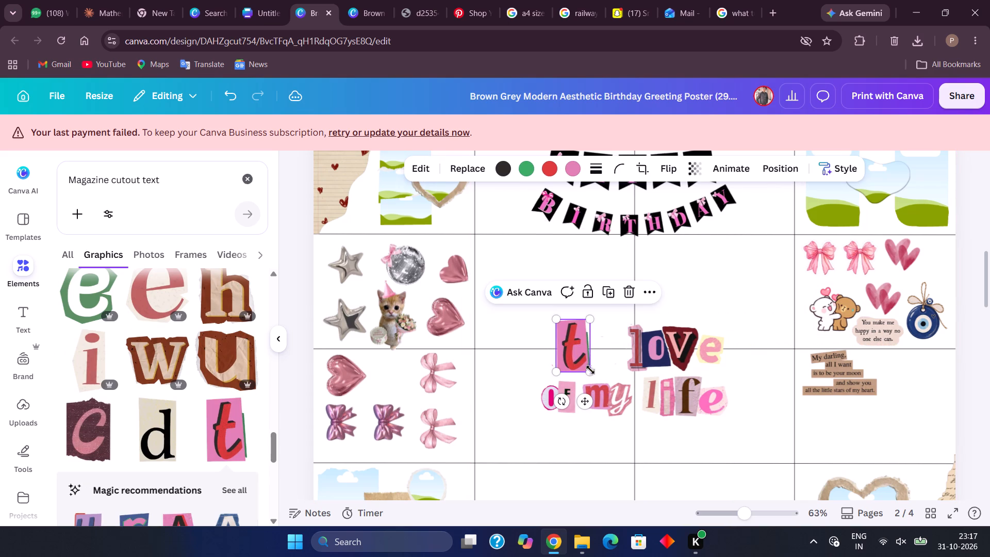
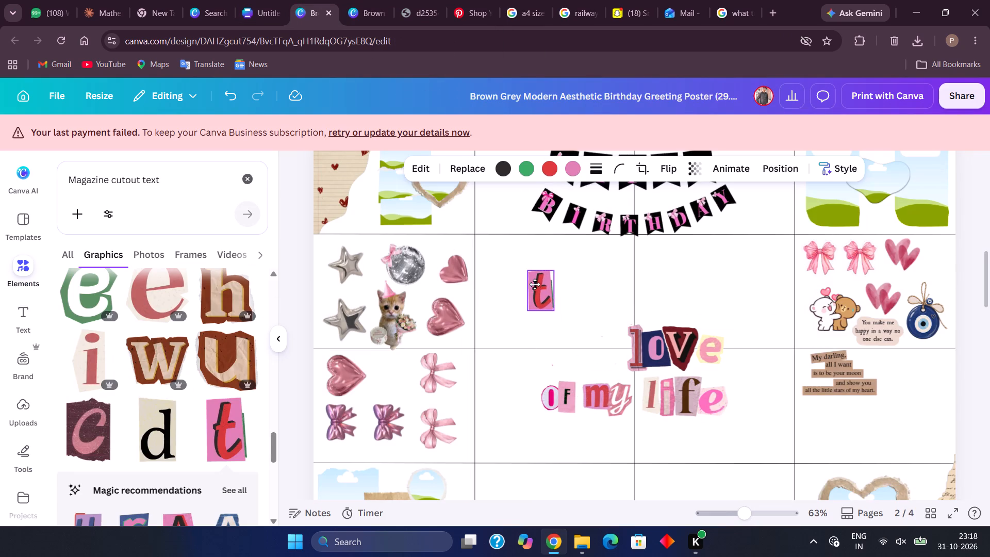
Undo the separate pink letter t and the preceding edits, back to the cutout graphic that includes the word "the".
left_click_drag(535, 284, 520, 262)
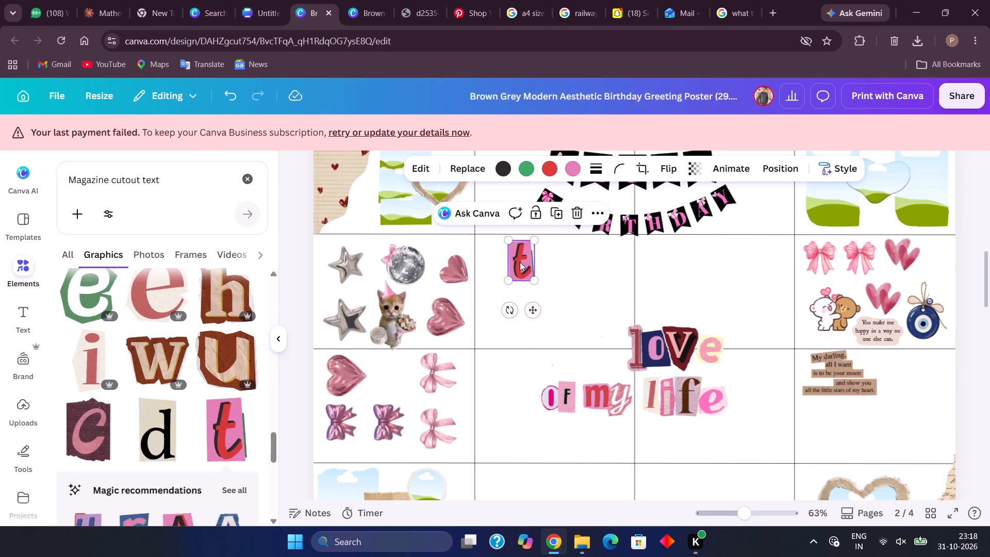
key("ctrl+z")
key("ctrl+z")
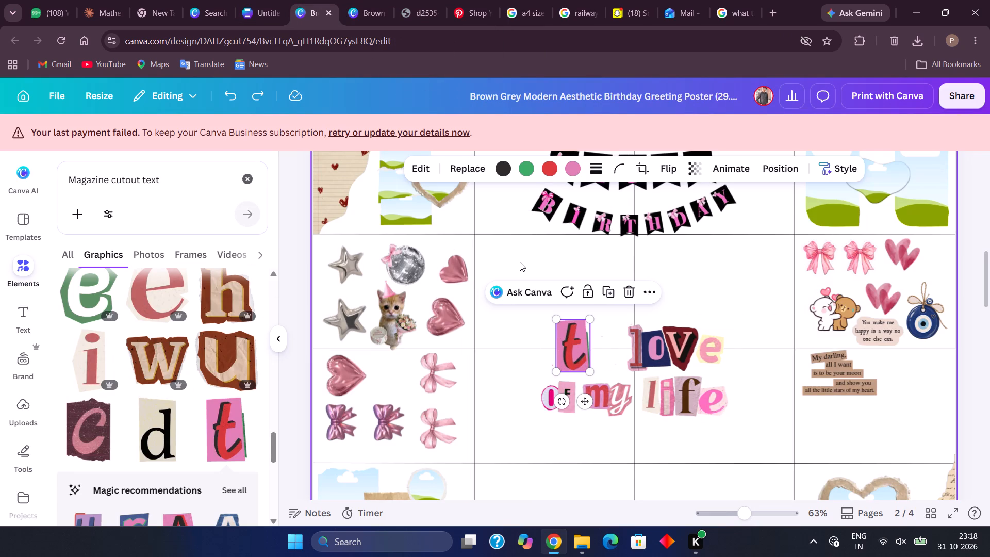
key("ctrl+z")
key("ctrl+z")
key("ctrl+z")
key("ctrl+z")
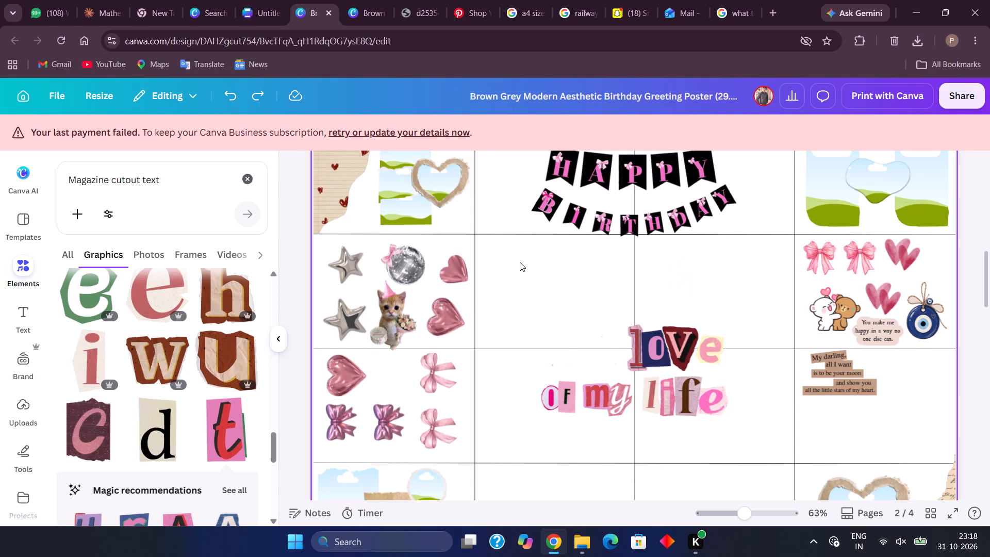
key("ctrl+z")
key("ctrl+z")
key("ctrl+z")
key("ctrl+z")
key("ctrl+z")
key("ctrl+z")
key("ctrl+z")
key("ctrl+z")
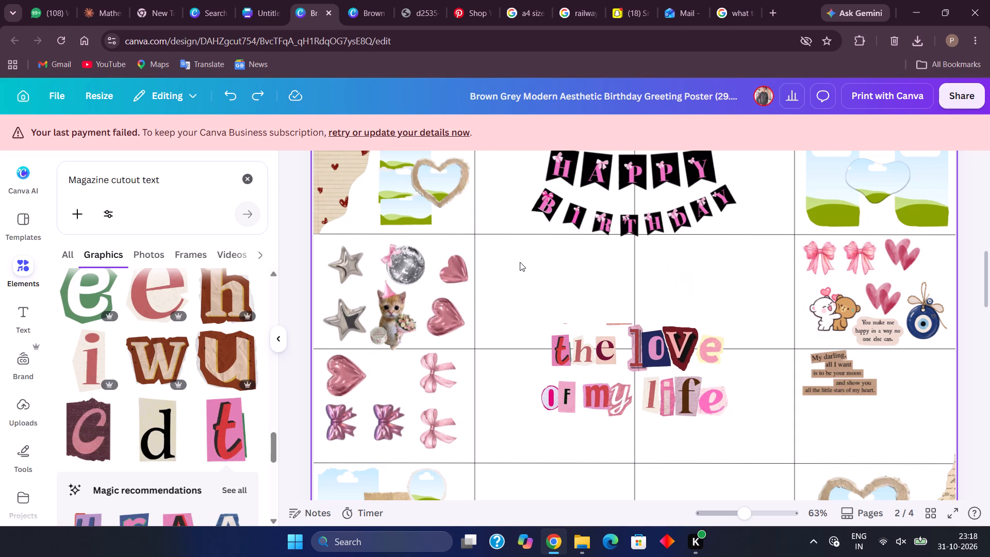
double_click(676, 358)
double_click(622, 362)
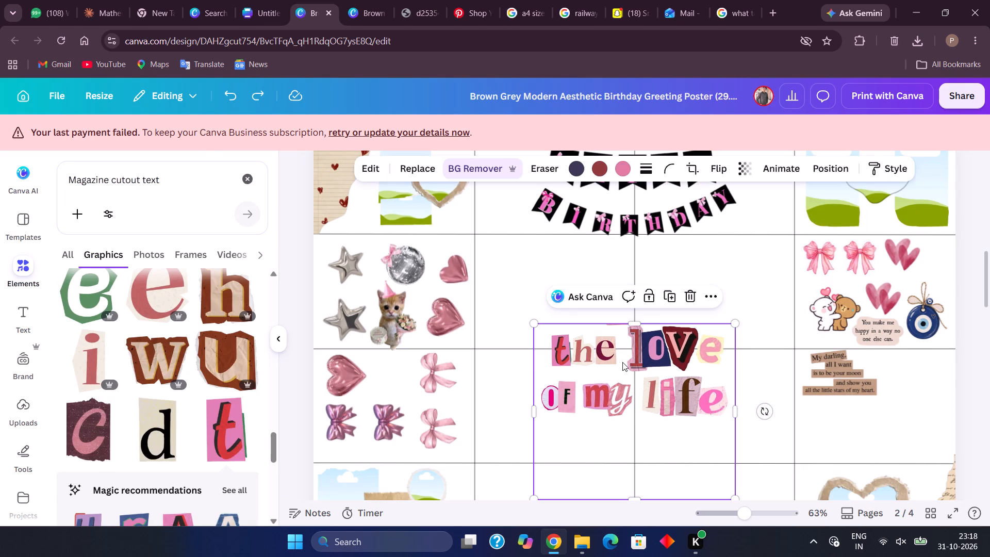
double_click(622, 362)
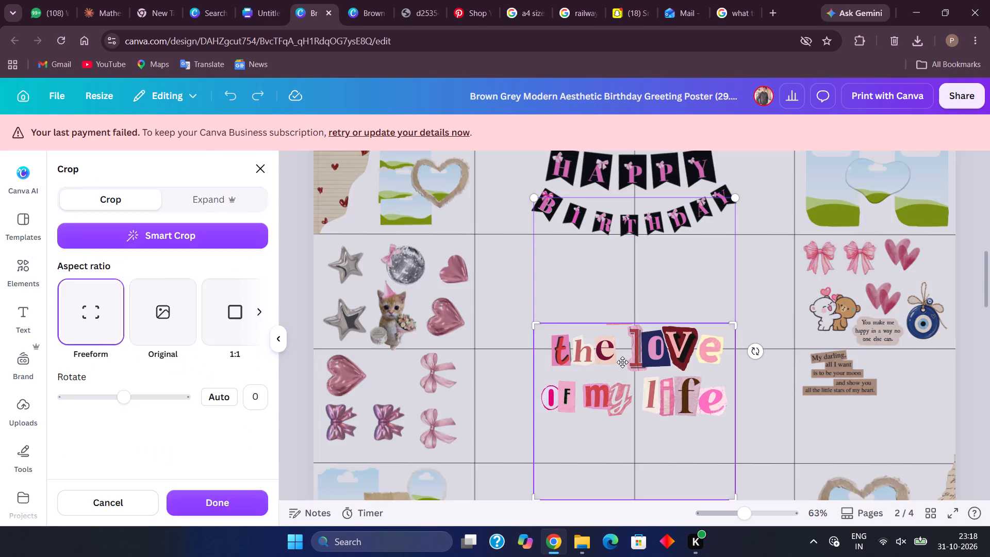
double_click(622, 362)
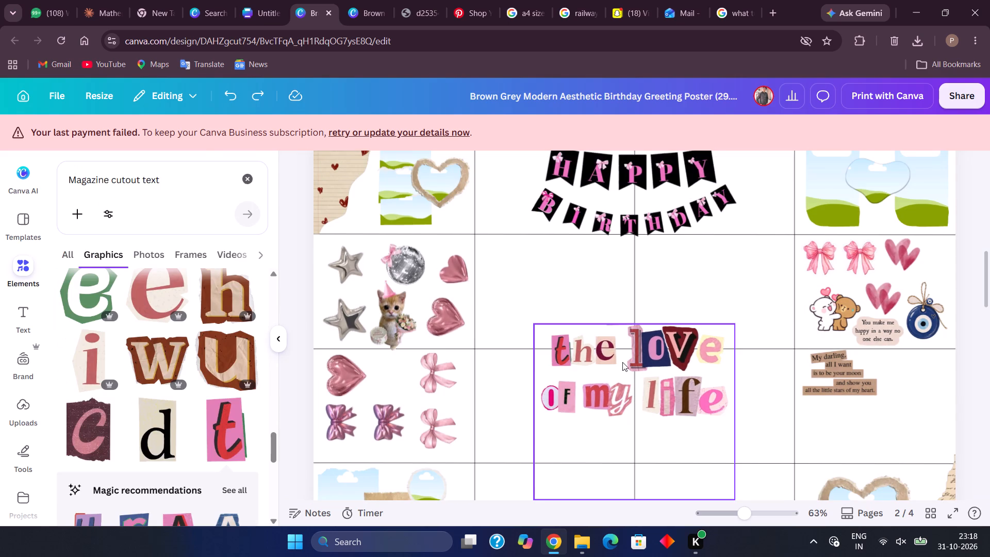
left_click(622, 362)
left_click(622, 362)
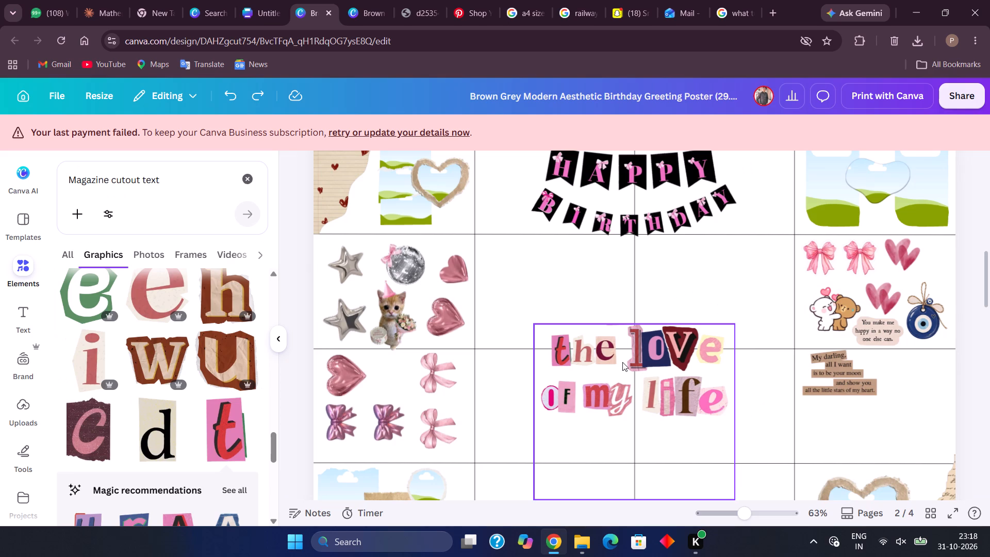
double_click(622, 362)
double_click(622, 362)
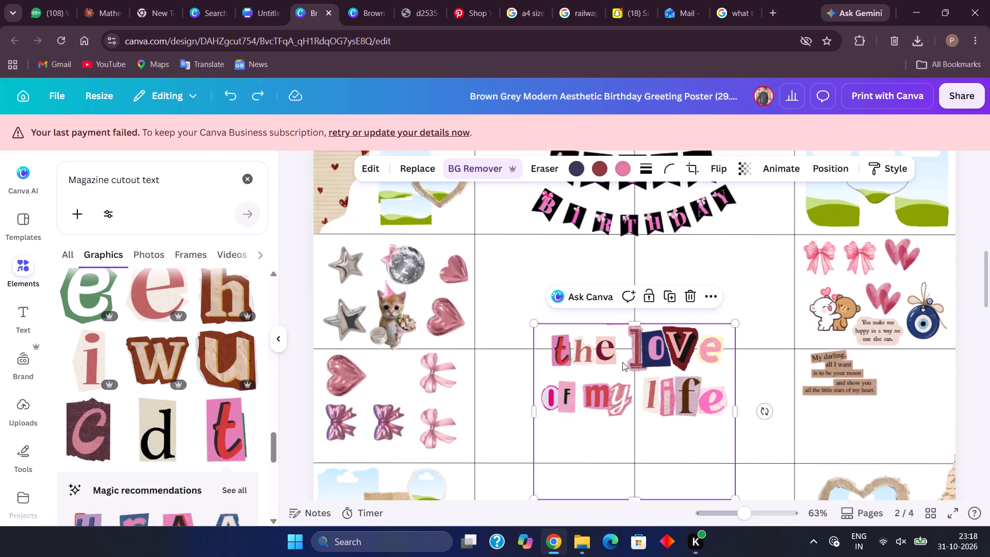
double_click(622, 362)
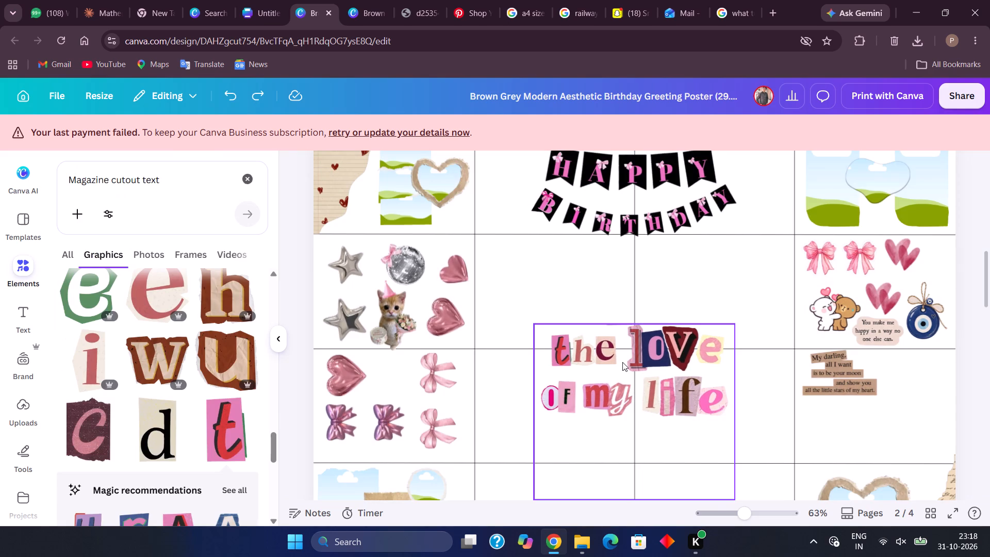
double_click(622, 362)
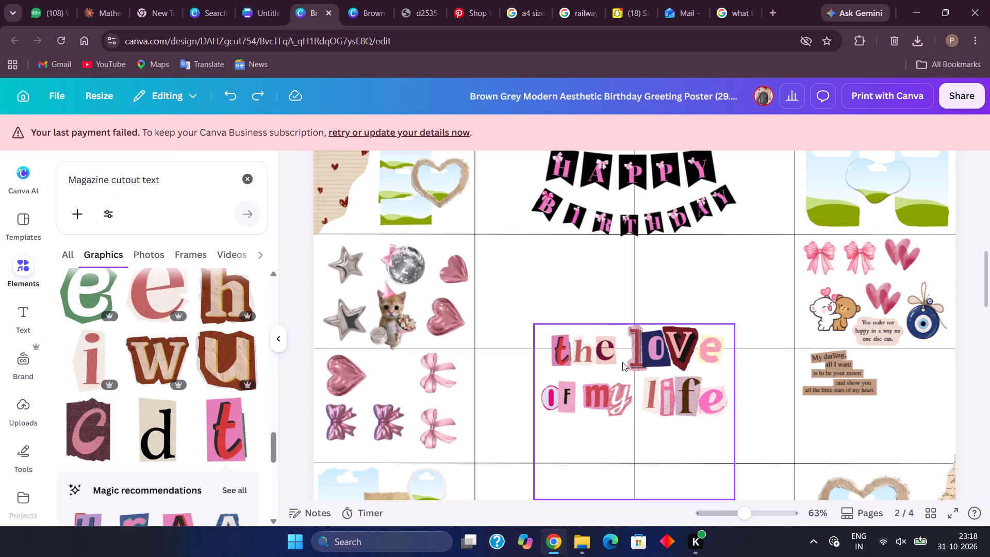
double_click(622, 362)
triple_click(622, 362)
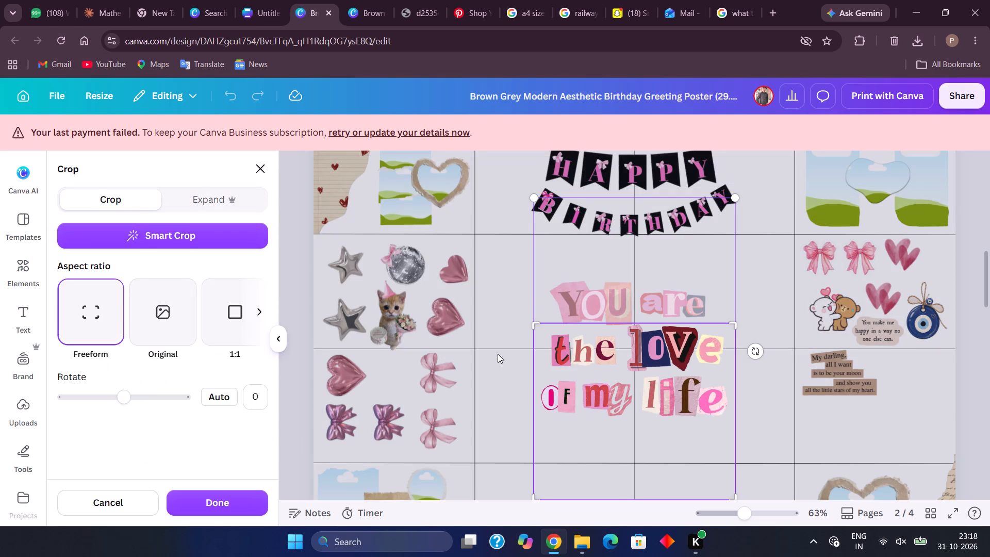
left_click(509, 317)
Erase the words "You are" from the magazine-cutout graphic with the Pixel Eraser at size 20.
left_click(487, 169)
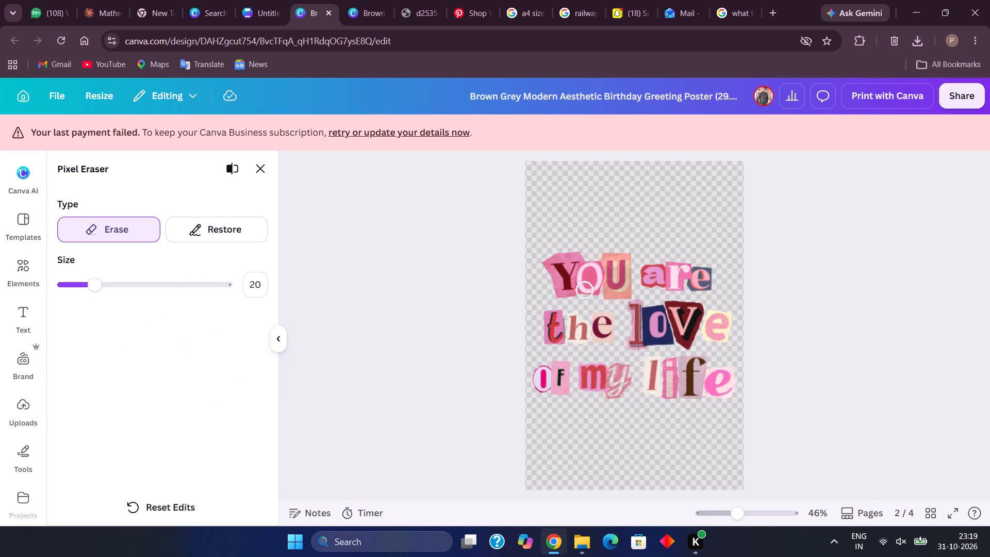
left_click_drag(584, 290, 623, 293)
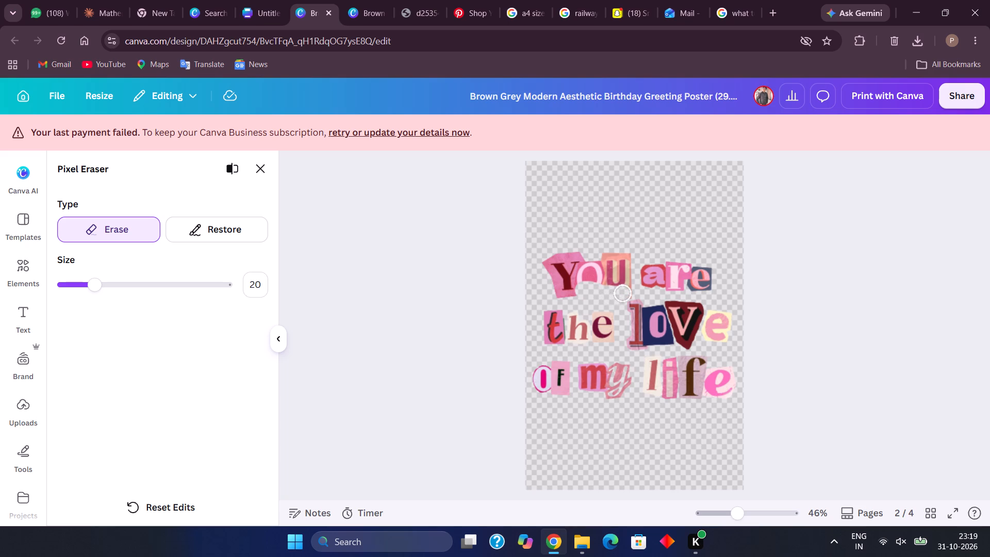
left_click_drag(623, 293, 682, 281)
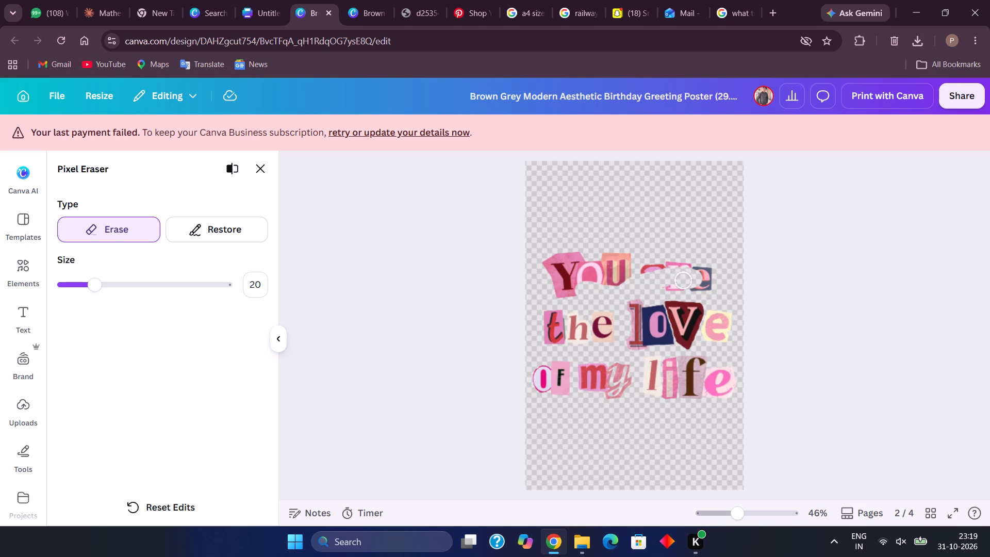
left_click_drag(682, 281, 603, 263)
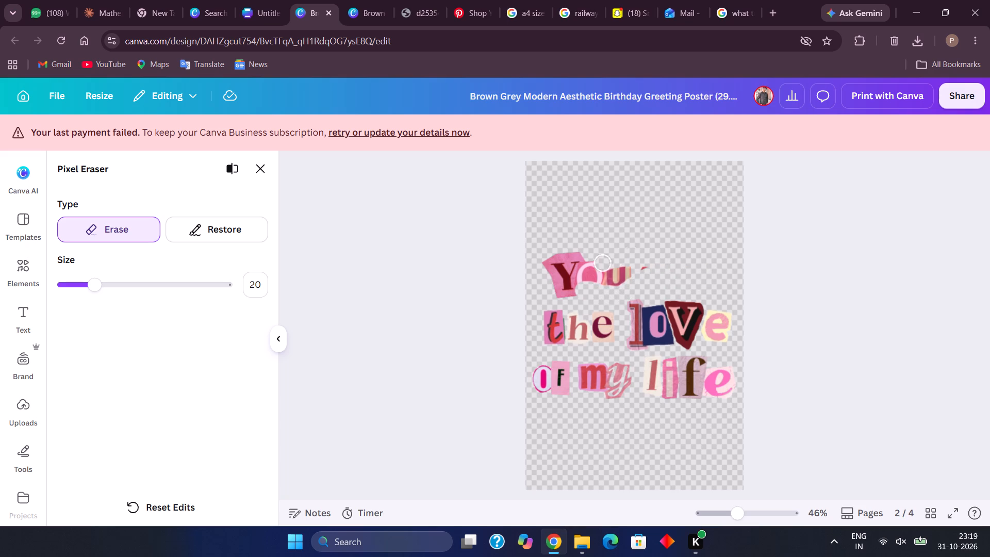
left_click_drag(603, 263, 565, 289)
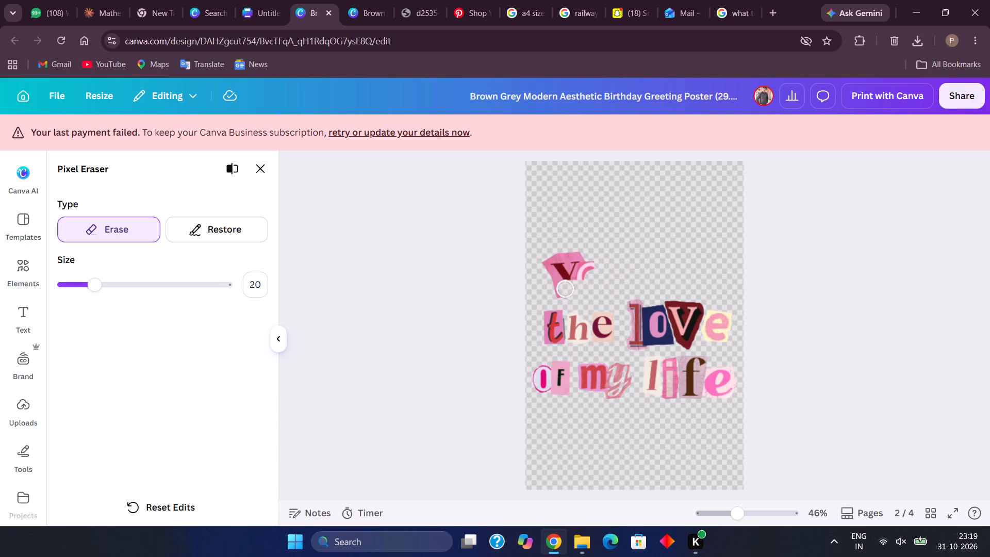
left_click_drag(565, 289, 560, 263)
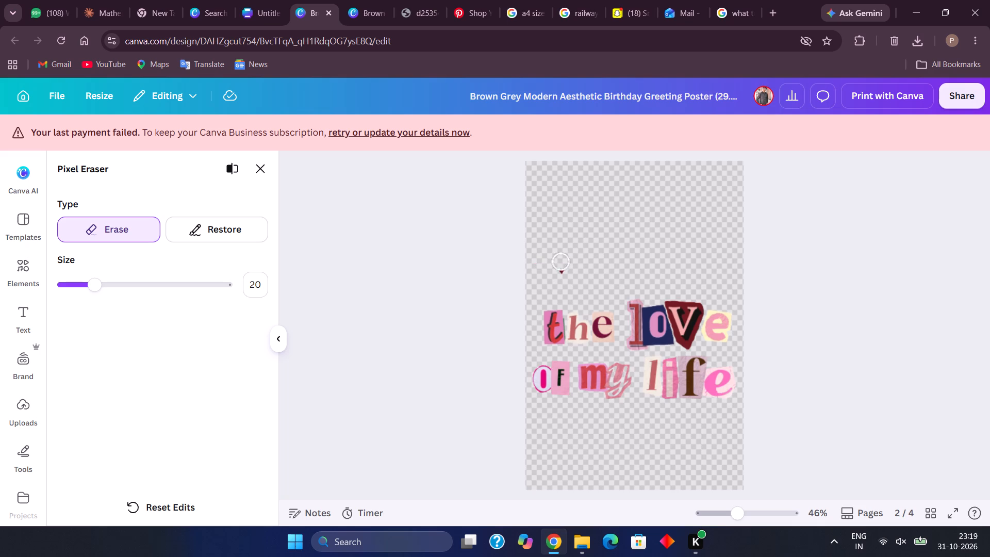
left_click_drag(560, 263, 652, 239)
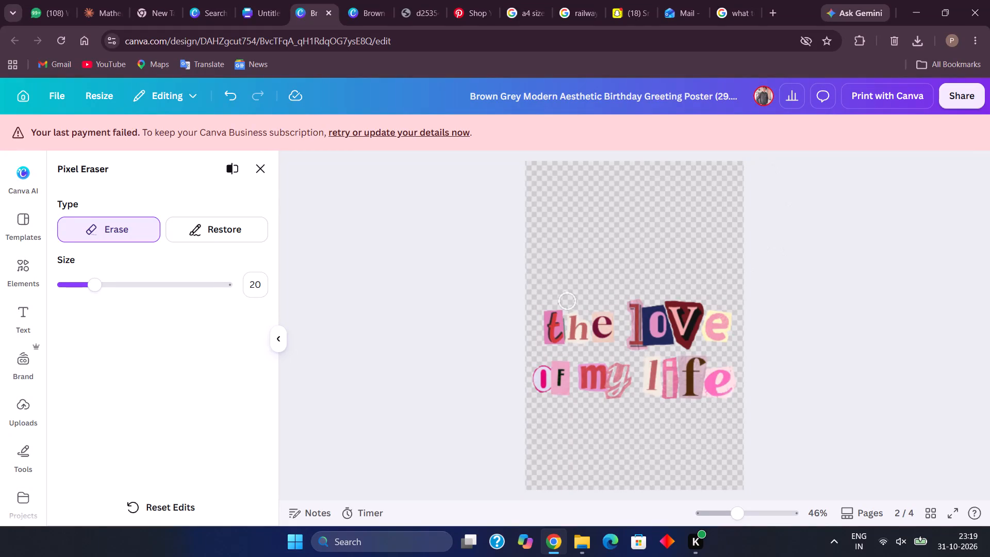
left_click(225, 330)
scroll(225, 330, "down", 1)
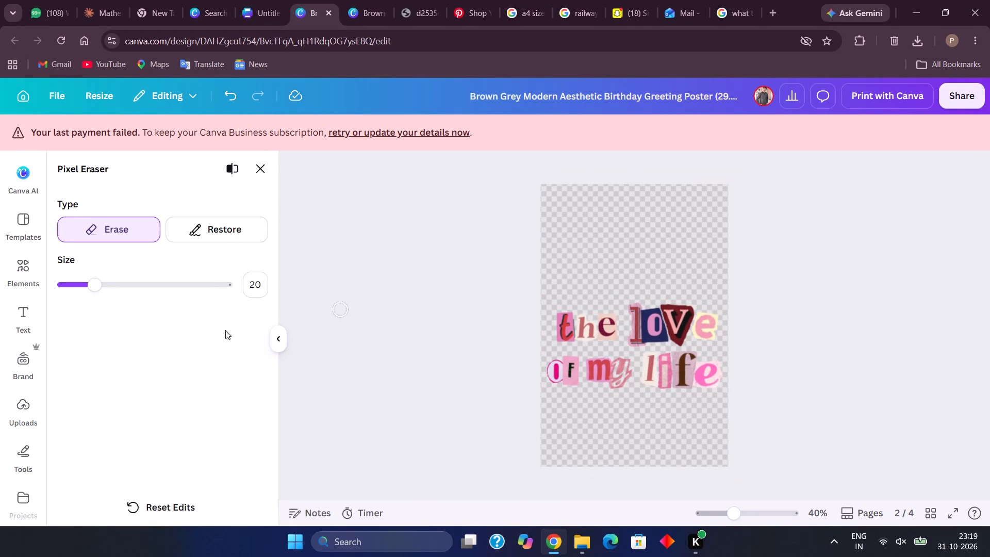
scroll(225, 330, "down", 1)
scroll(225, 330, "up", 2)
left_click(478, 278)
left_click(256, 175)
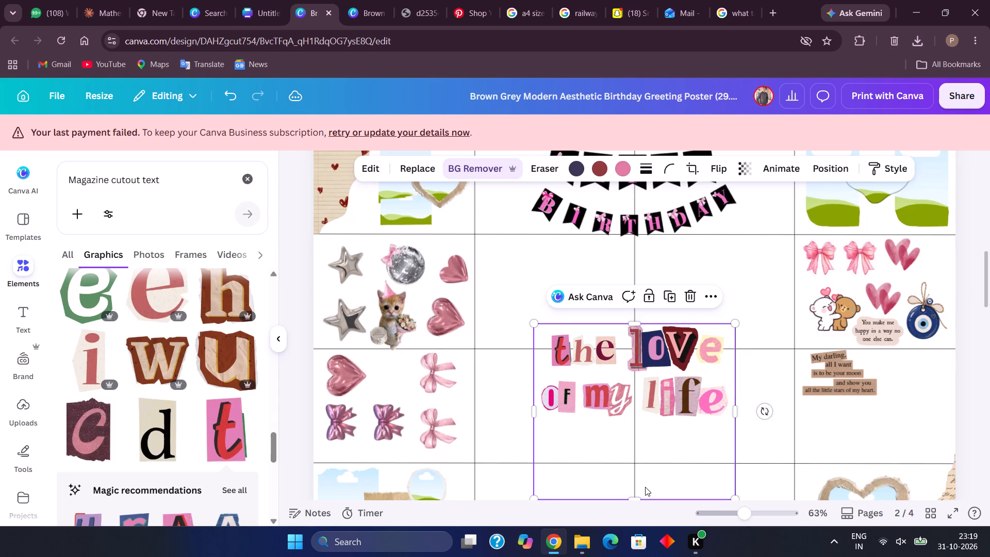
Trim the empty area below the "the love of my life" lettering, move it up and shrink it to about 7.9 × 4.2.
left_click_drag(636, 499, 633, 431)
scroll(633, 431, "up", 1)
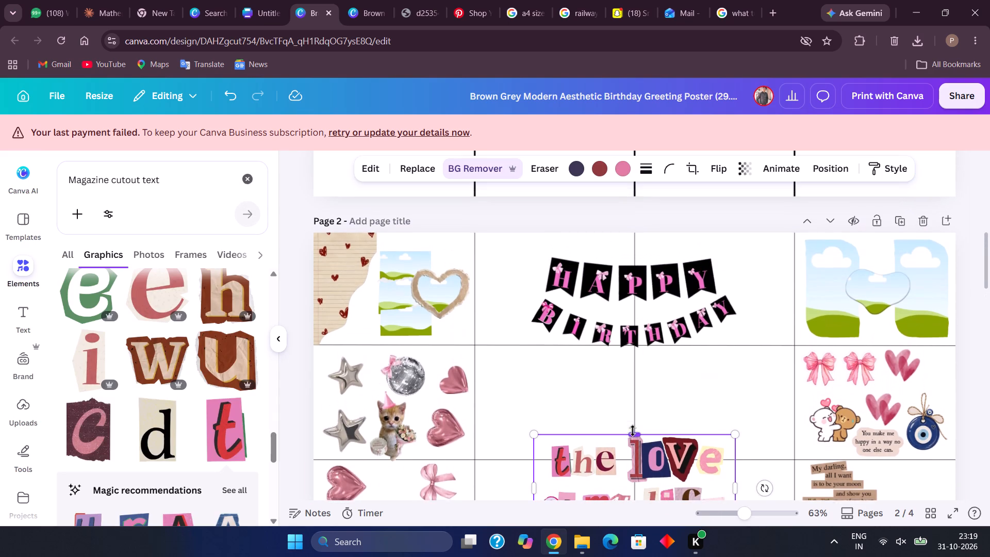
scroll(633, 431, "up", 1)
left_click_drag(635, 447, 633, 383)
left_click_drag(733, 410, 664, 346)
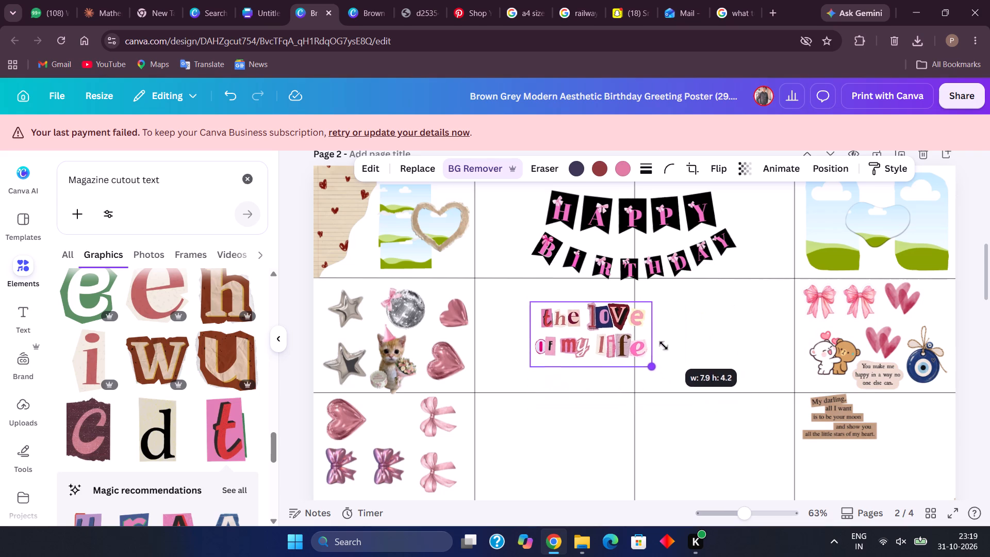
left_click_drag(664, 346, 663, 346)
Centre the "the love of my life" graphic in the empty cells just below the Happy Birthday banner on page 2.
left_click_drag(597, 334, 632, 340)
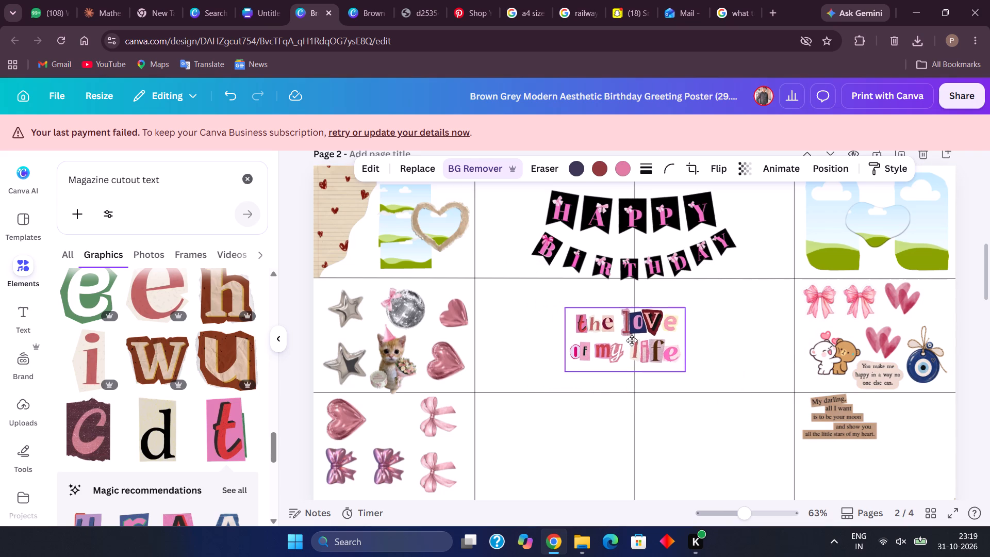
left_click_drag(632, 340, 652, 358)
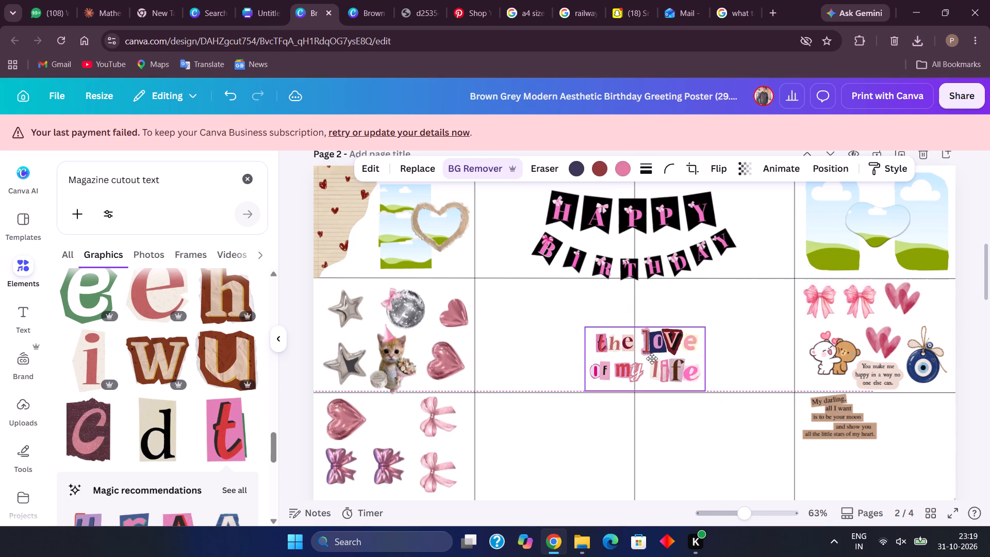
left_click_drag(652, 358, 649, 357)
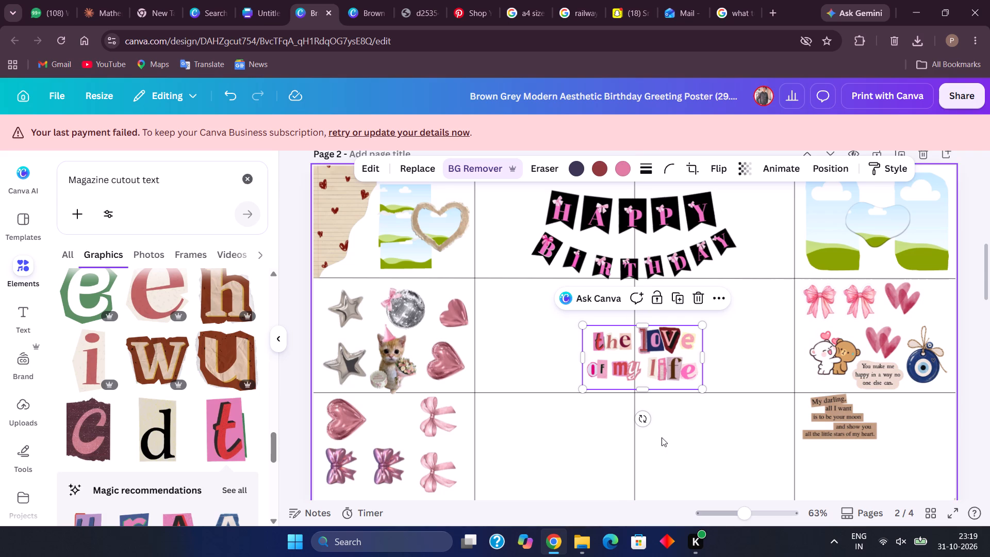
left_click(662, 437)
left_click(658, 371)
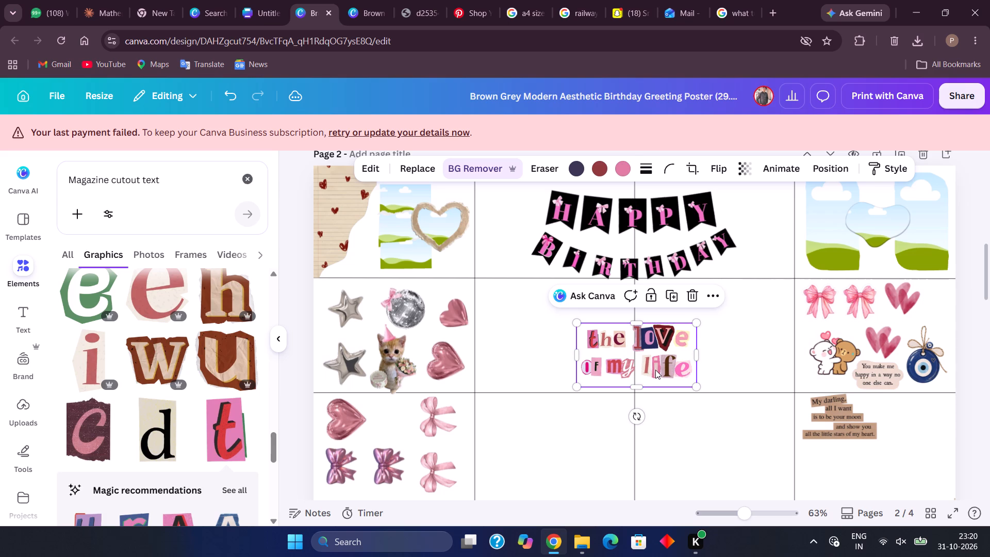
left_click(690, 478)
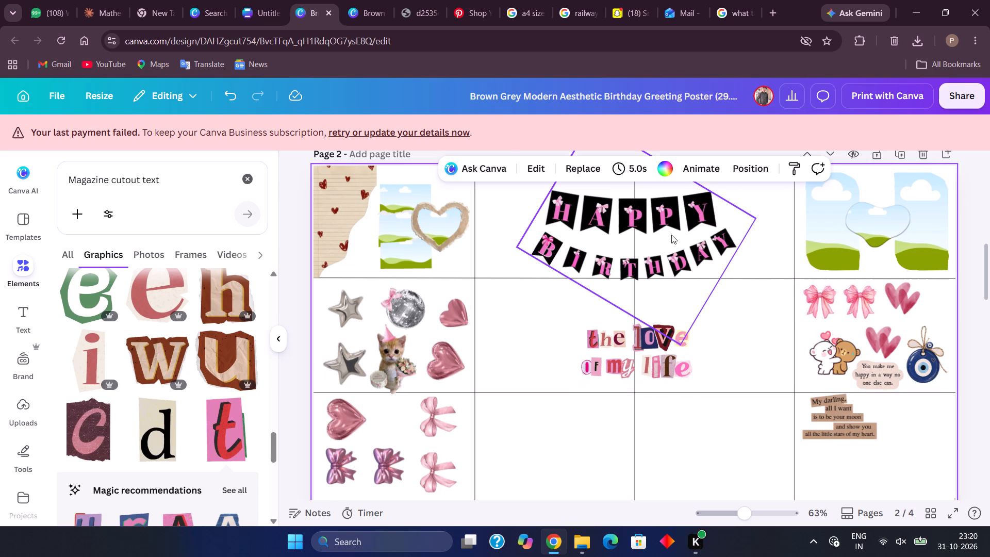
Add the pink cutout letter t with red lettering, shrink it, and place it above "the love of my life" on page 2.
left_click(226, 425)
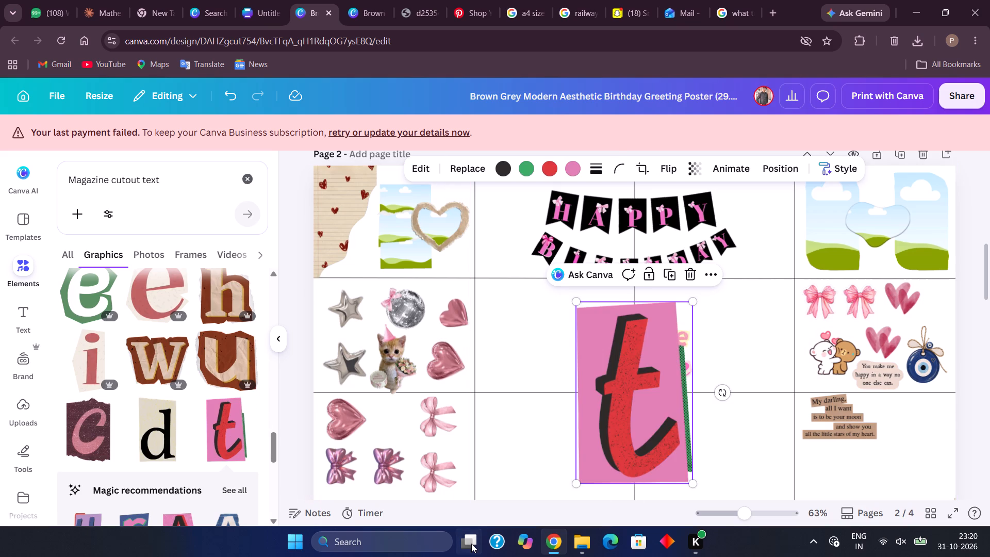
left_click_drag(691, 485, 605, 374)
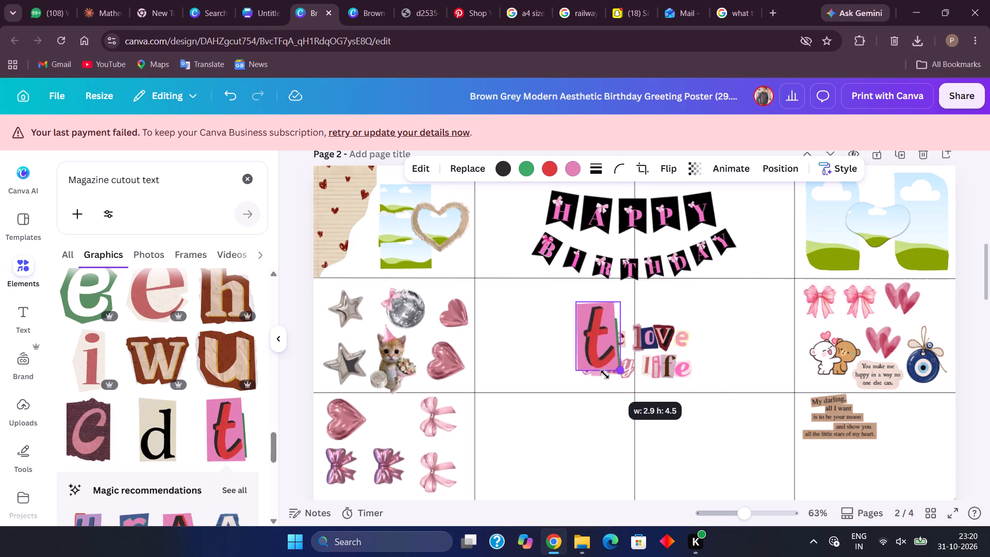
left_click_drag(605, 374, 605, 332)
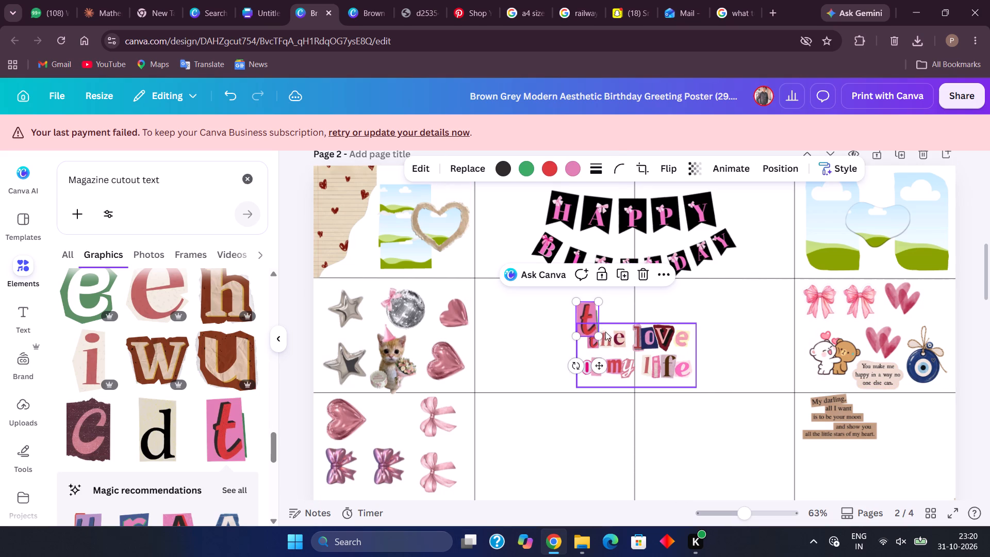
left_click_drag(591, 318, 628, 299)
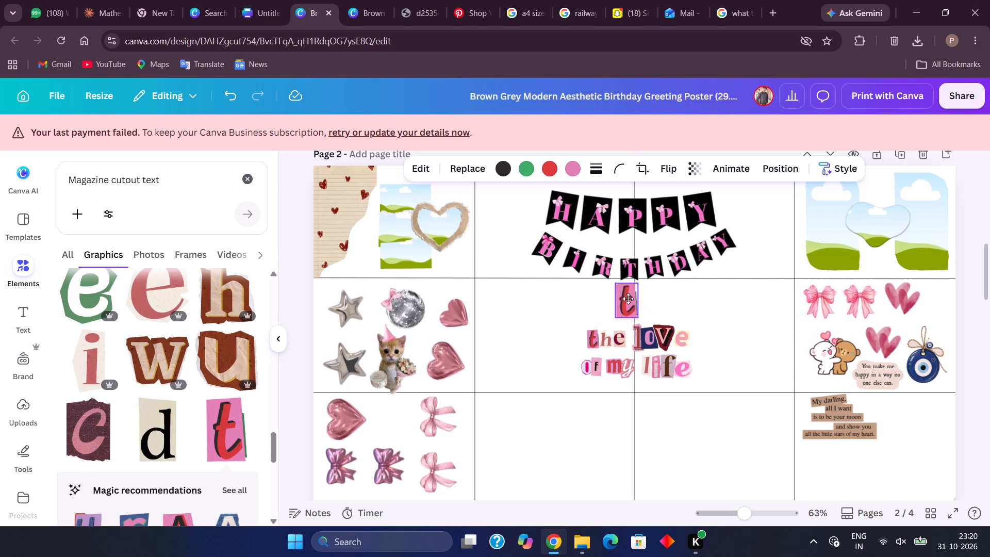
left_click_drag(628, 299, 626, 304)
left_click_drag(632, 323, 631, 320)
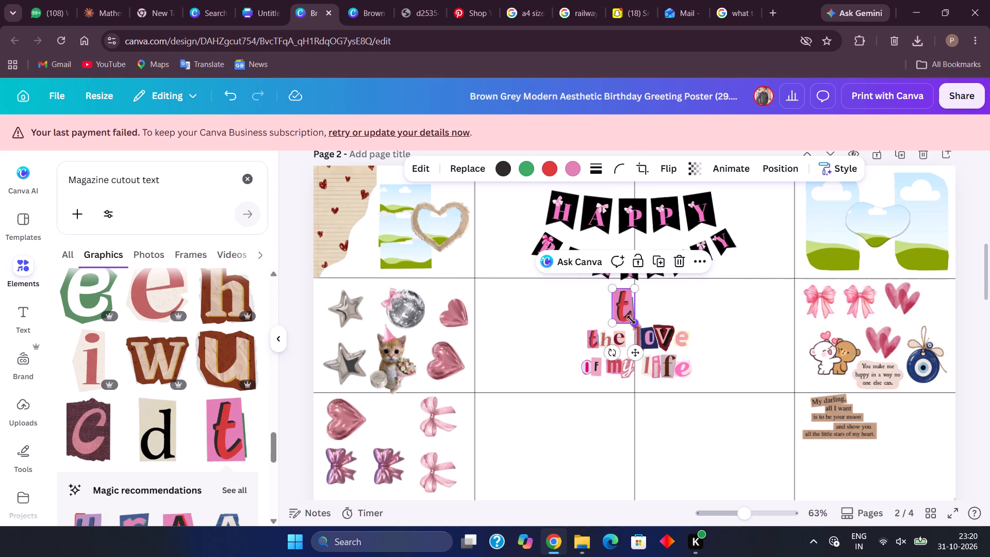
left_click_drag(631, 320, 629, 309)
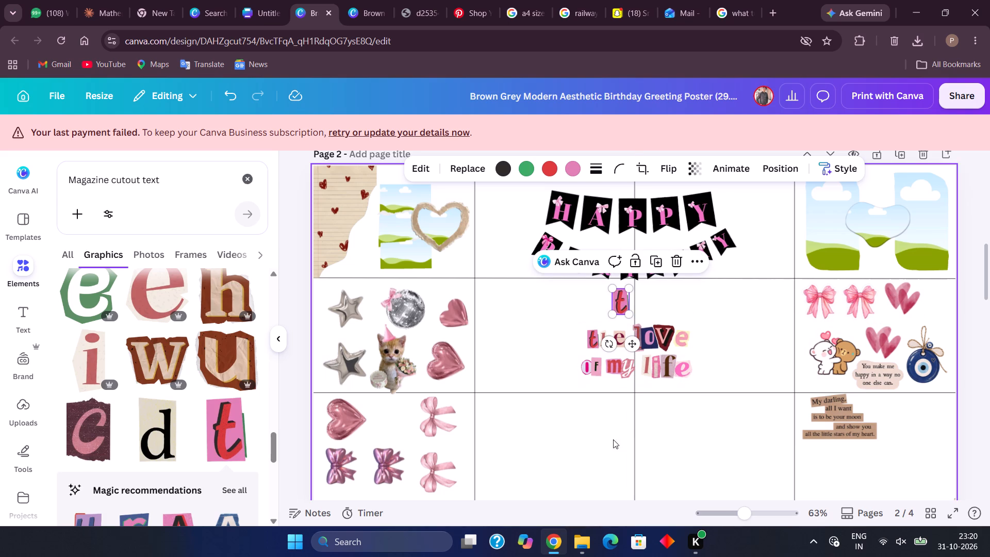
left_click(601, 442)
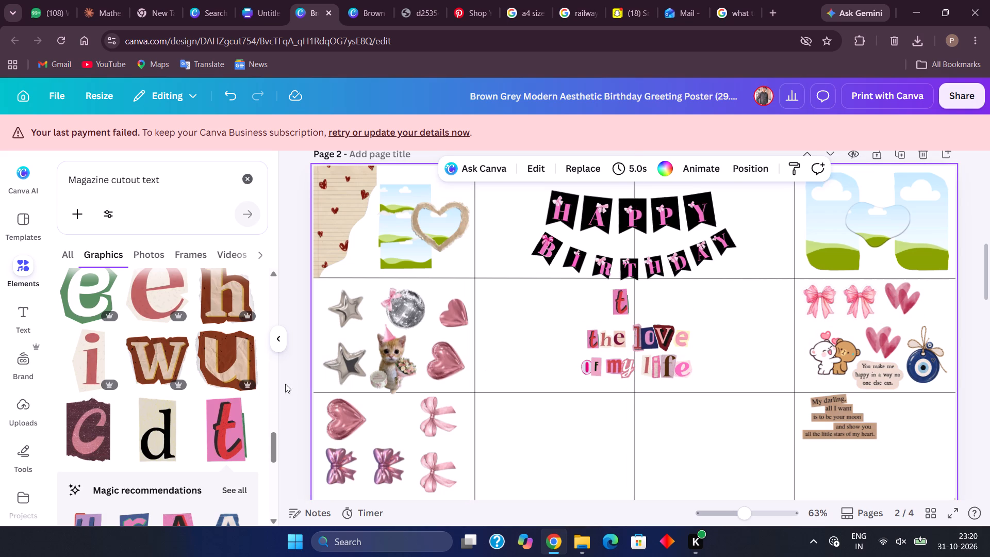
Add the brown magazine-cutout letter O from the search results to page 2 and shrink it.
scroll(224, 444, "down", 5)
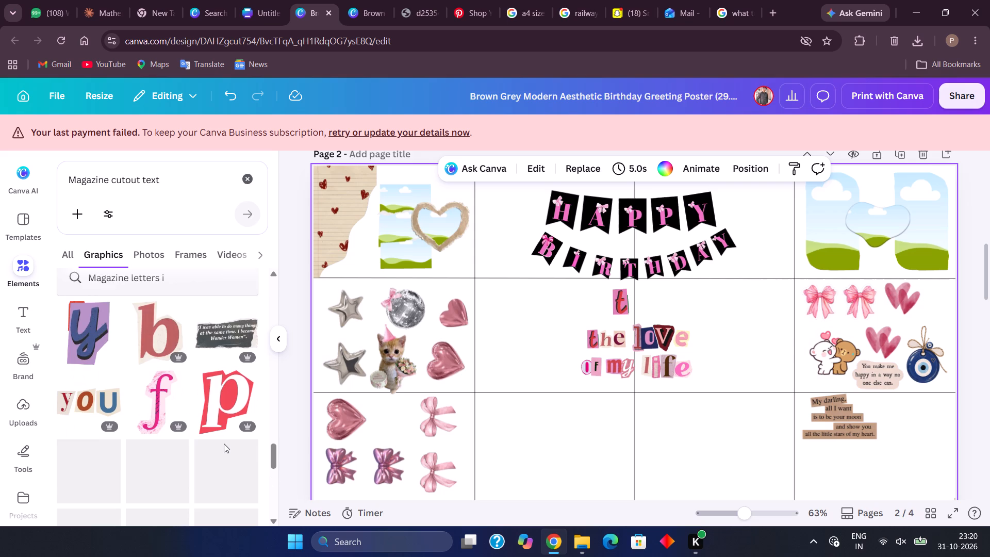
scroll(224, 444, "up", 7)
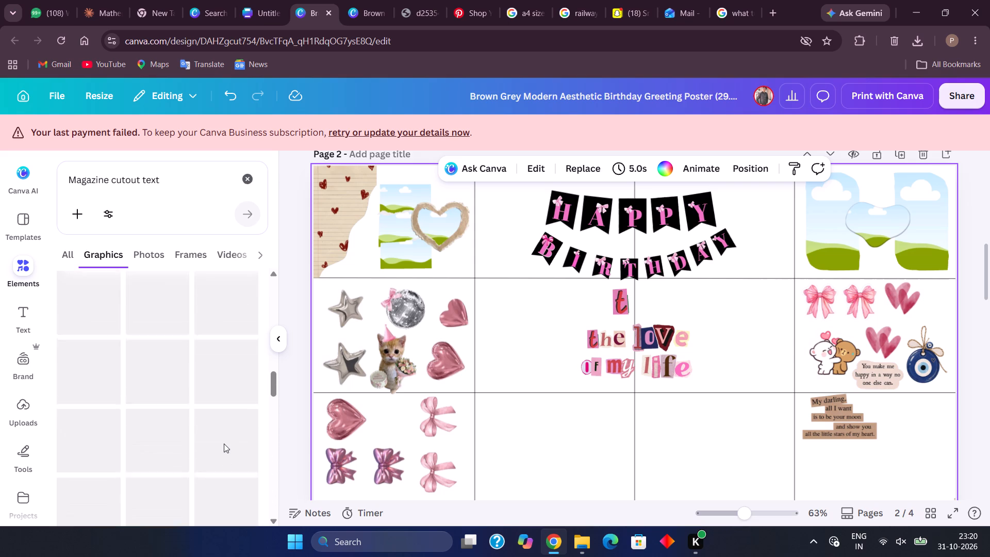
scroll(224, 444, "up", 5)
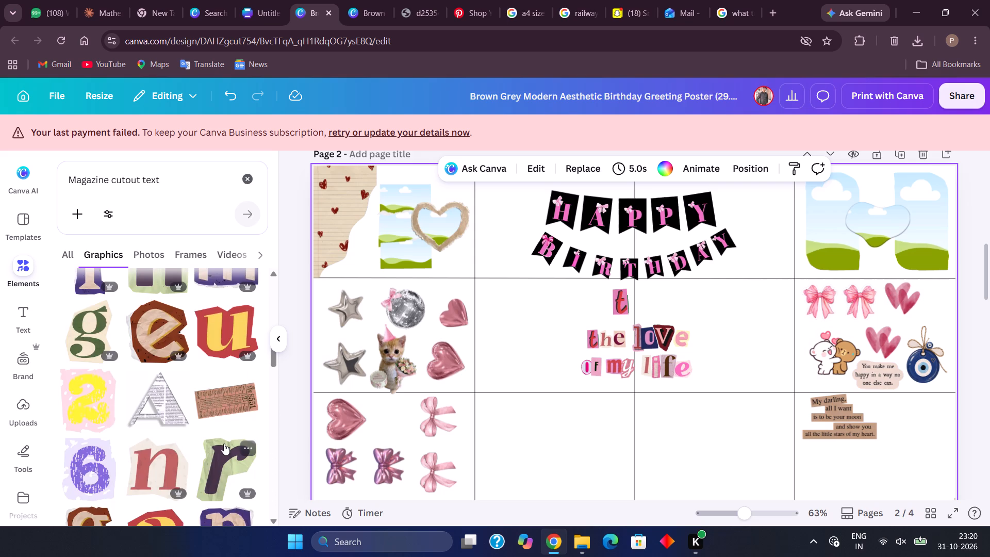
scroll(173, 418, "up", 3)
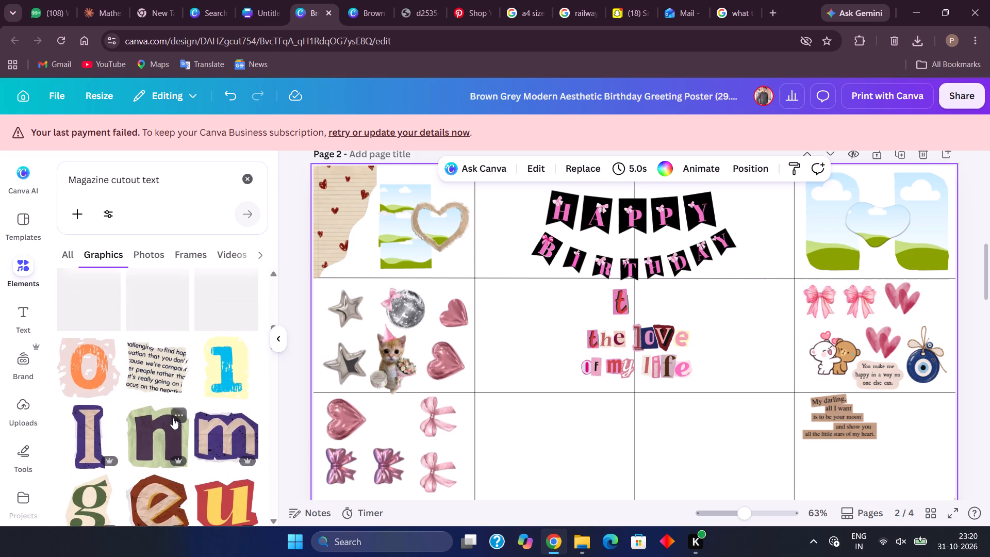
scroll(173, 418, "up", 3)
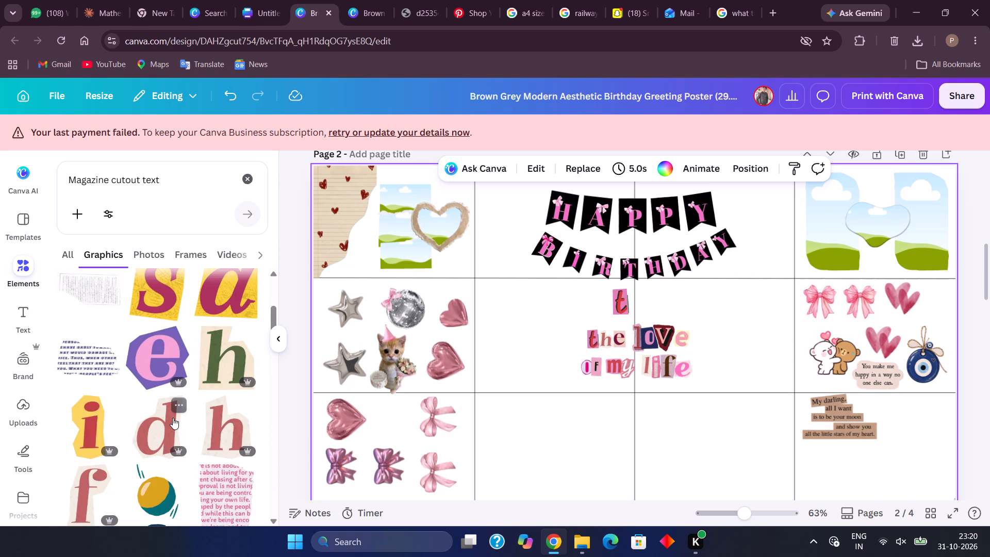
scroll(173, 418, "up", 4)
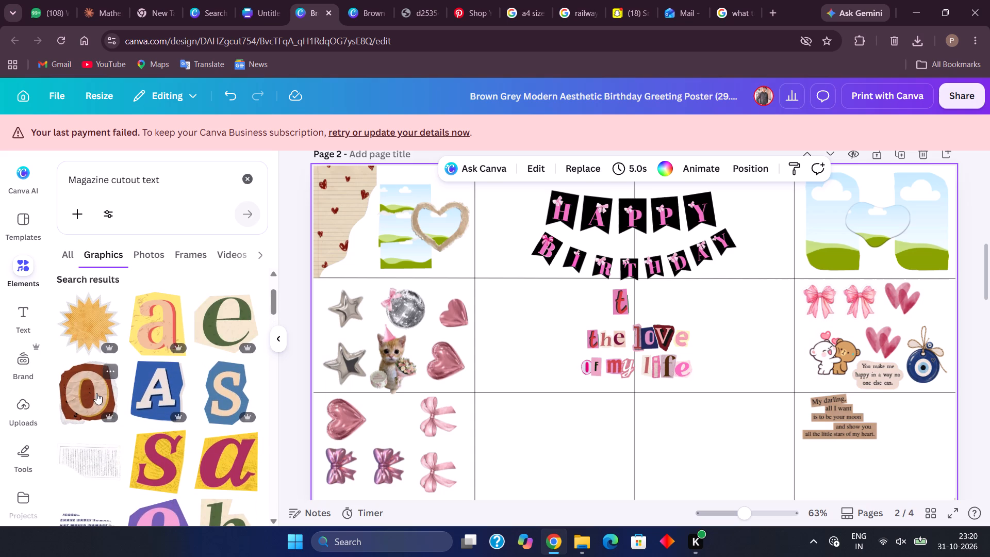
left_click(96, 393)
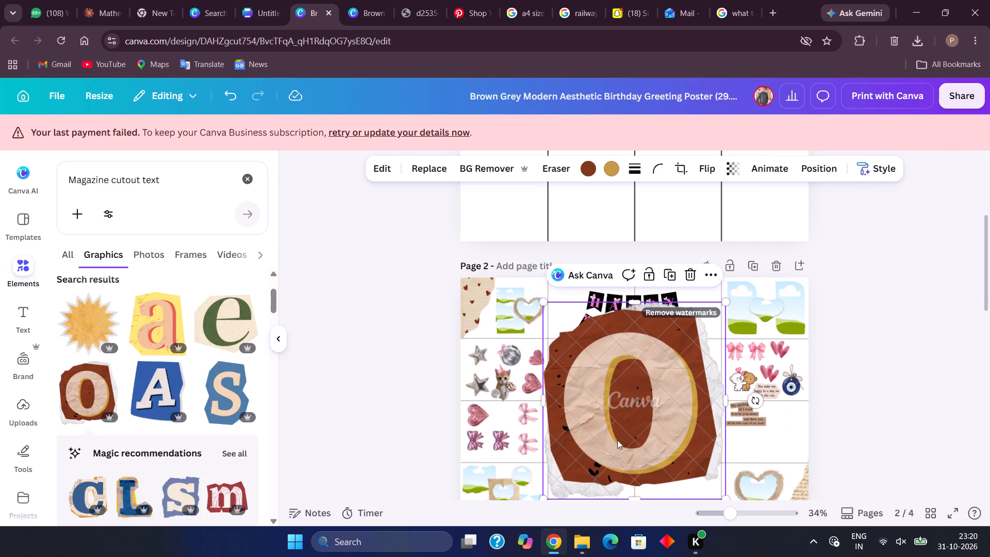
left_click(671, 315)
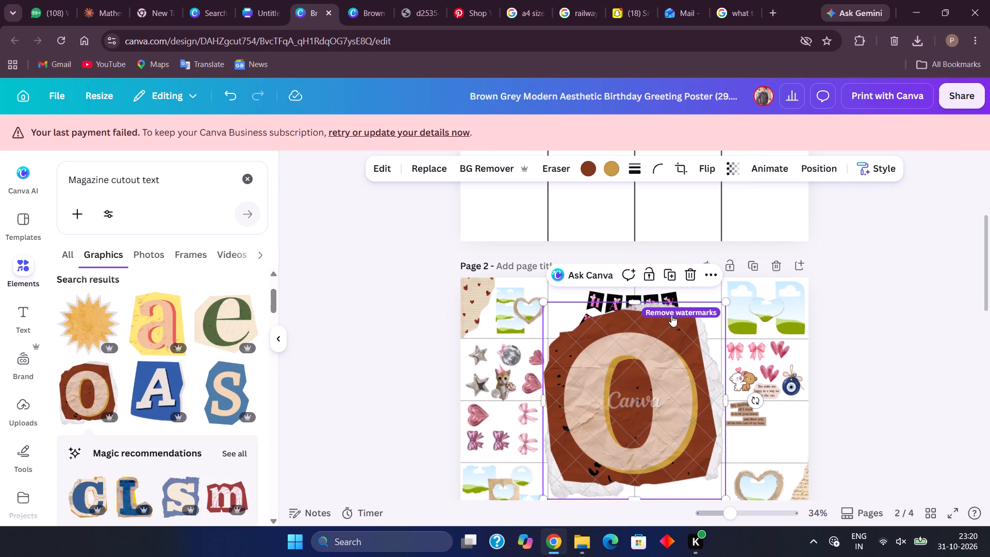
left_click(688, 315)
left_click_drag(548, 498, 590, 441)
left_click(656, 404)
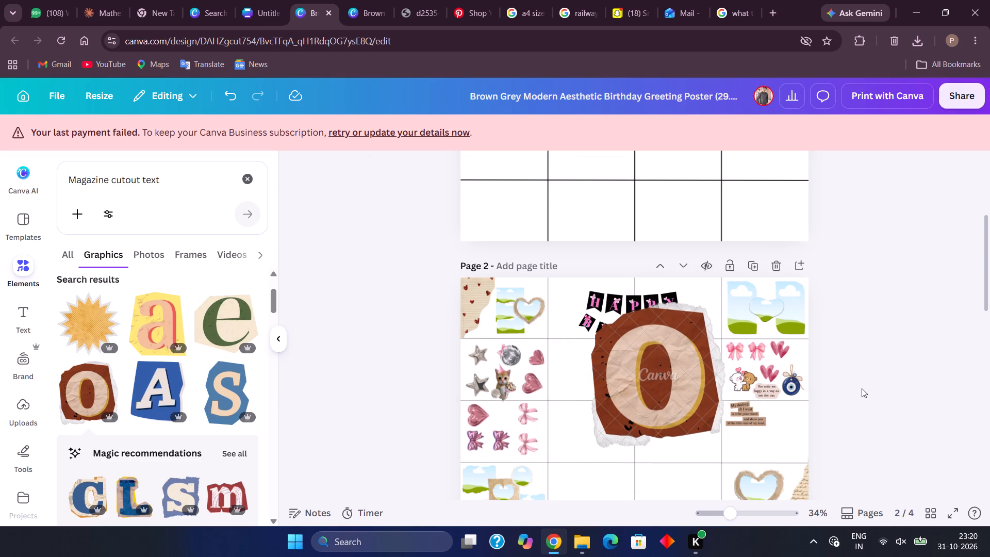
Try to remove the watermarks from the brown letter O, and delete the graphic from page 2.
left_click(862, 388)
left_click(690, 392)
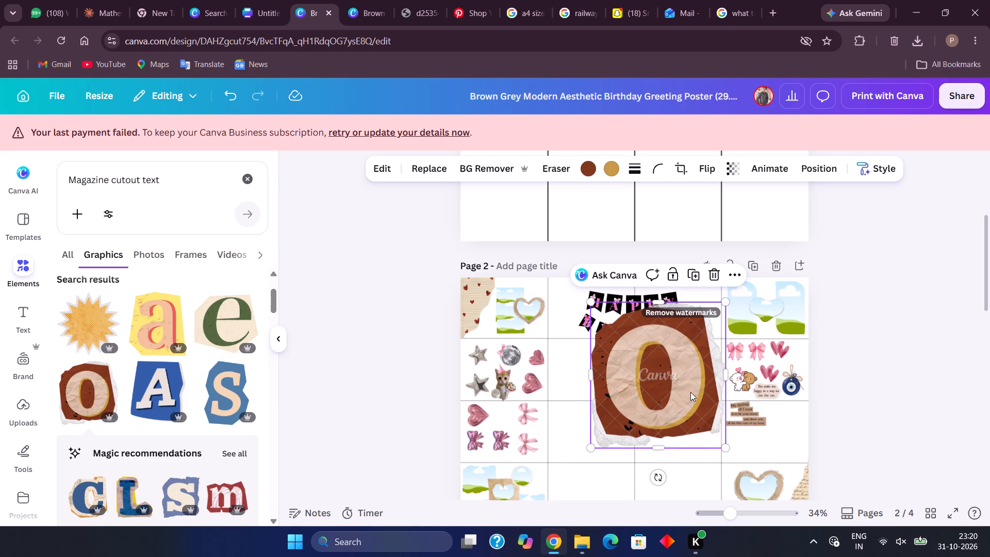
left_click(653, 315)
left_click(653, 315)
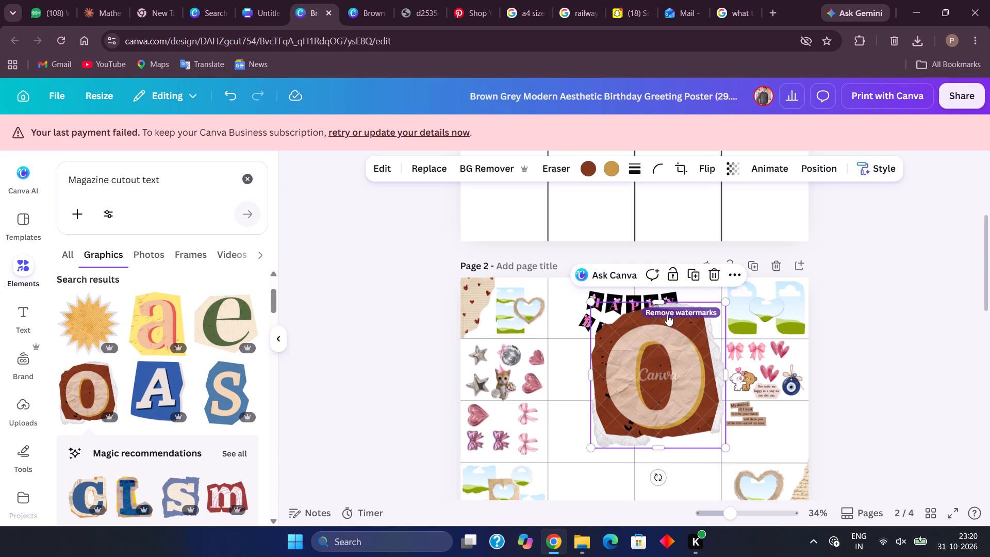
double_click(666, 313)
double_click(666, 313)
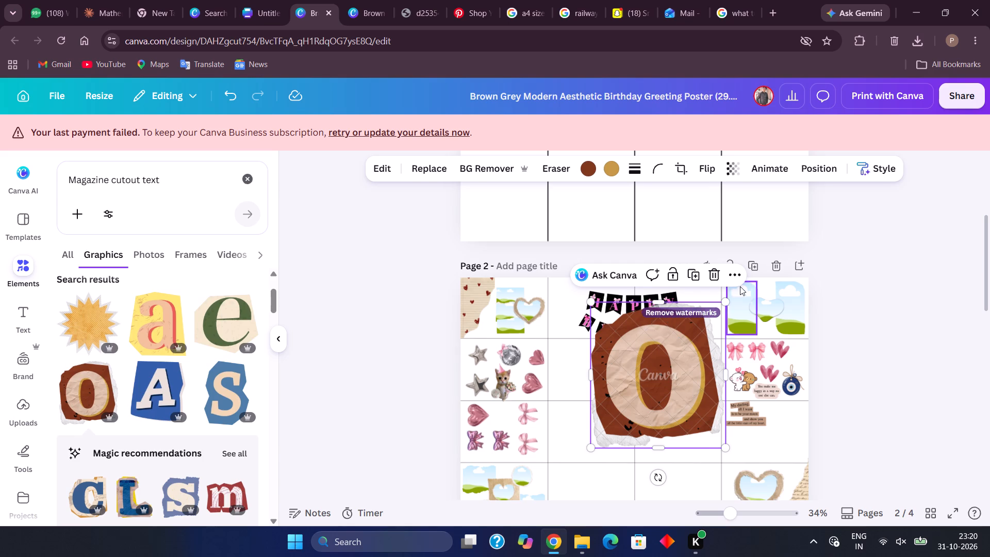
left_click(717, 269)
Add the cream-on-dark-grey cutout letter O from the Magic recommendations to page 2 and shrink it near the lettering.
scroll(175, 372, "down", 1)
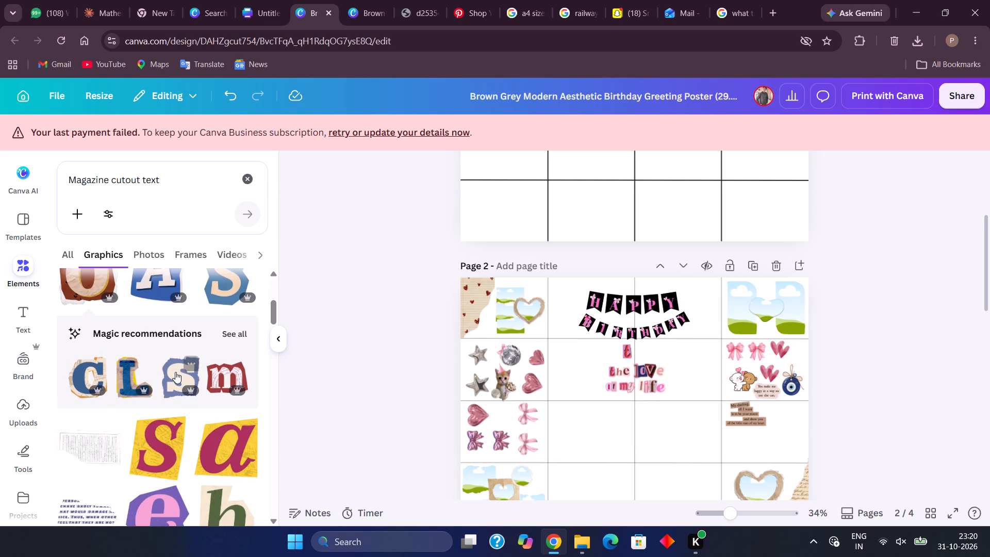
scroll(175, 372, "down", 1)
left_click(237, 342)
scroll(237, 342, "down", 1)
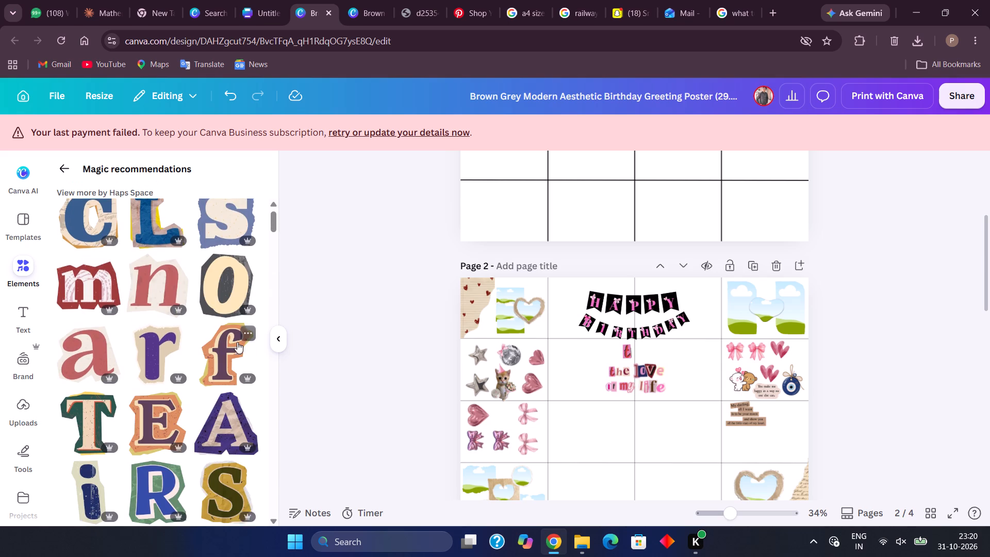
scroll(237, 342, "down", 1)
left_click(233, 287)
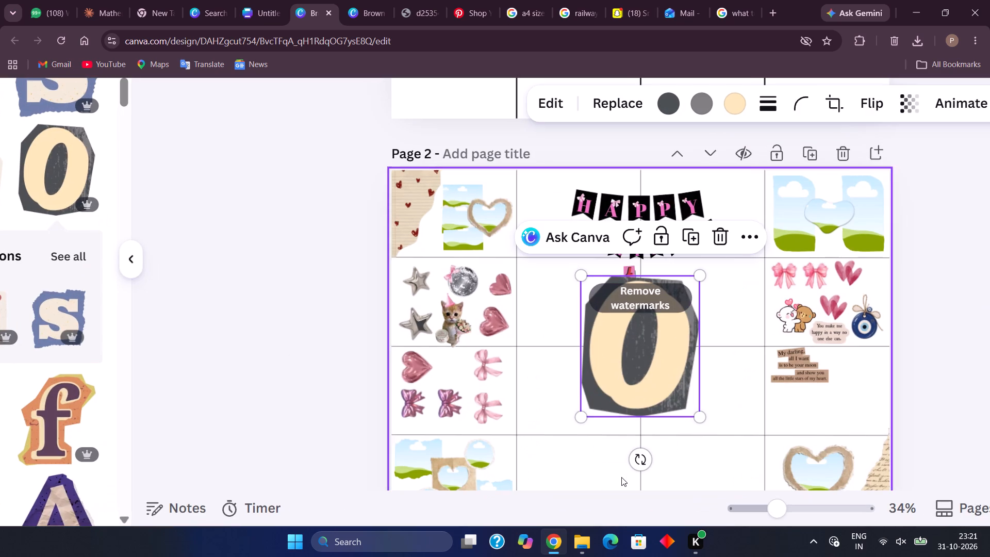
left_click_drag(585, 423, 652, 321)
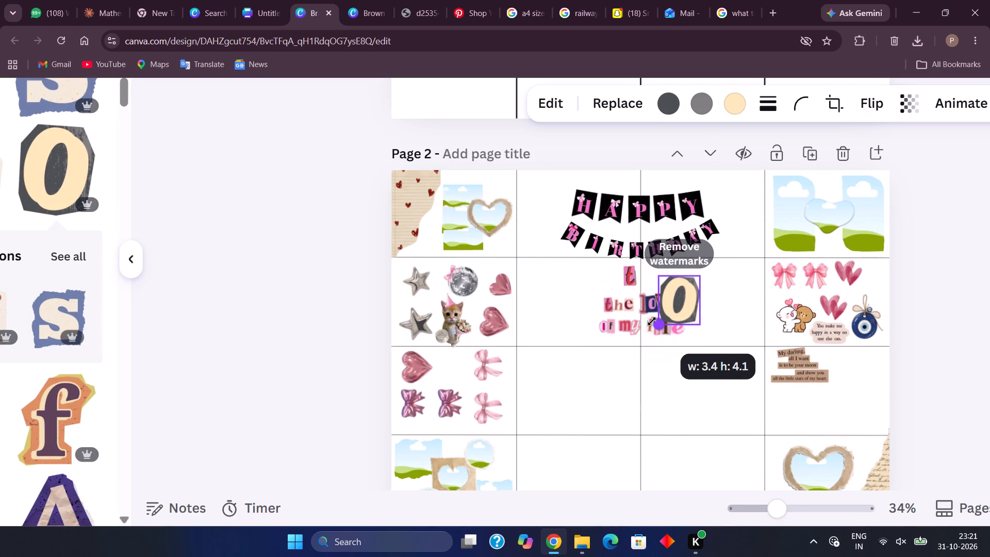
left_click_drag(652, 321, 670, 303)
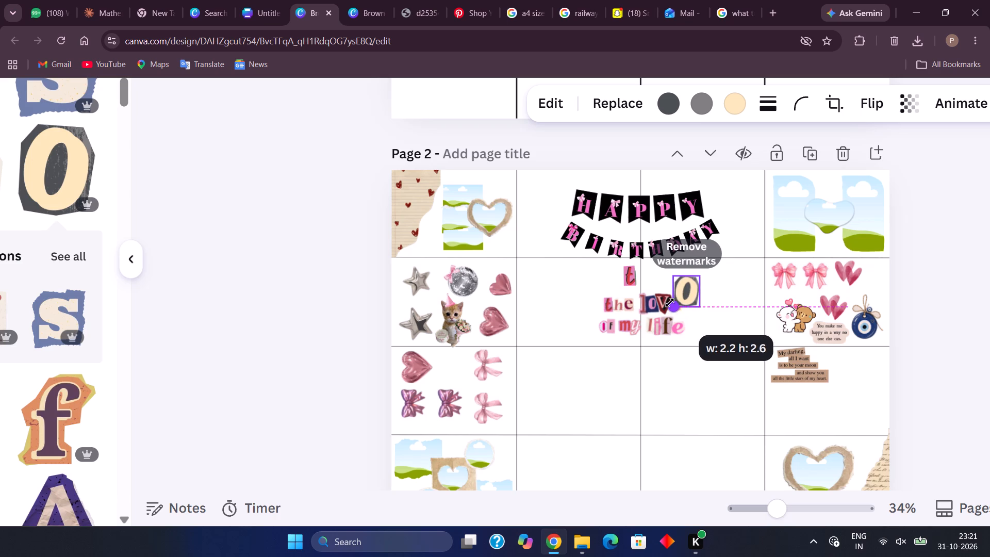
left_click_drag(670, 303, 672, 301)
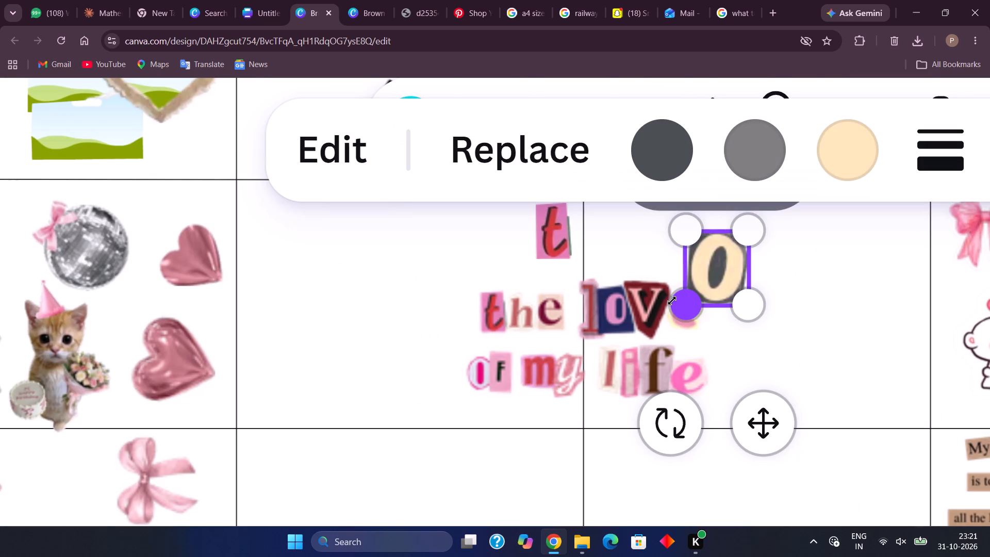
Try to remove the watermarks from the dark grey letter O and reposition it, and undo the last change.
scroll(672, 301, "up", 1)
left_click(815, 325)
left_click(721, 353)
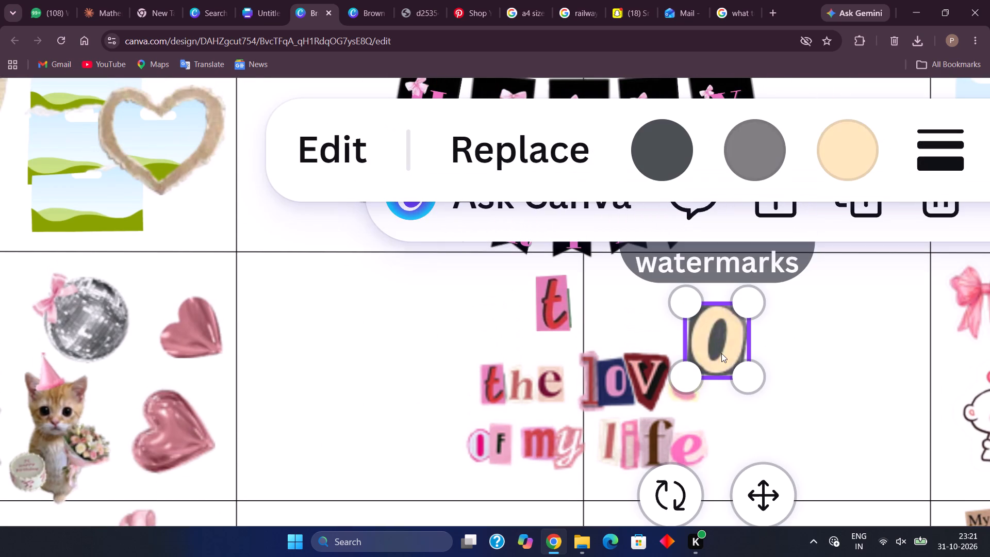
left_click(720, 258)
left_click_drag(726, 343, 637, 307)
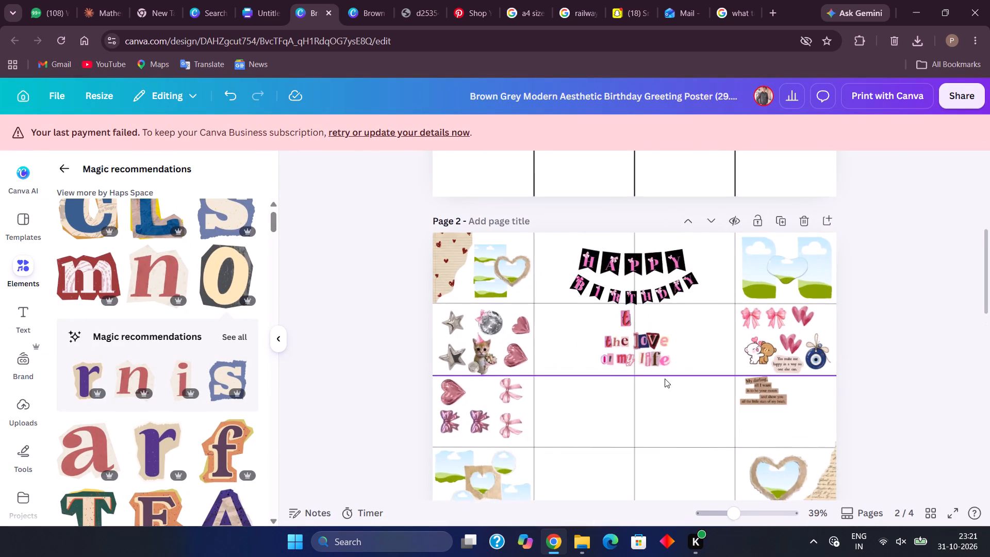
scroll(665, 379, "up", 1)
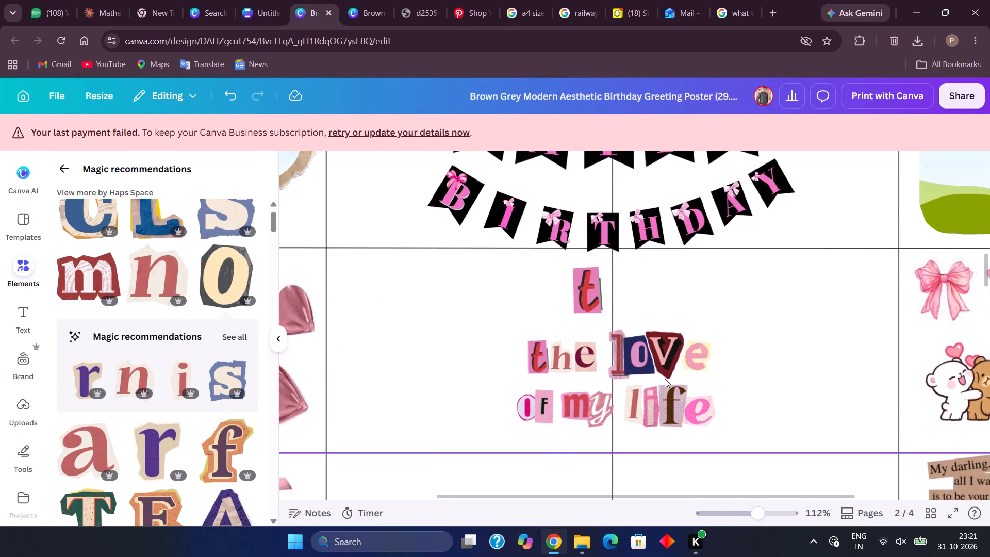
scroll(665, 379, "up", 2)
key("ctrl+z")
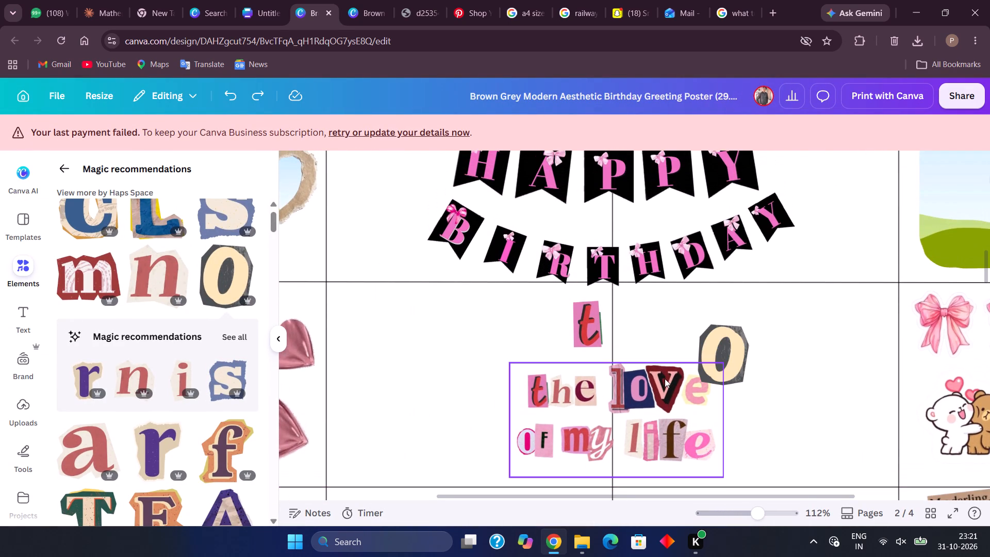
Place the dark grey letter O beside the pink letter t to spell "to" and shrink it to about 1.2 × 1.4.
left_click_drag(737, 346, 661, 321)
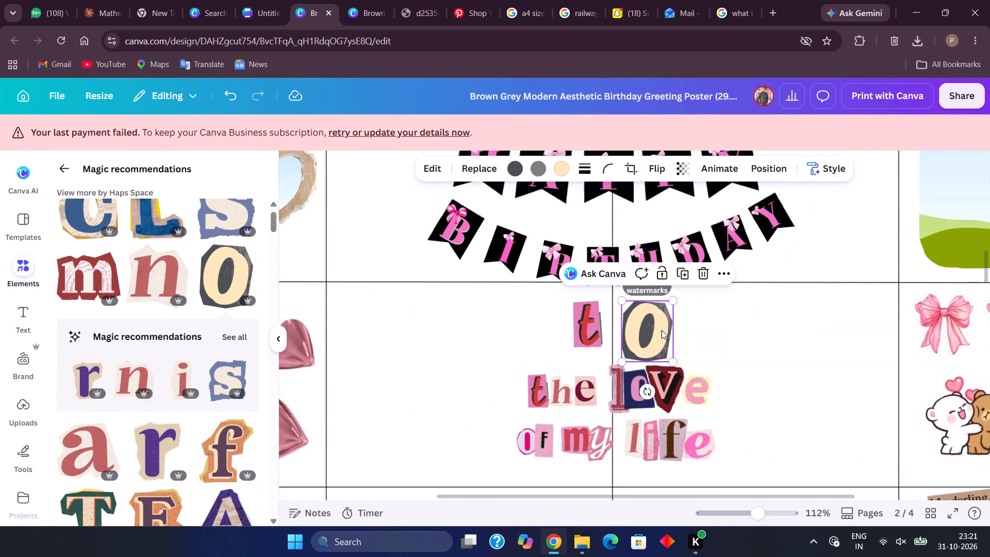
left_click_drag(677, 362, 661, 349)
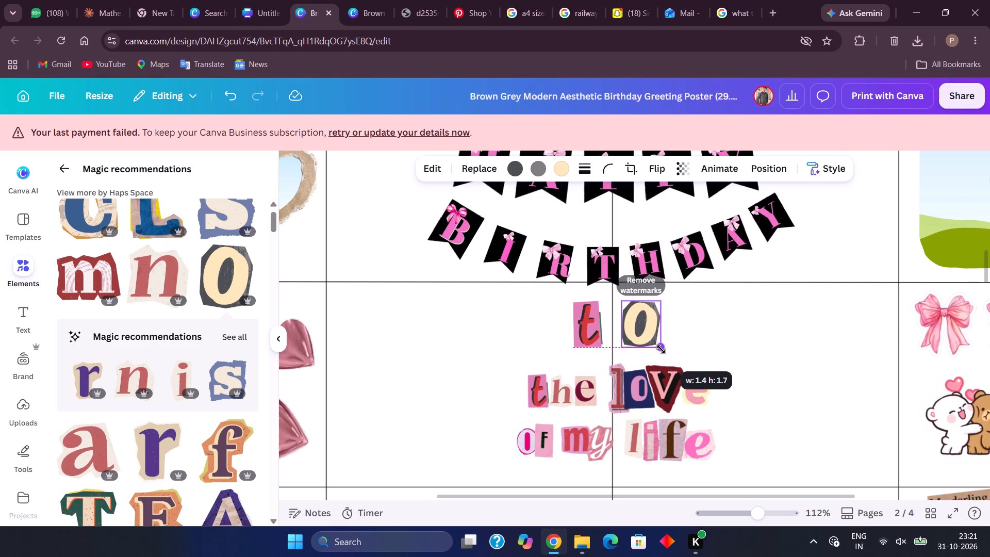
left_click_drag(661, 349, 664, 352)
left_click(642, 339)
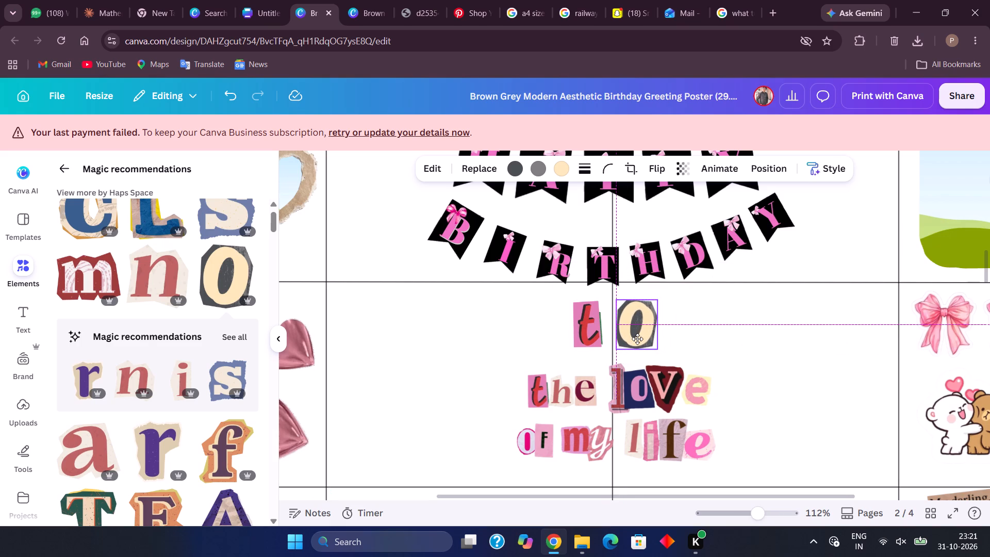
left_click_drag(659, 351, 648, 343)
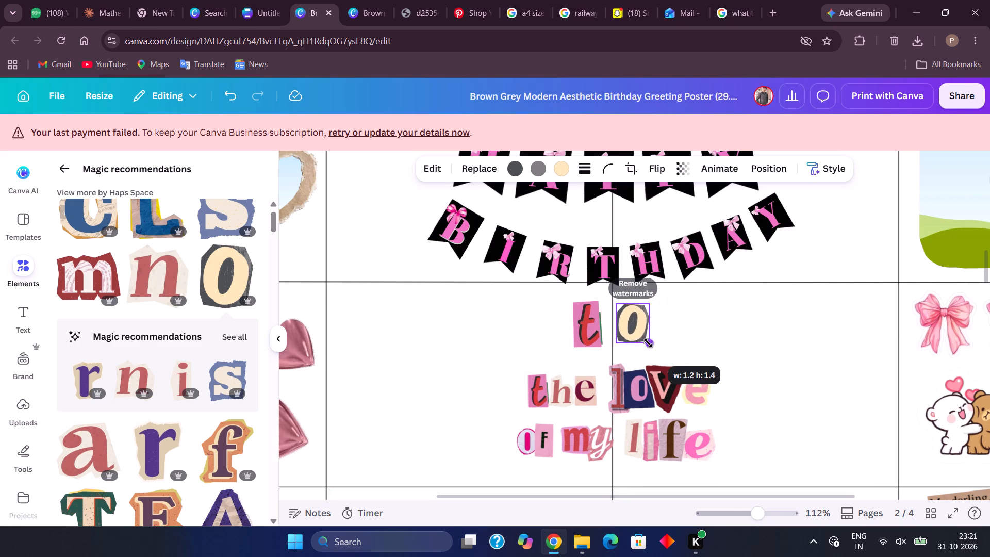
Enlarge the dark grey letter O beside the pink letter t to about 1.3 × 1.6, and deselect it.
left_click_drag(648, 343, 650, 350)
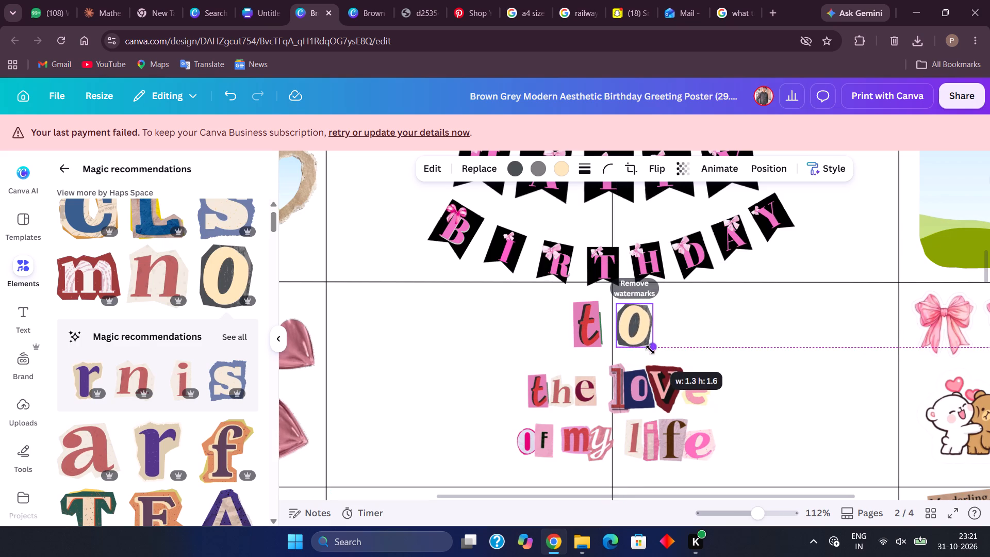
left_click_drag(650, 350, 651, 350)
left_click(725, 334)
left_click(778, 363)
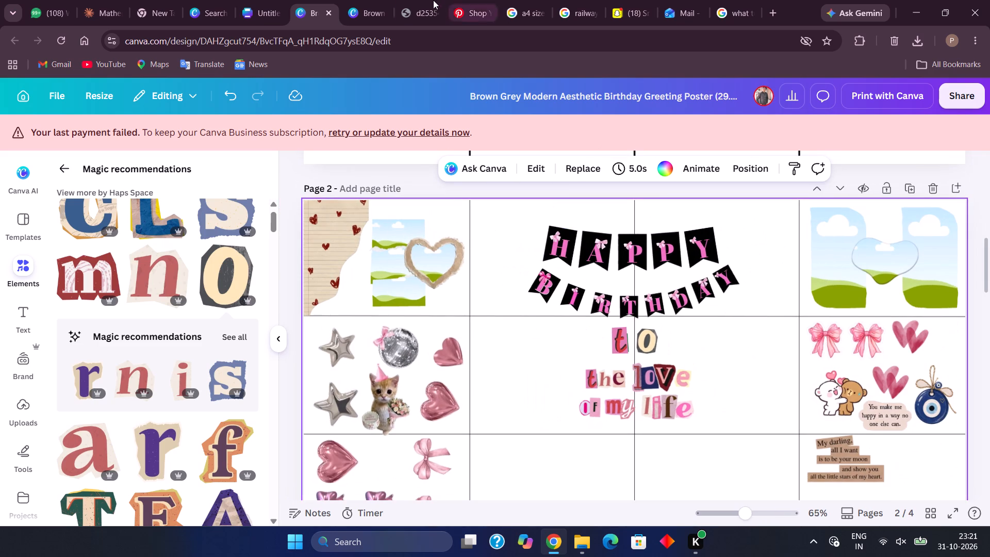
Switch to the other birthday poster design and examine page 1's layout between the banner and the heart-shaped photo grid.
left_click(415, 0)
left_click(364, 0)
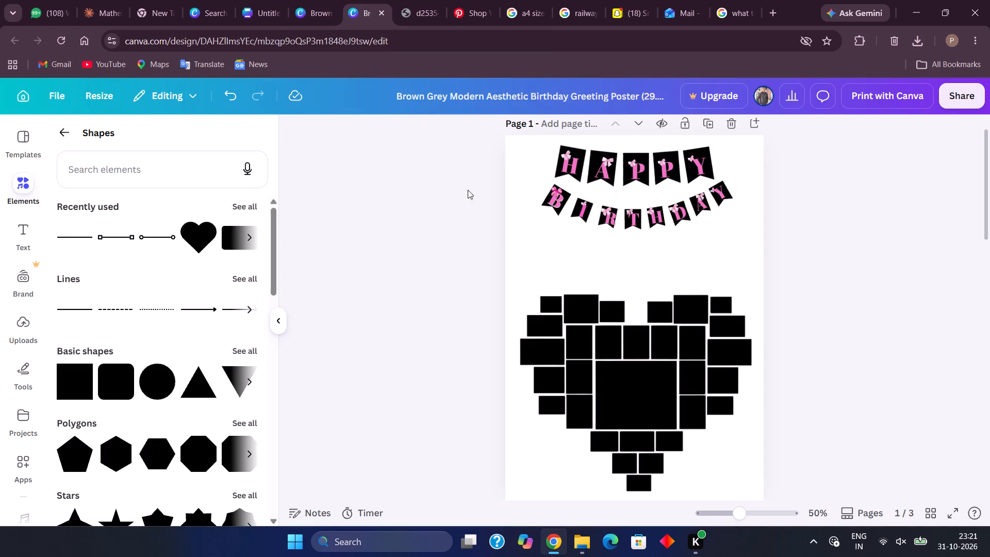
scroll(484, 230, "up", 2)
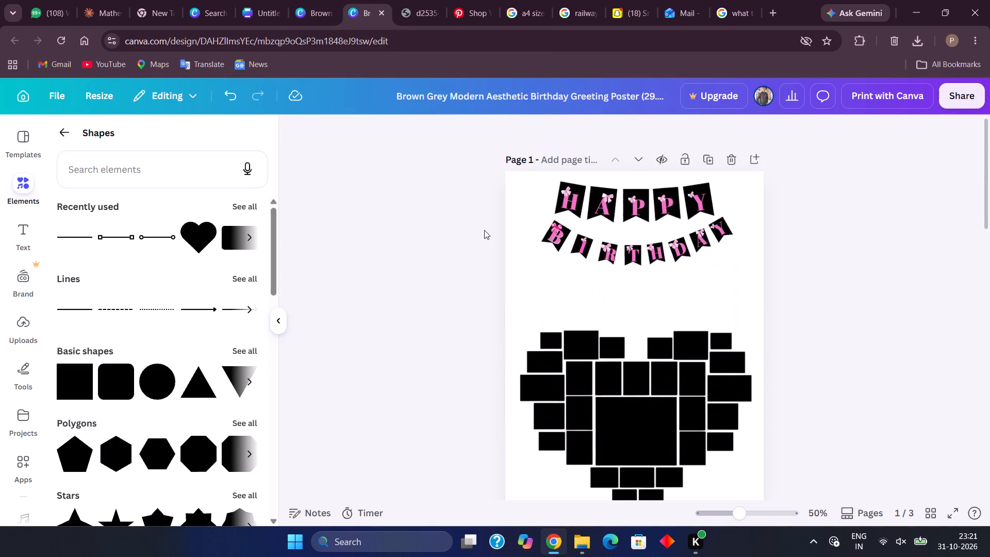
scroll(484, 230, "up", 1)
scroll(484, 230, "down", 3)
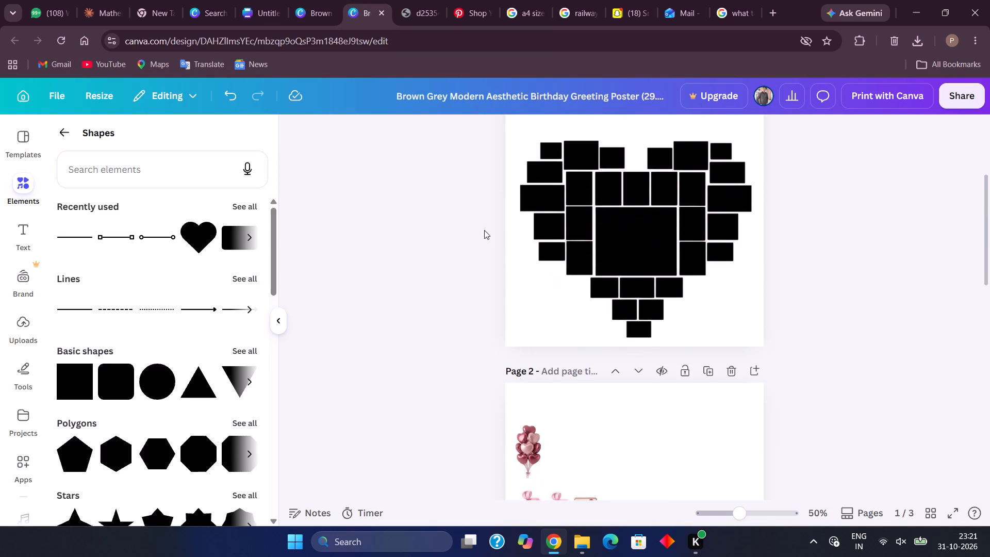
scroll(484, 230, "up", 3)
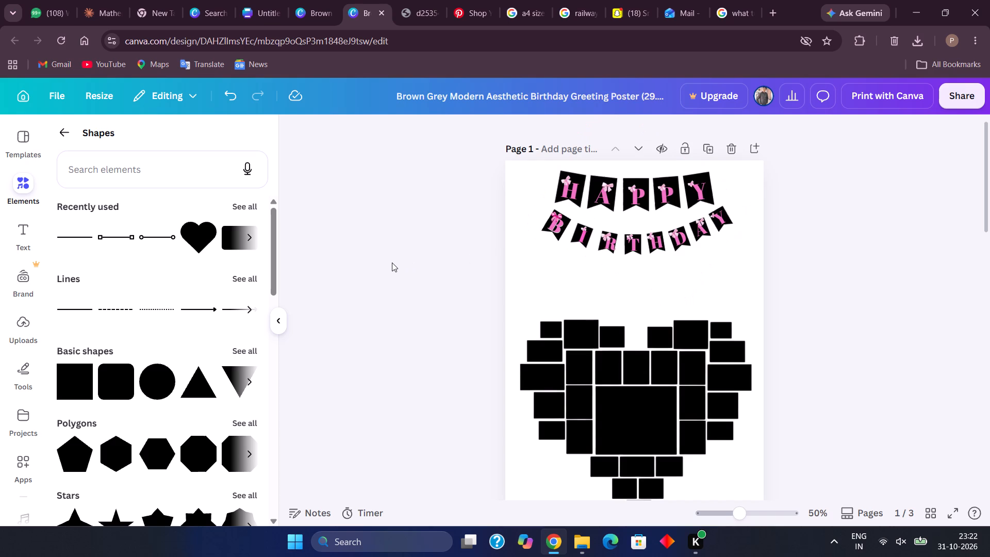
Switch to Pinterest, search for "my love text aesthetic", and look through the resulting pins.
left_click(475, 0)
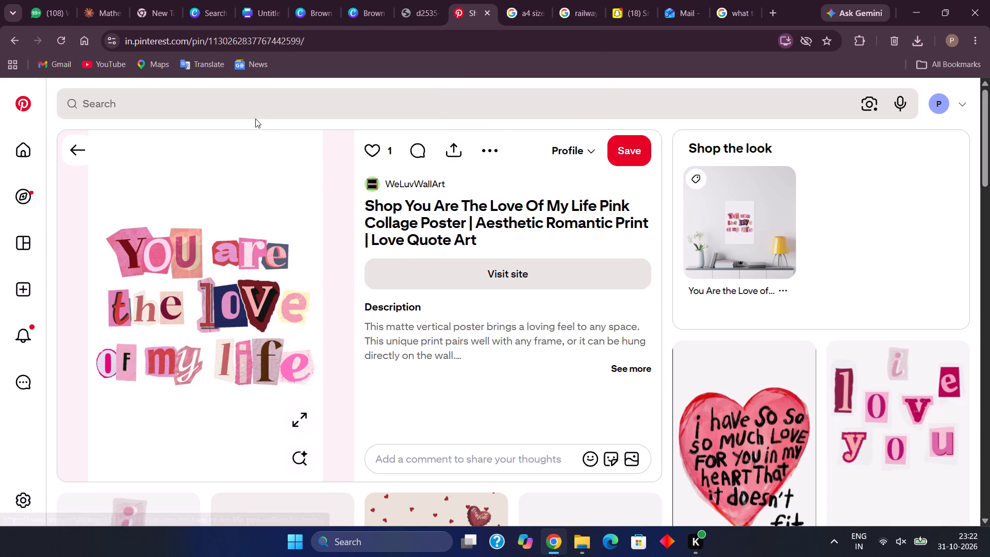
left_click(237, 110)
type("my love")
key("space")
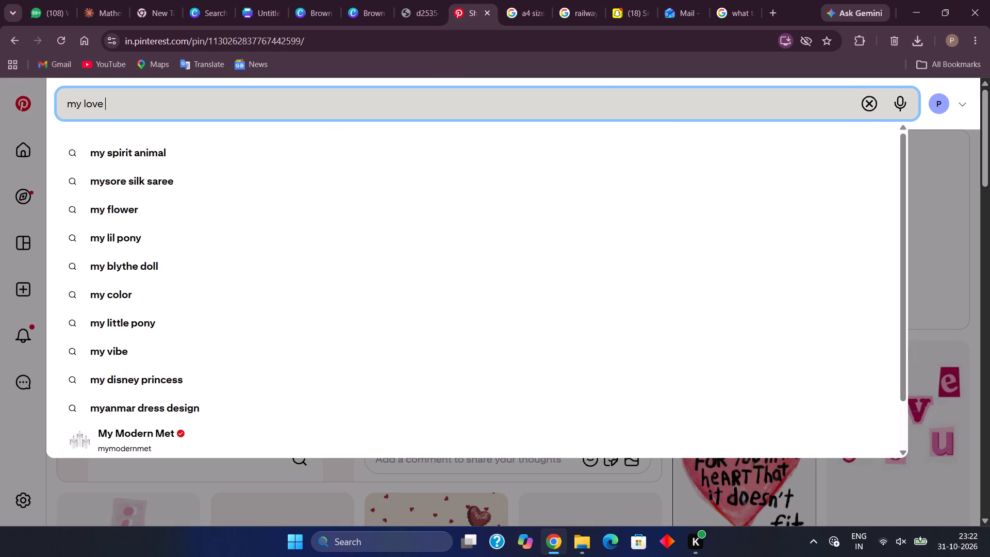
type("text")
key("space")
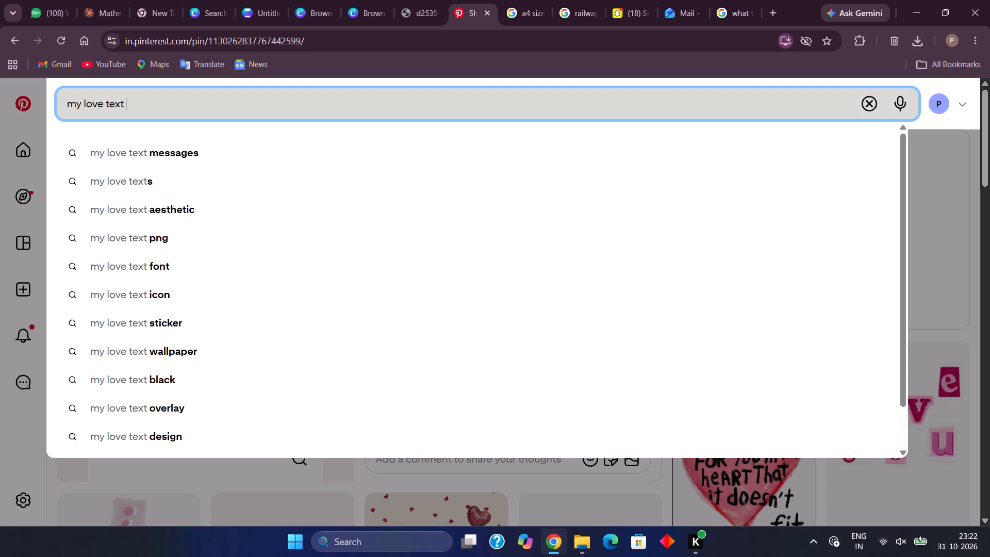
left_click(128, 221)
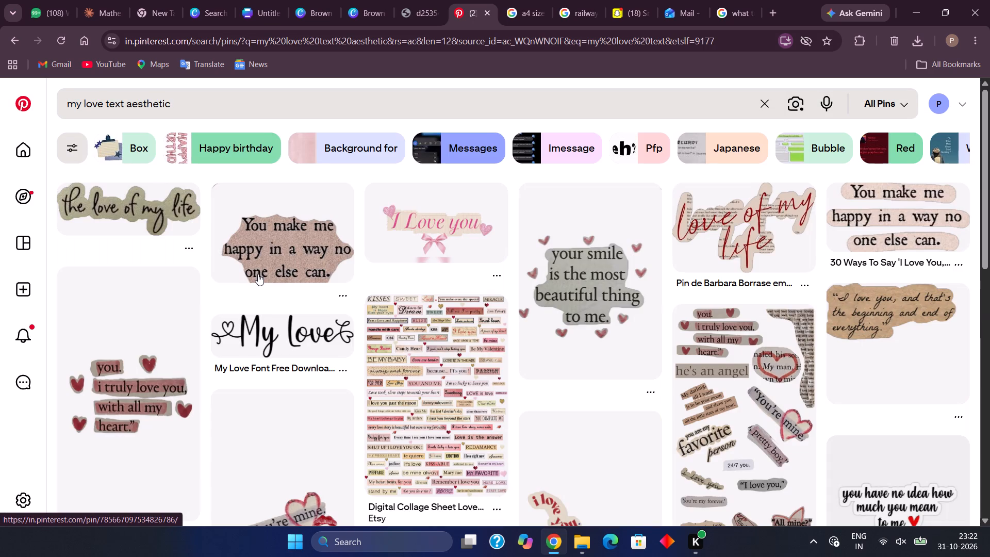
scroll(362, 323, "down", 1)
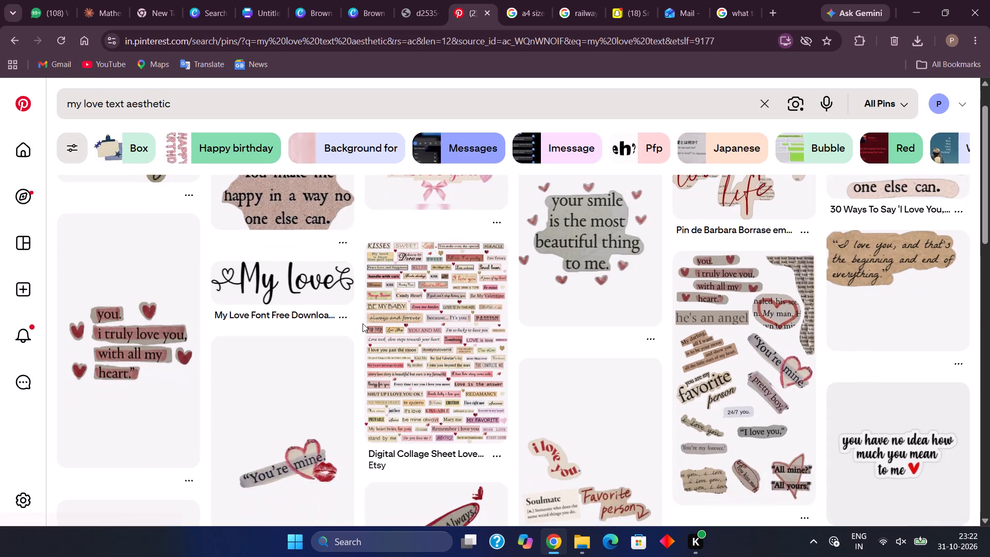
scroll(362, 323, "down", 4)
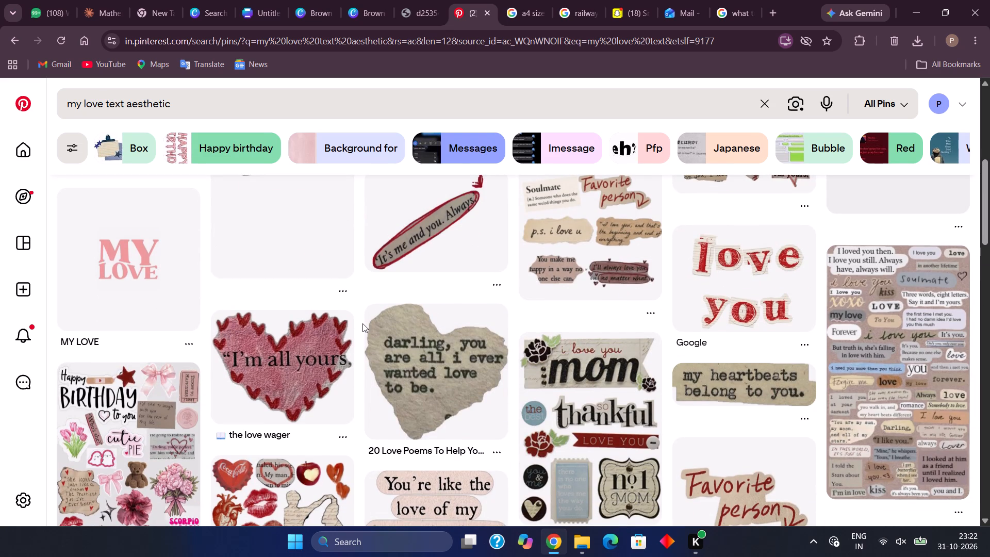
scroll(362, 323, "down", 2)
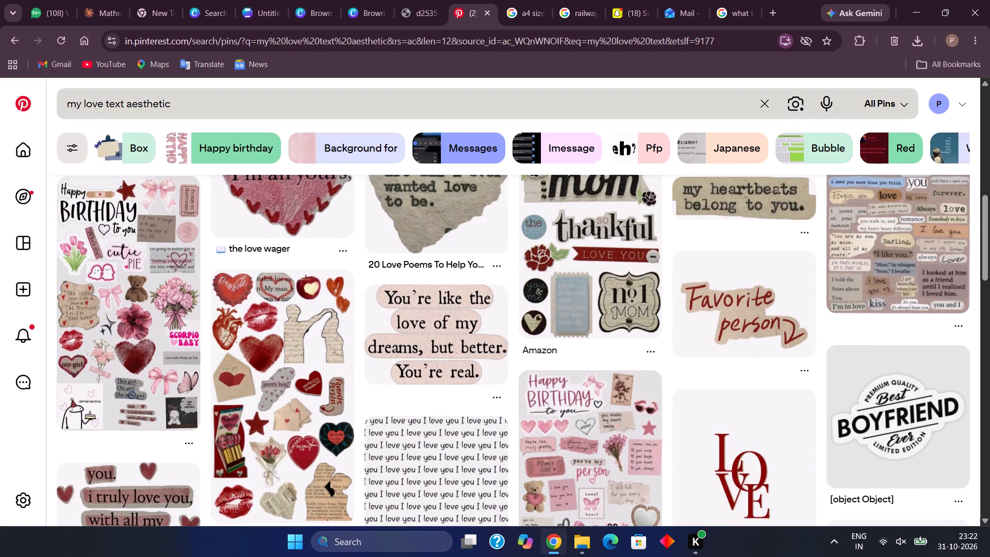
Refine the Pinterest search to "my love text aesthetic pink" and look through the pins.
left_click(312, 104)
key("space")
type("pink")
key("Return")
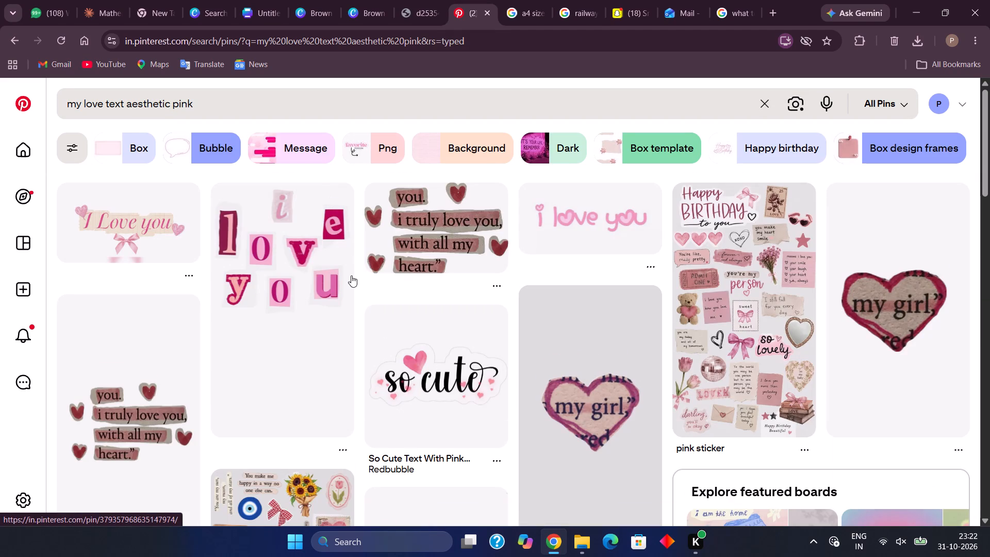
scroll(351, 275, "down", 8)
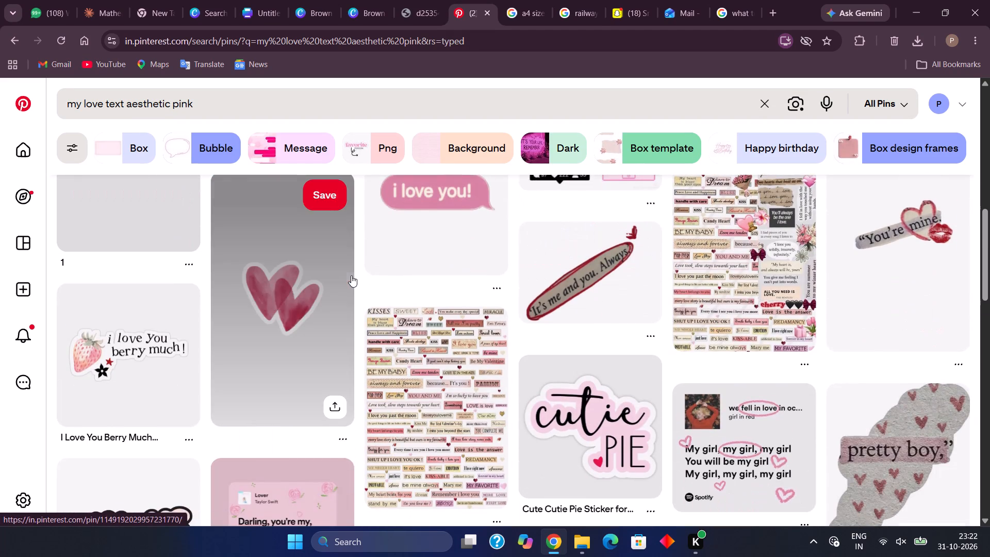
scroll(351, 275, "down", 3)
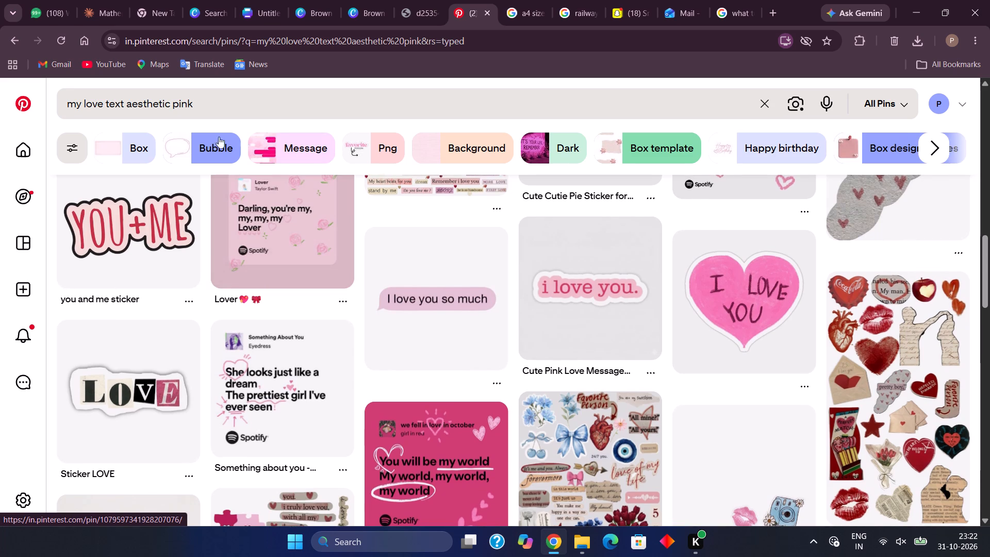
Put the words my love in quotation marks within the query and rerun the Pinterest search.
left_click(107, 104)
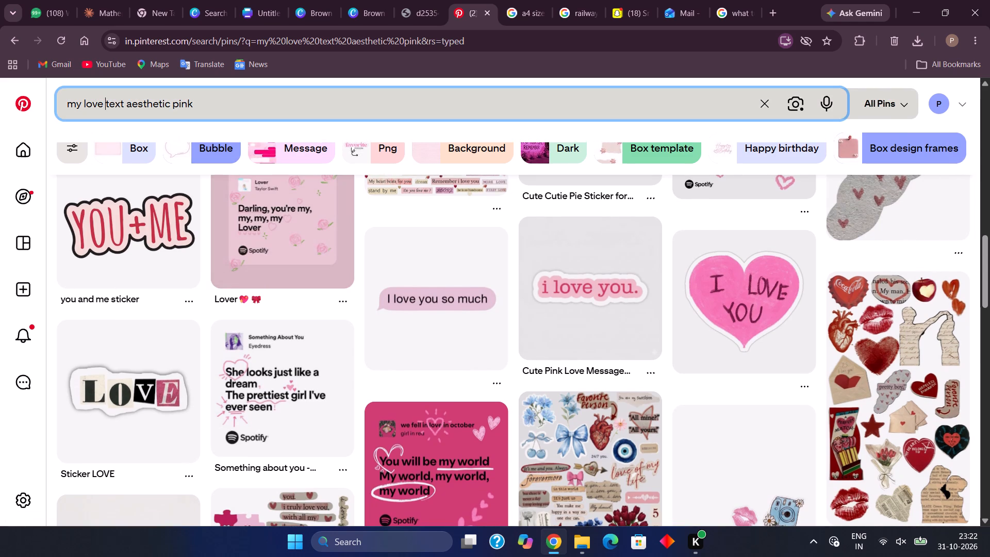
key("Left")
key("shift+quotedbl")
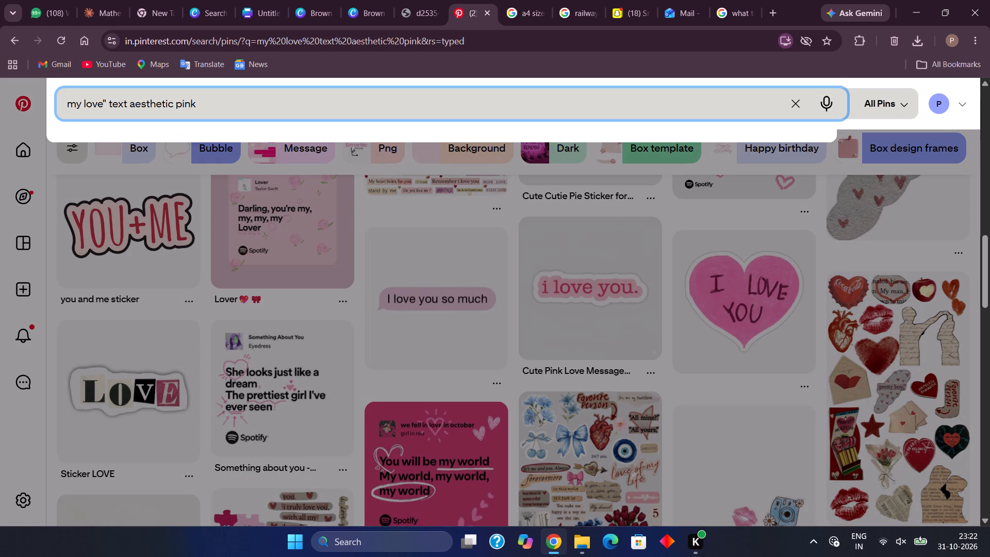
key("Left")
key("Left")
key("Left")
key("Left")
key("Left")
key("Left")
key("Left")
key("Left")
key("shift+quotedbl")
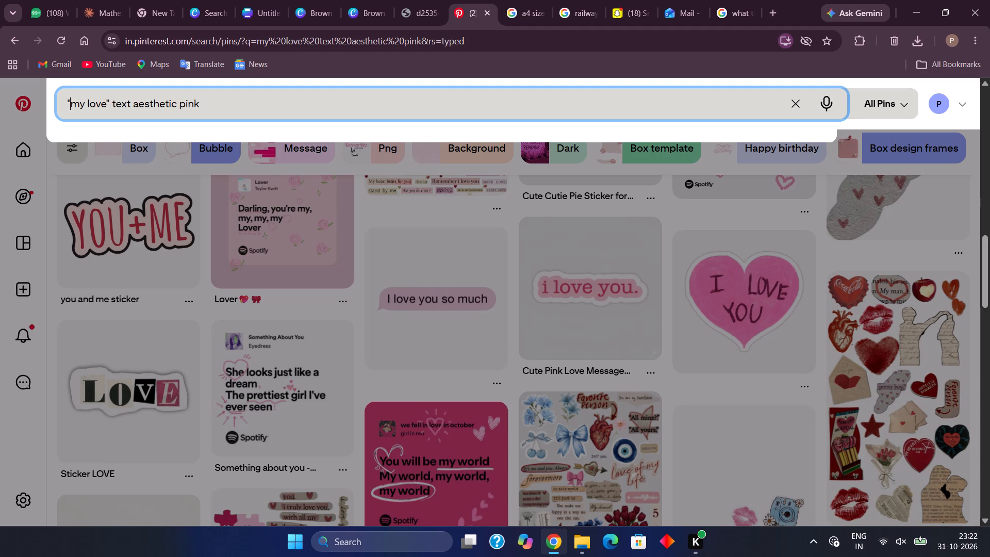
left_click(606, 96)
key("Return")
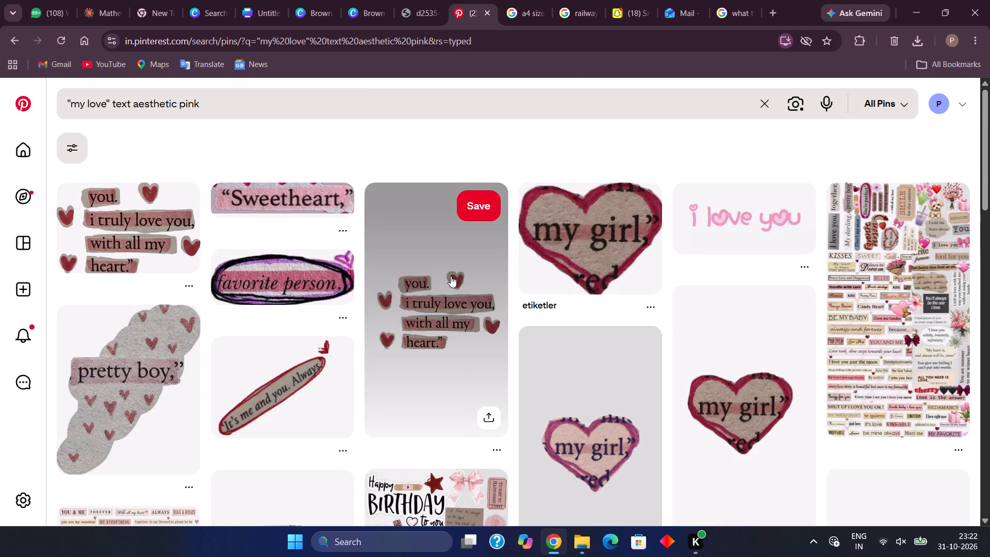
Look through the pins for pink "my love" lettering that suits the poster.
scroll(451, 276, "down", 4)
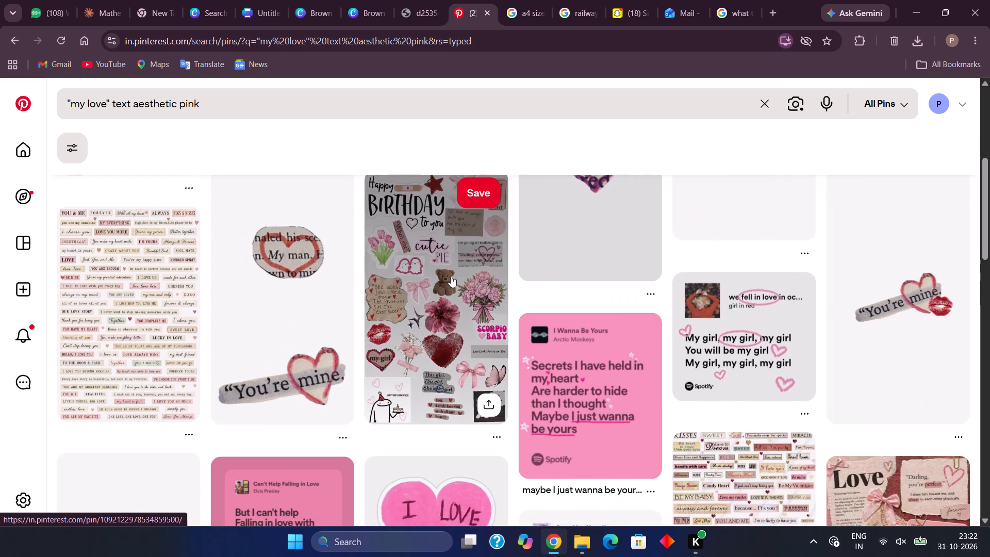
scroll(451, 276, "down", 5)
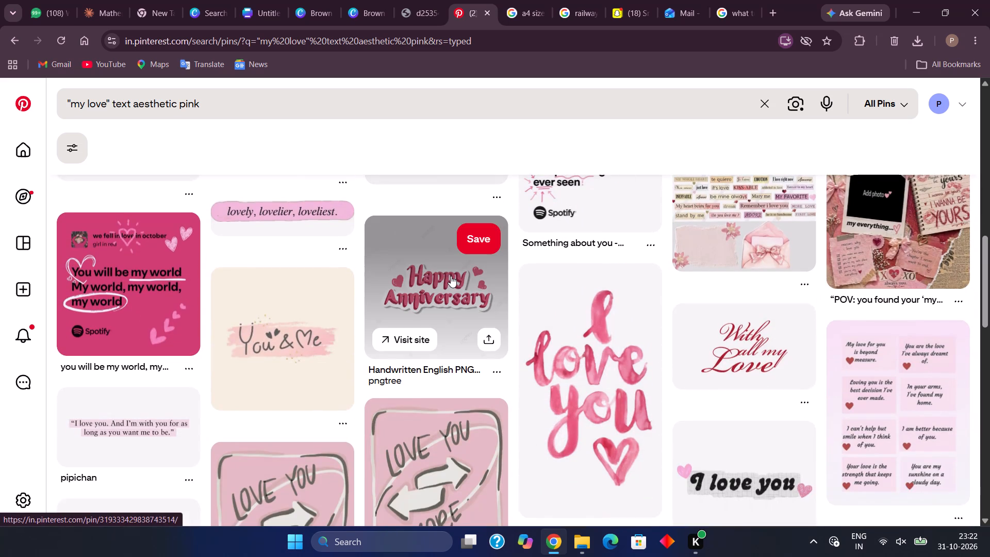
scroll(451, 276, "down", 4)
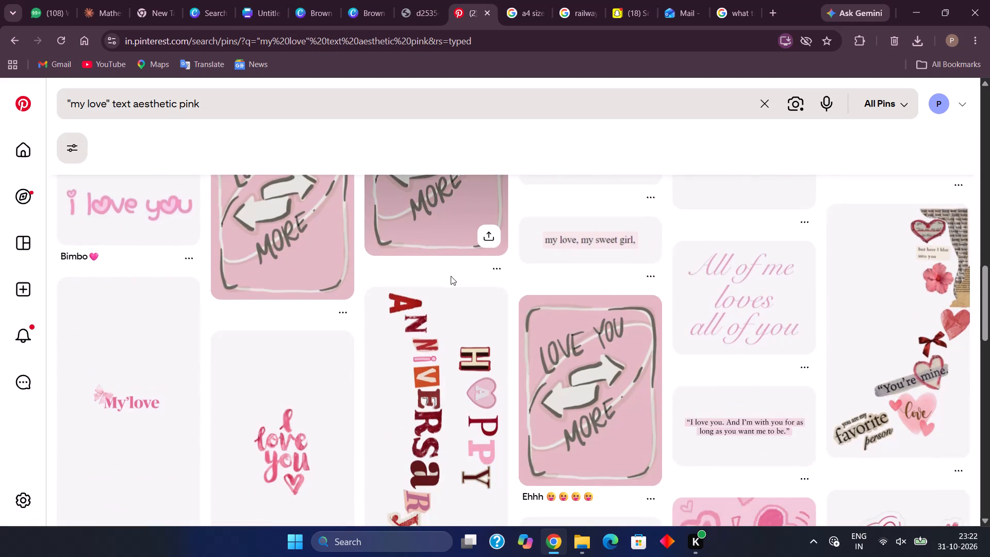
scroll(451, 276, "down", 2)
scroll(451, 276, "up", 2)
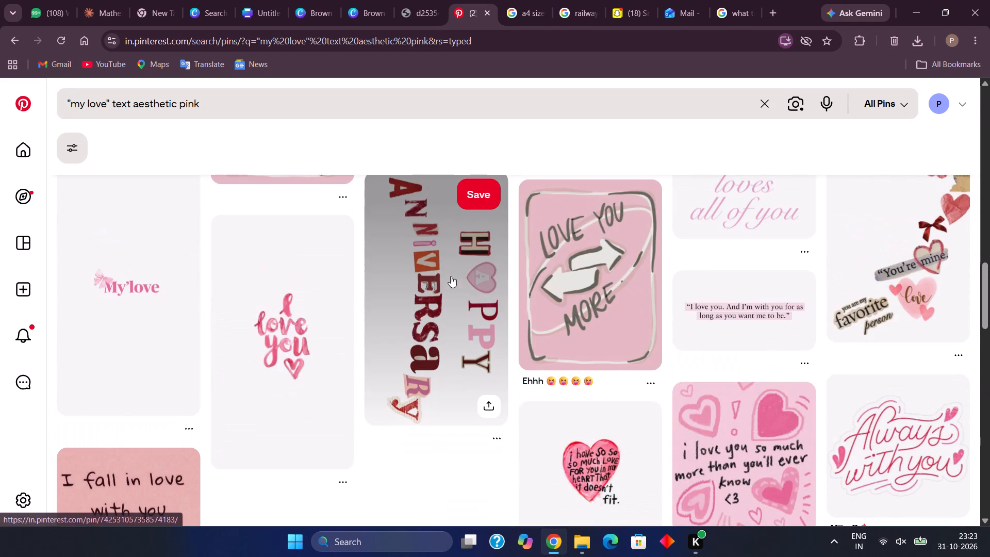
scroll(451, 276, "up", 1)
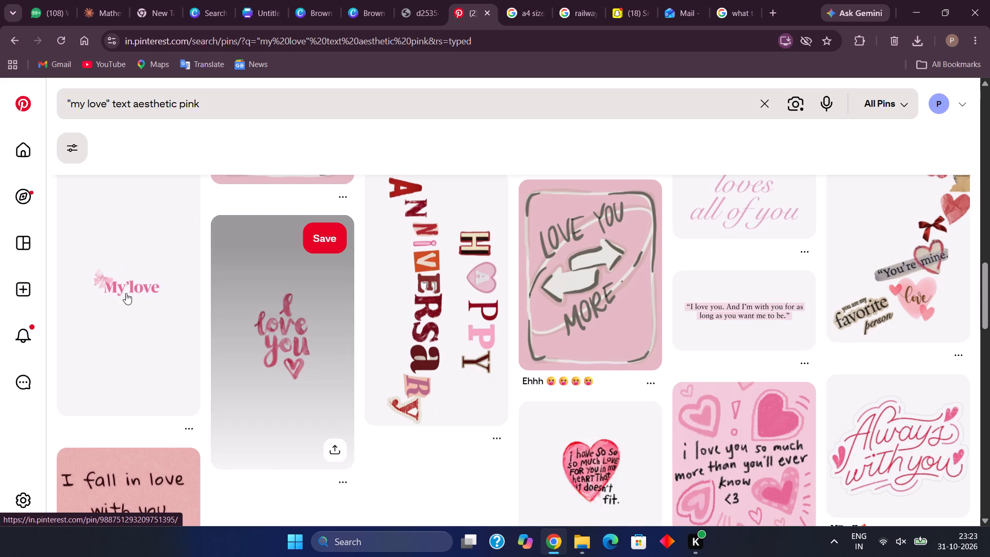
scroll(126, 293, "down", 4)
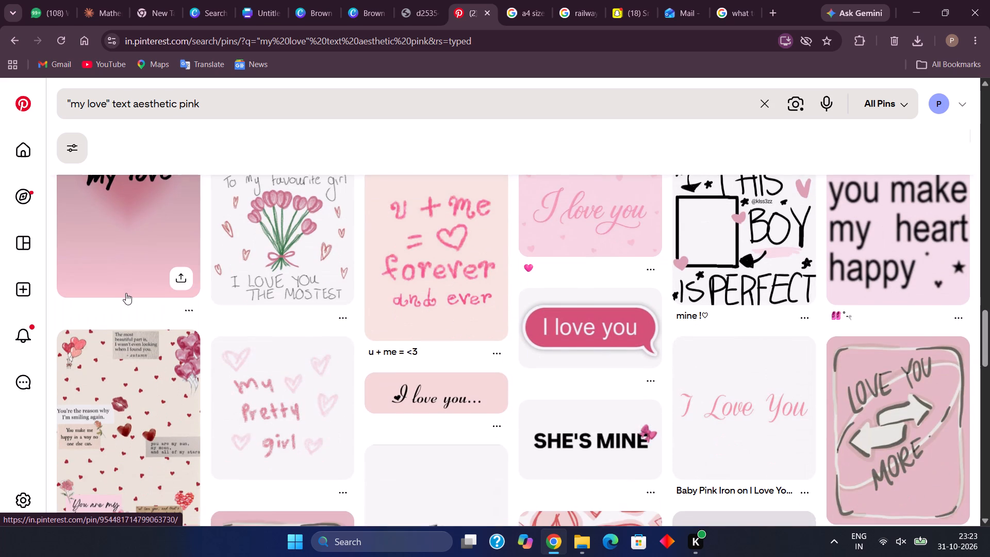
scroll(126, 293, "right", 2)
scroll(126, 293, "up", 2)
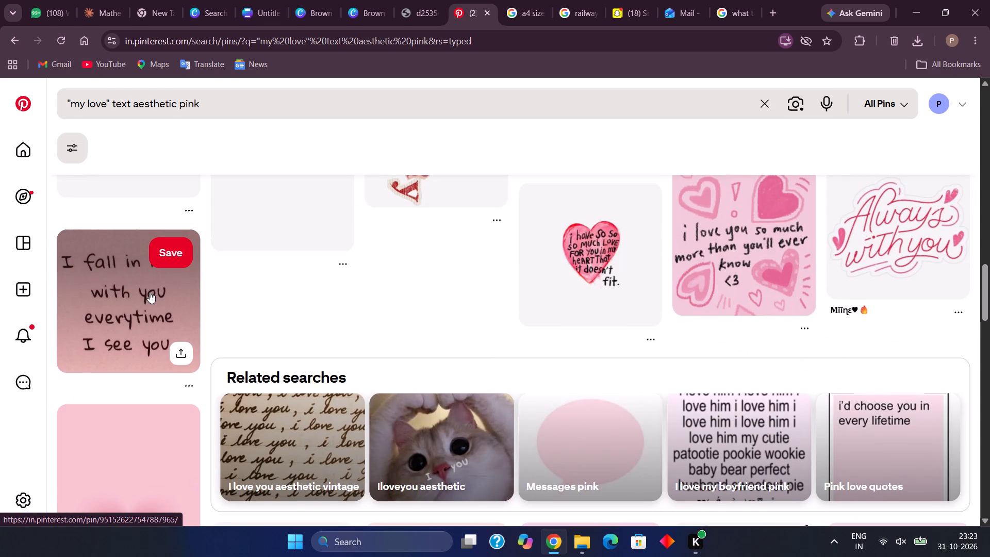
scroll(150, 292, "up", 2)
Open the pin with the pink "My'love" lettering and bow, and try to select its artwork.
left_click(137, 245)
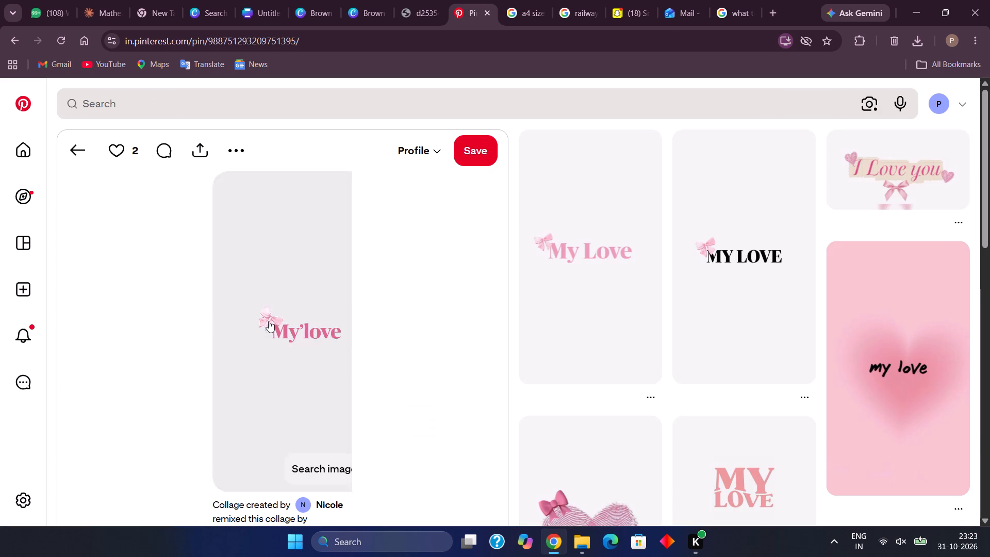
left_click(285, 339)
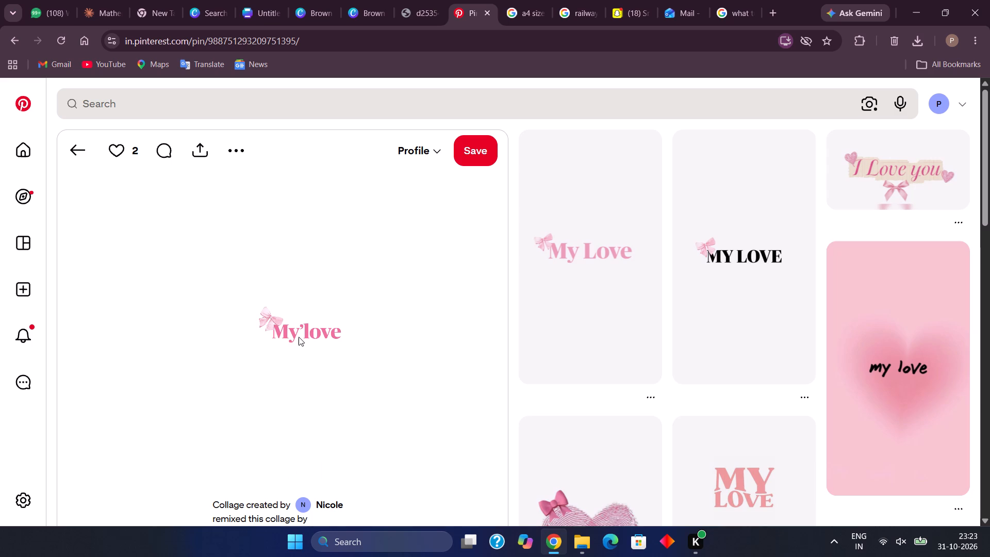
left_click(299, 337)
left_click_drag(252, 291, 306, 336)
left_click_drag(306, 336, 311, 339)
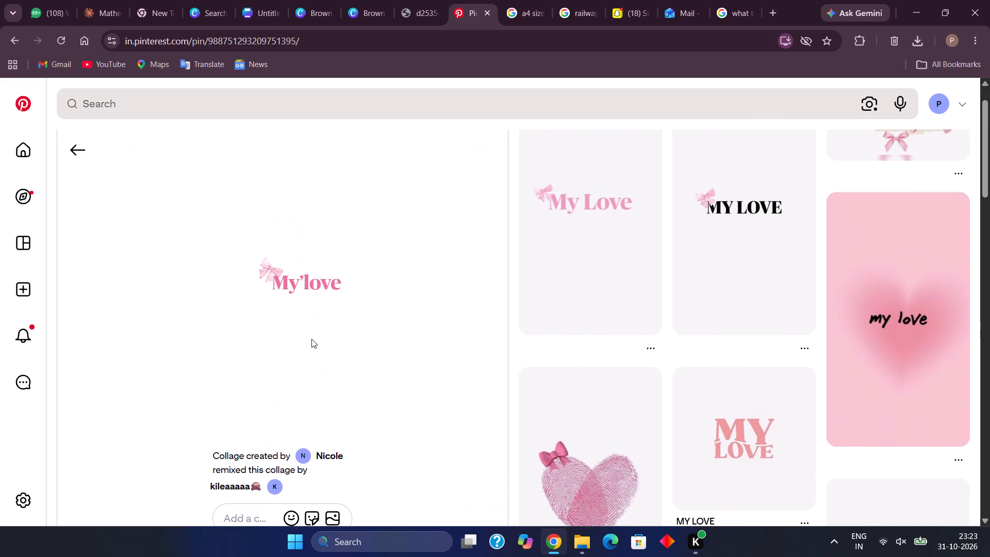
Look through the pins related to the pink "My'love" pin for alternative love lettering.
scroll(311, 339, "down", 3)
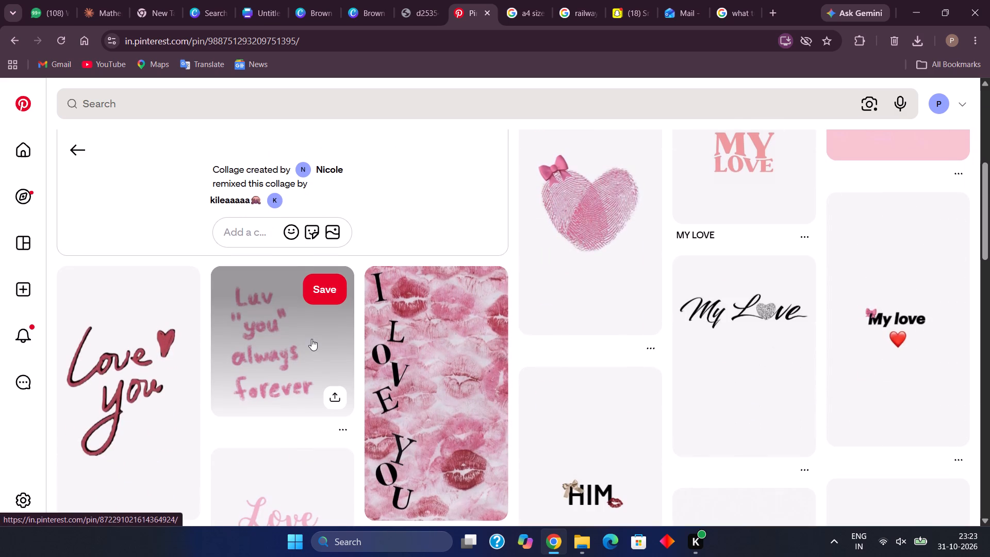
scroll(311, 339, "down", 6)
scroll(311, 339, "up", 1)
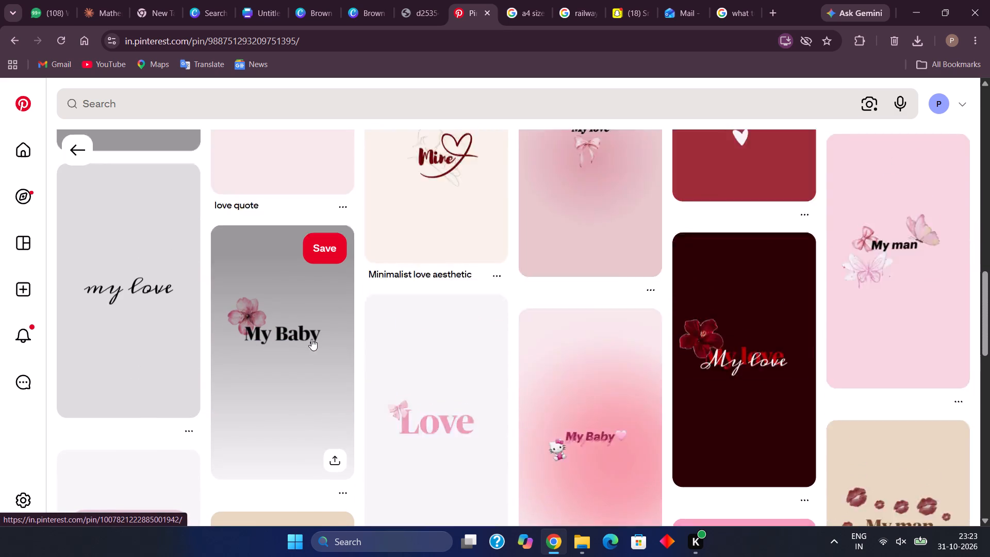
scroll(311, 339, "up", 1)
Download the image of the pink "My'love" lettering with the bow from its Pinterest pin.
left_click_drag(301, 334, 313, 300)
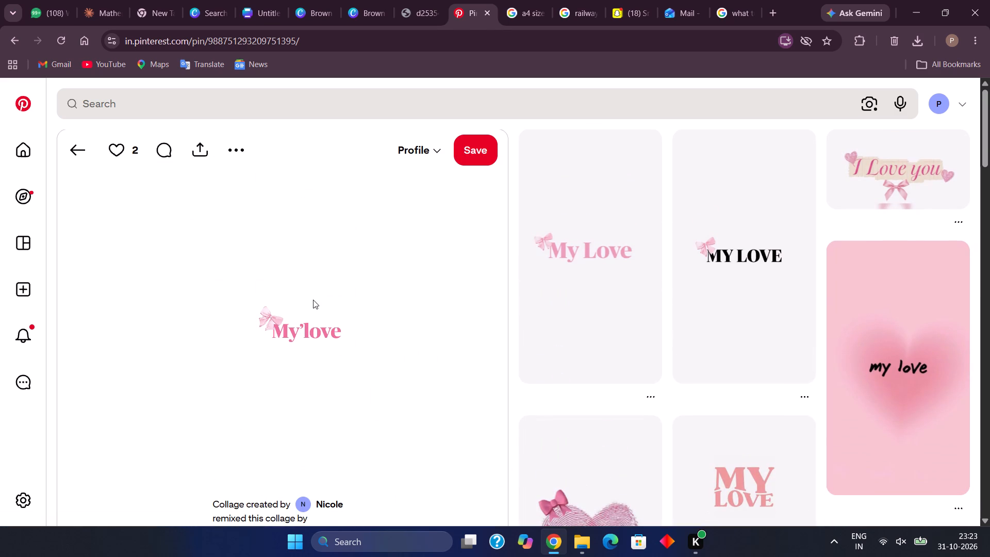
left_click_drag(313, 300, 237, 148)
left_click(237, 148)
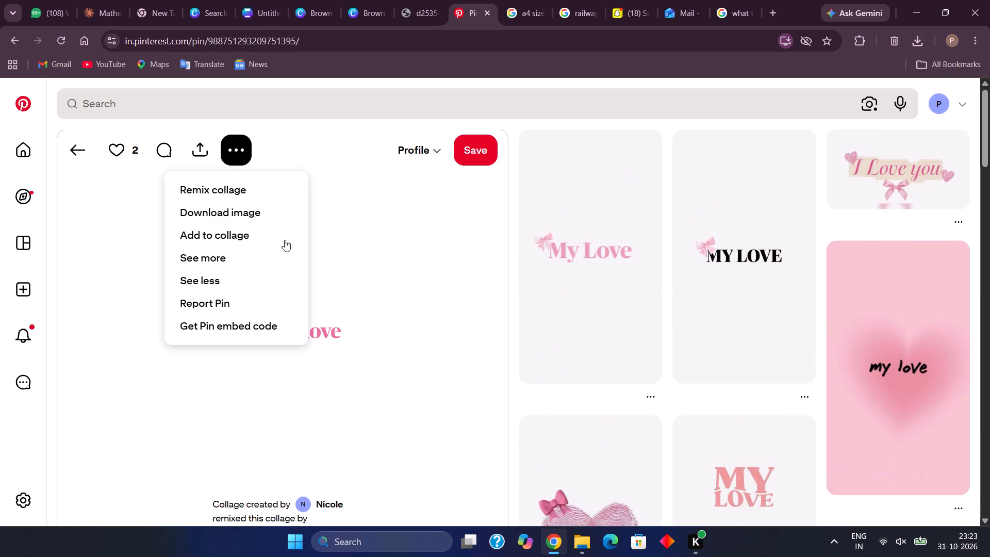
left_click(262, 210)
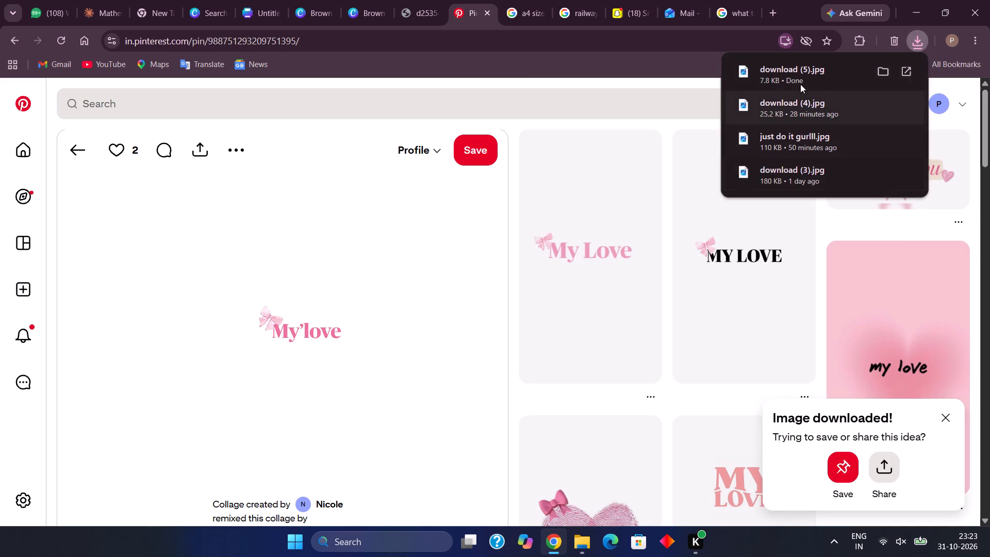
Switch to the Canva sticker-sheet design and place the downloaded "My'love" image, download (5).jpg, on page 2.
left_click_drag(800, 81, 372, 0)
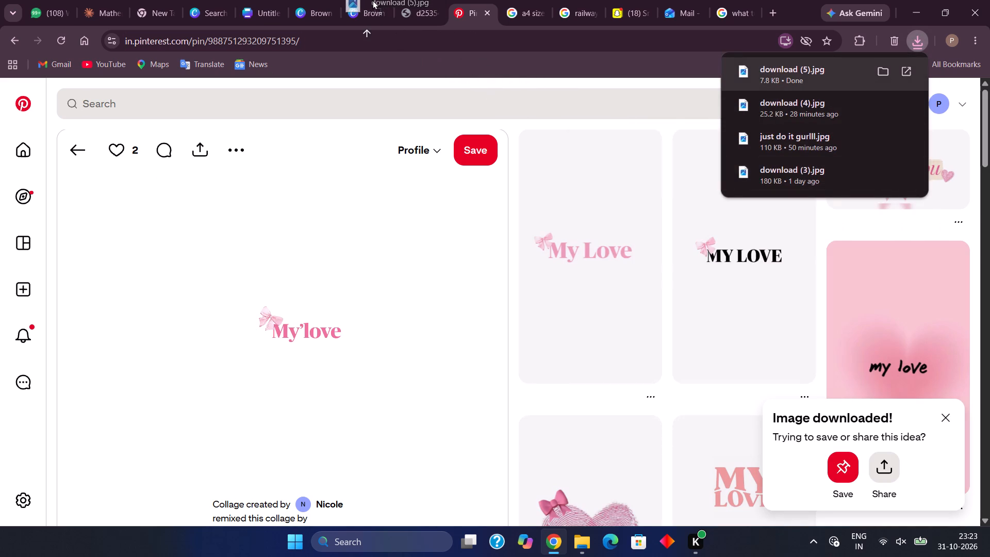
left_click_drag(372, 0, 326, 22)
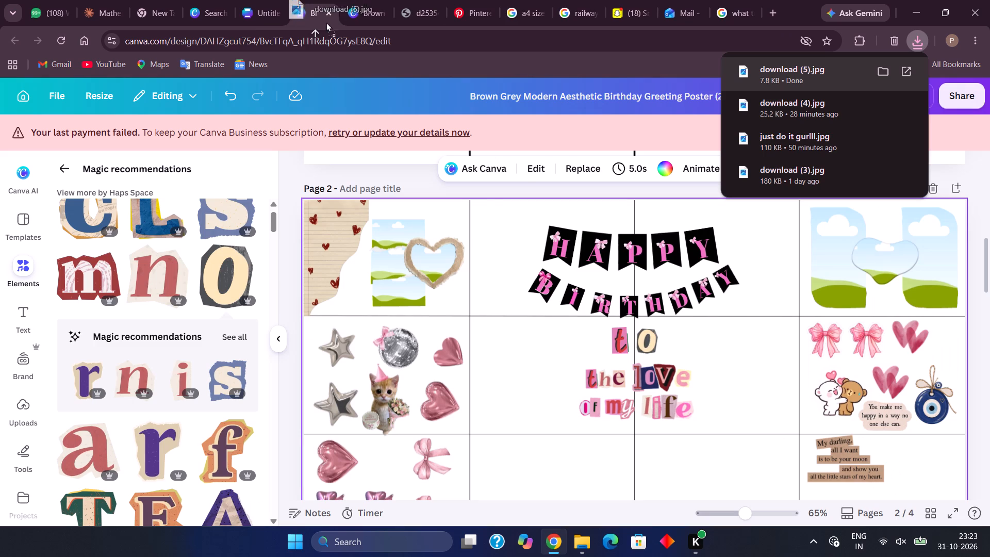
left_click_drag(326, 22, 542, 369)
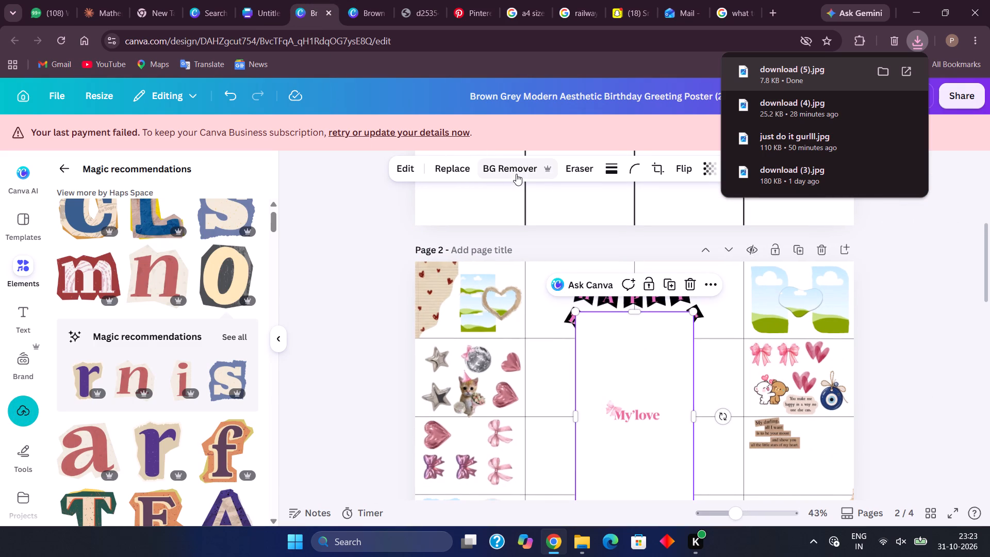
Remove the white background from the "My'love" image with BG Remover.
left_click(516, 174)
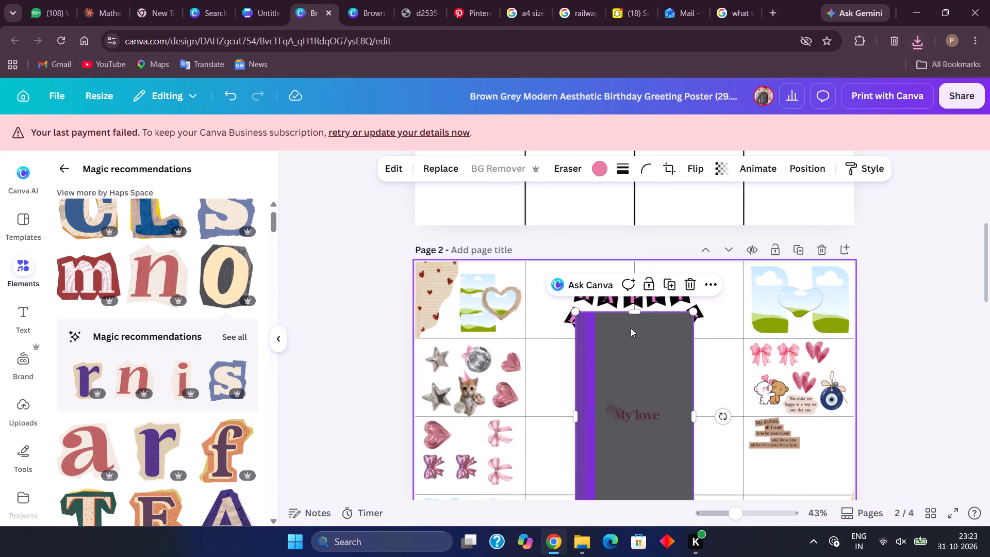
scroll(669, 355, "down", 1)
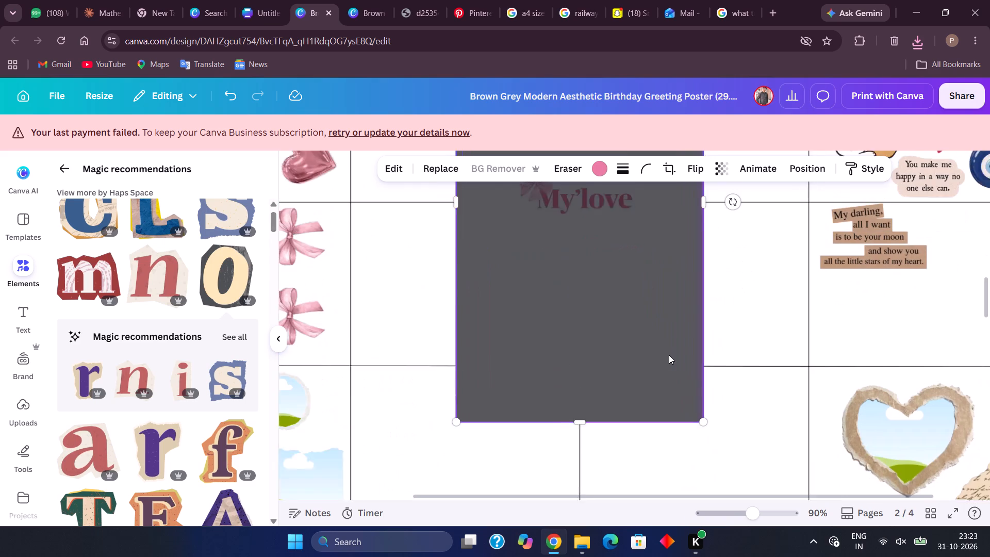
scroll(669, 355, "down", 1)
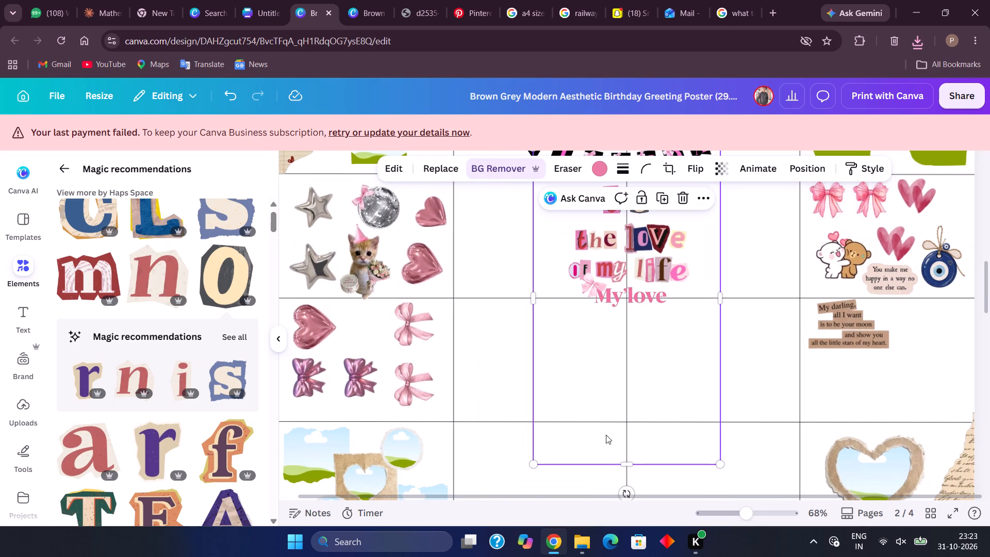
Crop the "My'love" image's empty areas above and below down to a narrow strip around the lettering.
left_click_drag(626, 462, 628, 346)
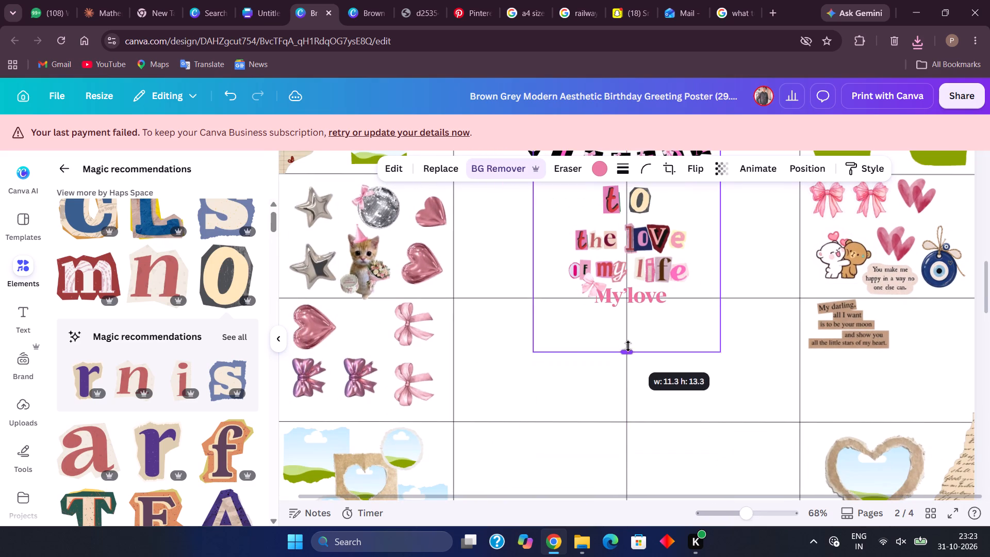
left_click_drag(628, 346, 629, 310)
scroll(629, 310, "up", 2)
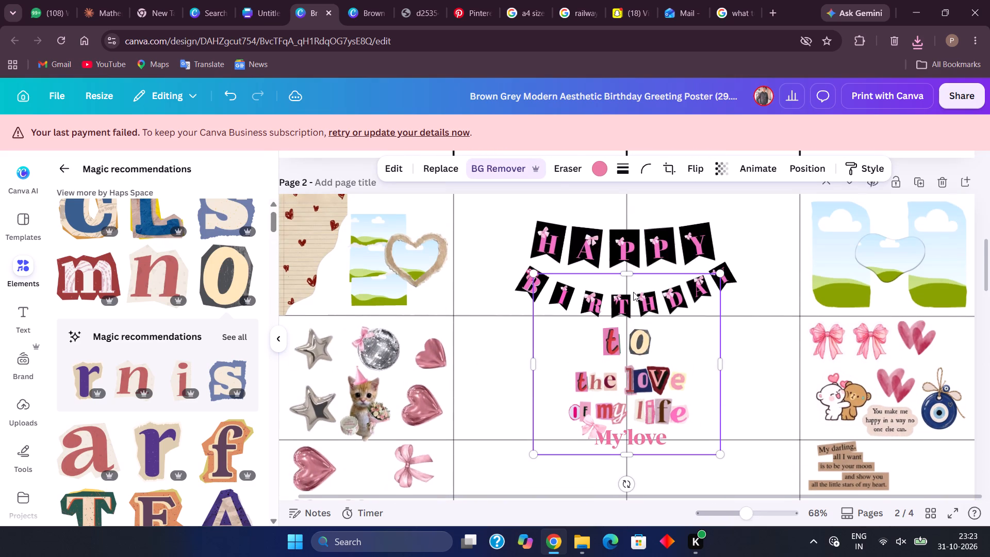
left_click_drag(629, 274, 663, 410)
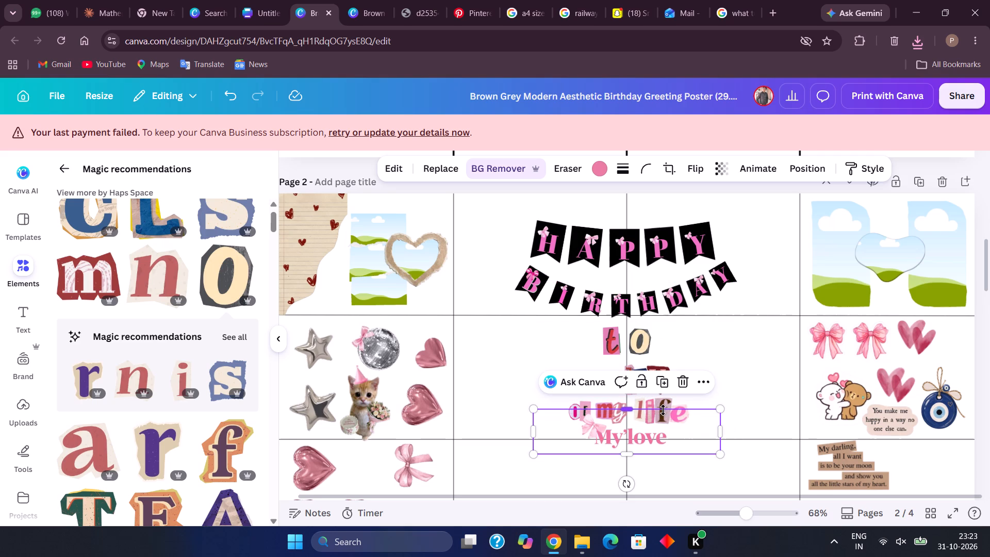
Delete the cutout letters spelling "to the love of my life" below the Happy Birthday banner on page 2.
left_click(647, 346)
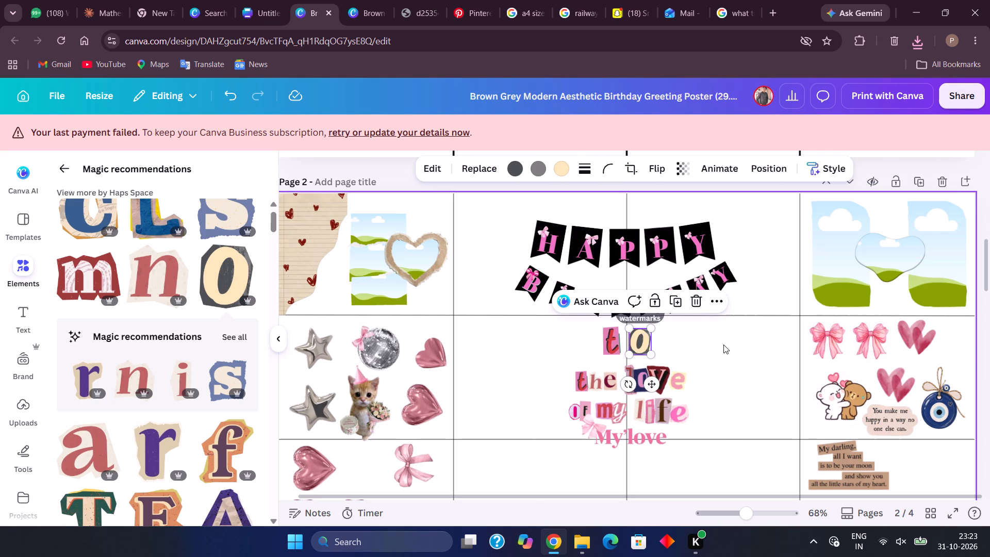
key("Delete")
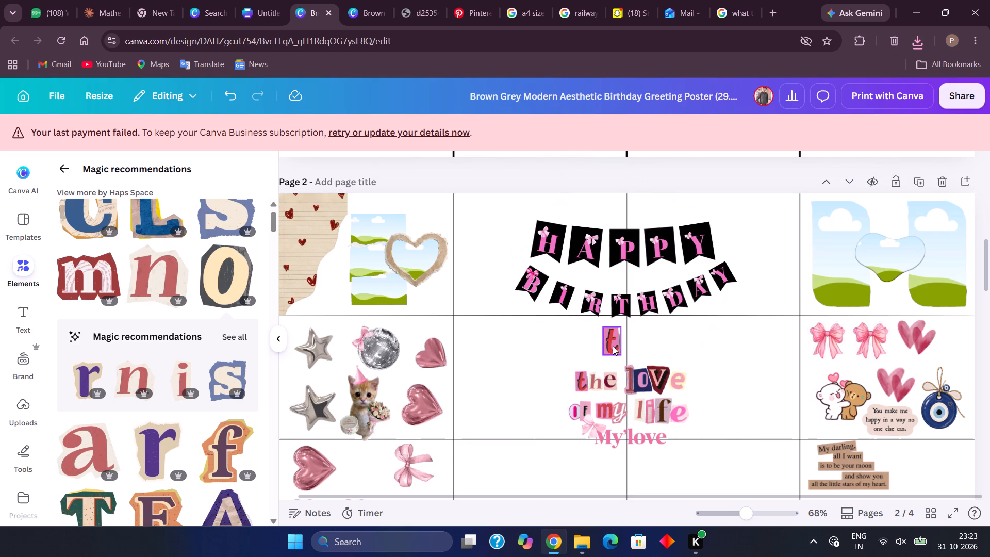
left_click(613, 346)
key("Delete")
left_click(610, 378)
key("Delete")
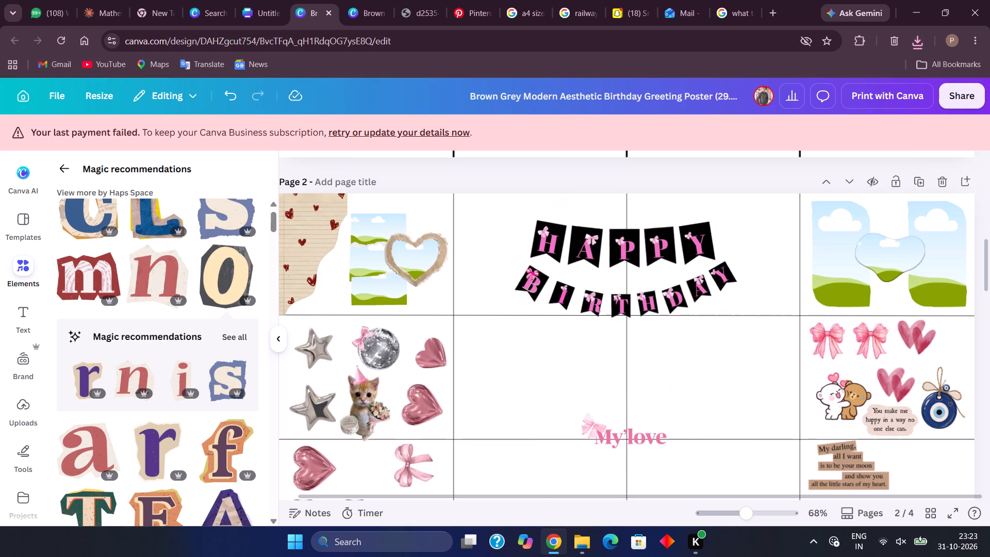
Move the "My'love" lettering up into the space just below the Happy Birthday banner on page 2.
left_click_drag(630, 433, 632, 346)
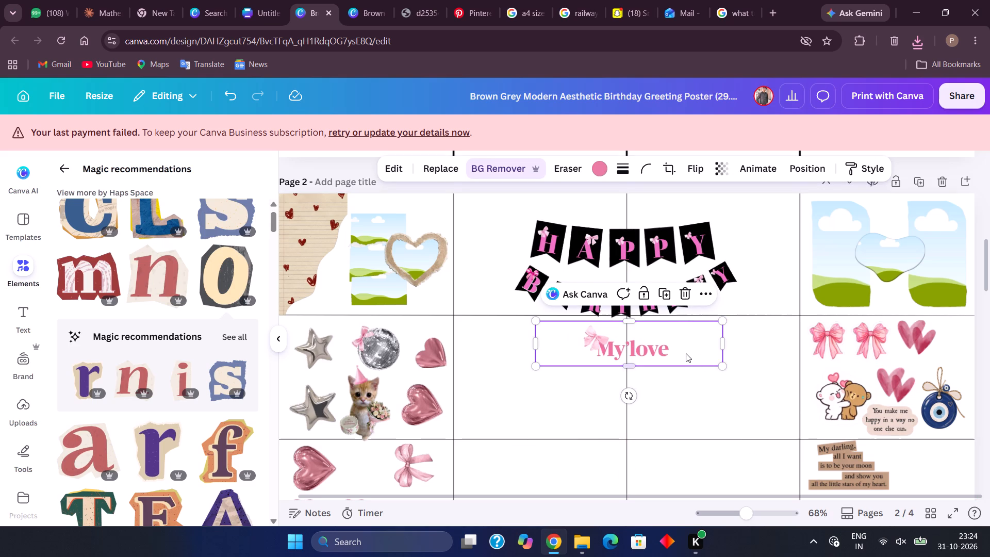
left_click(663, 298)
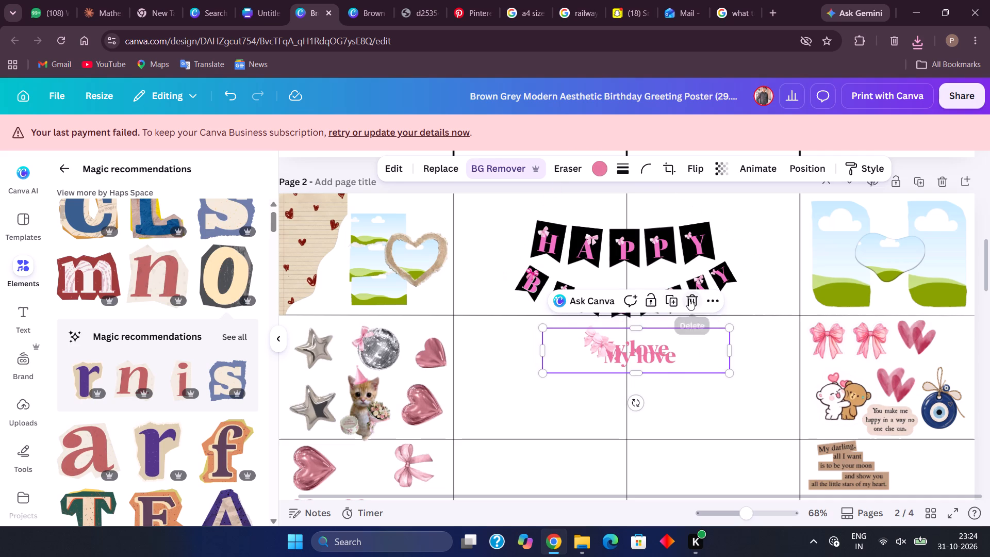
left_click(689, 299)
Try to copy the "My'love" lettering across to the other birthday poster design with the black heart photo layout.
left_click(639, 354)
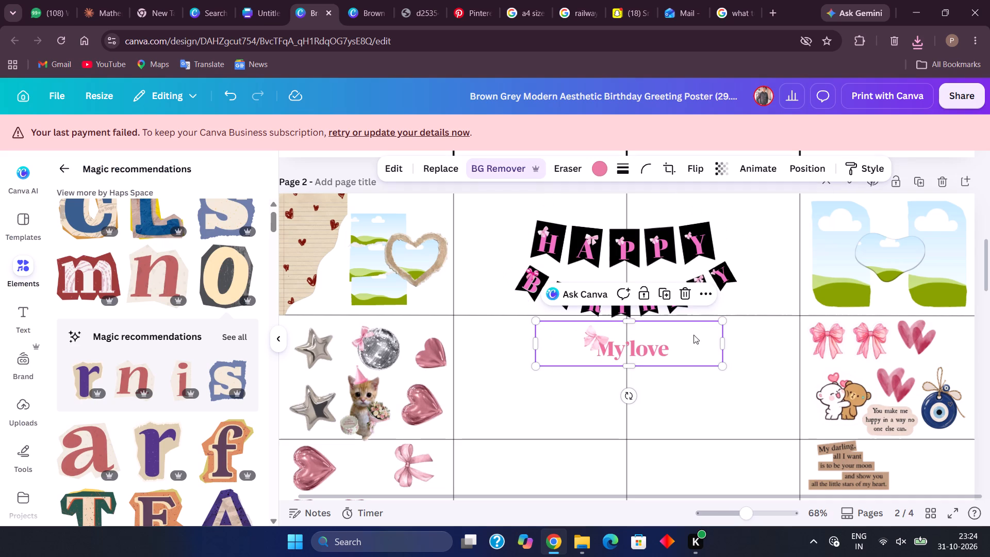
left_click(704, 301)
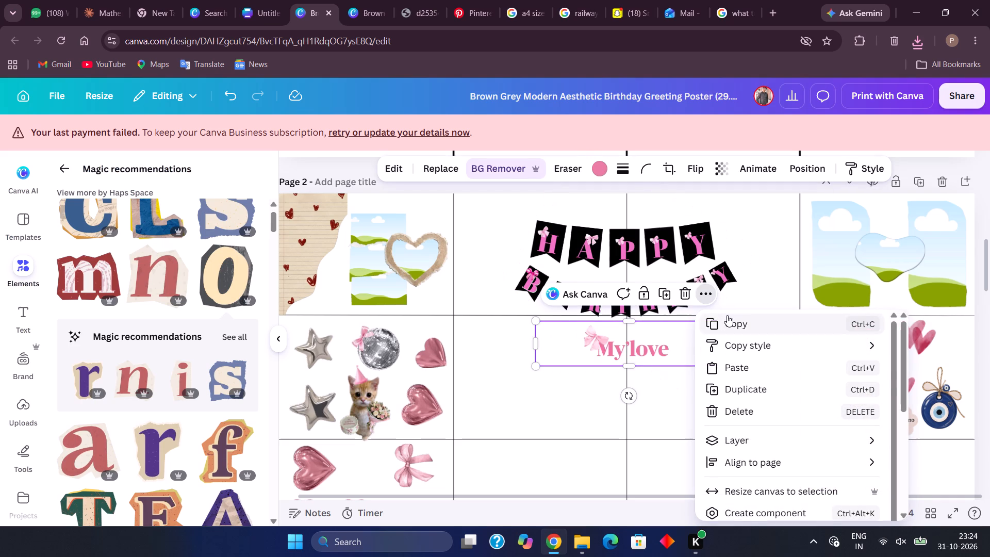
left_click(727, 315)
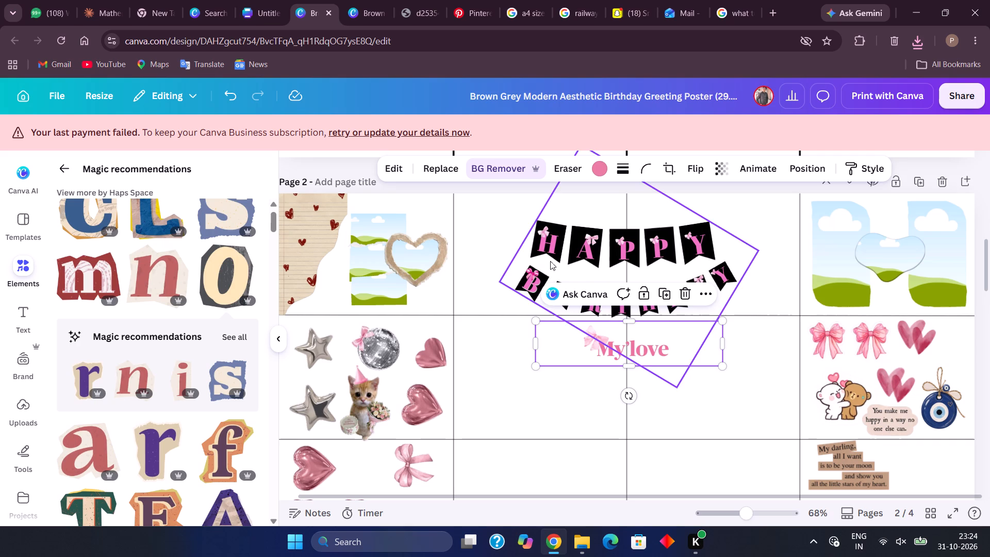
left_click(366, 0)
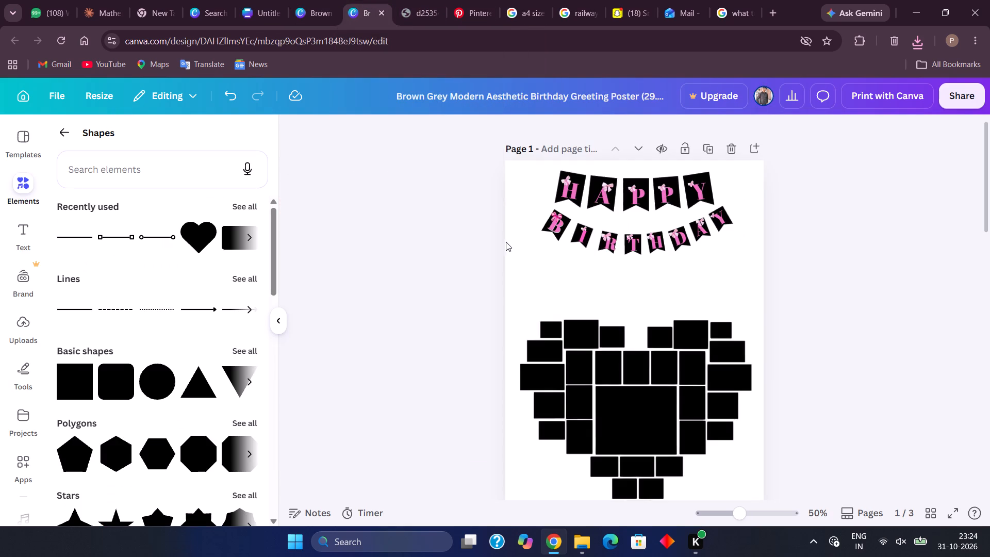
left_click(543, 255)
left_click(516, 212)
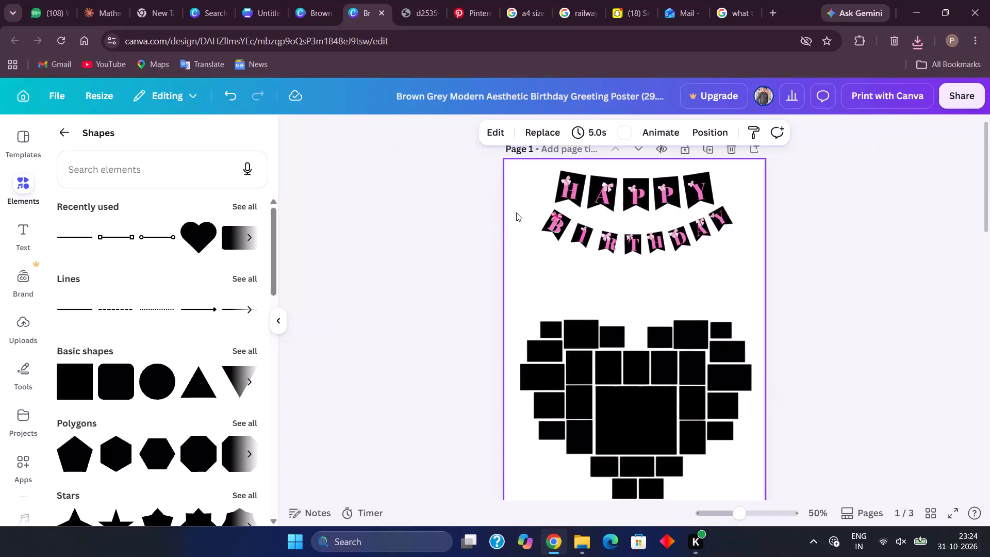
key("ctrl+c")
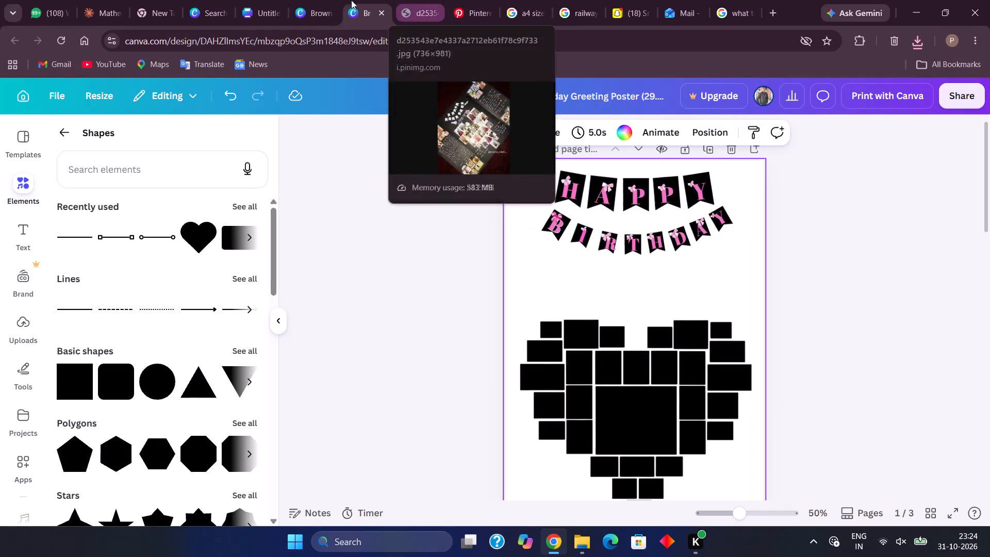
Copy the "My'love" lettering from the sticker-sheet design and paste it onto page 1 of the heart photo layout poster.
left_click(329, 0)
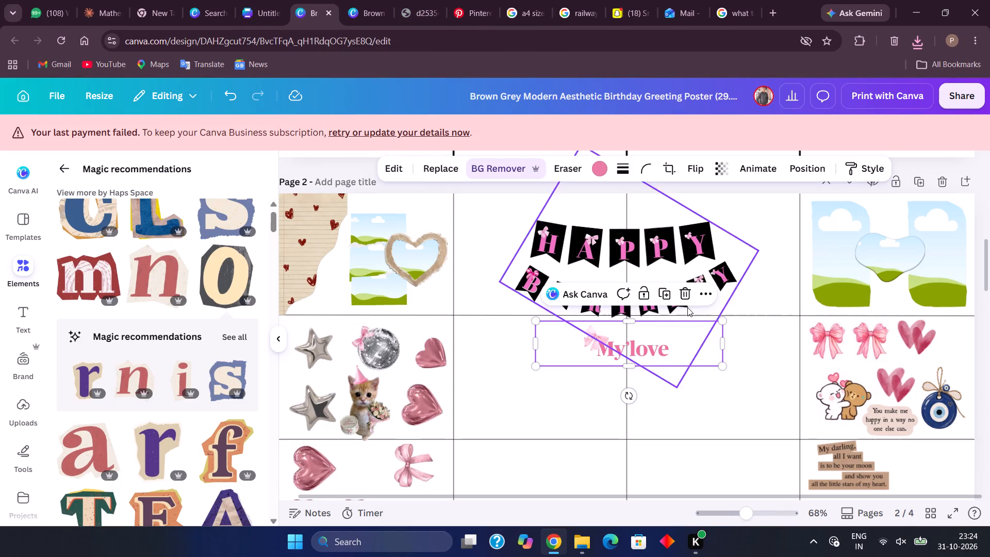
left_click(703, 298)
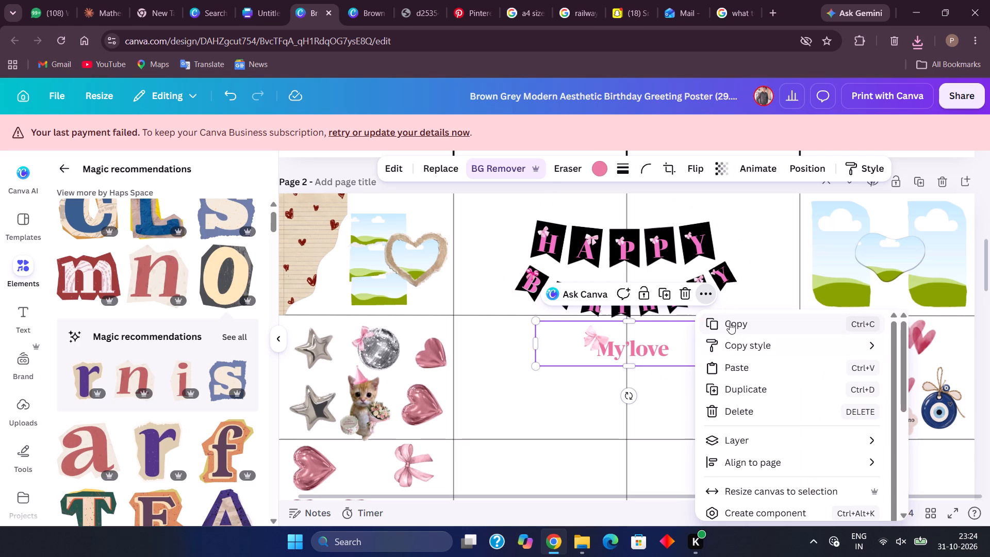
left_click(730, 322)
left_click(378, 0)
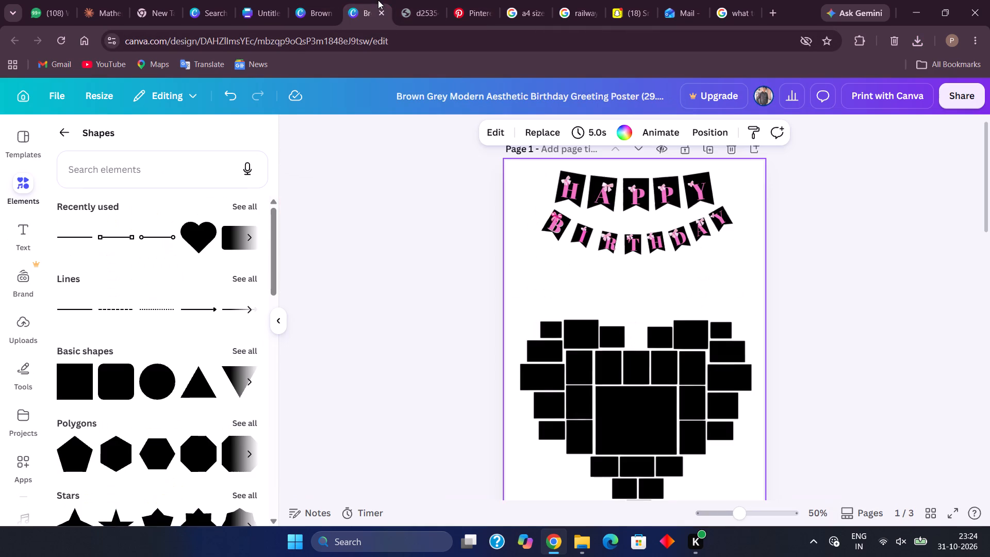
left_click(508, 206)
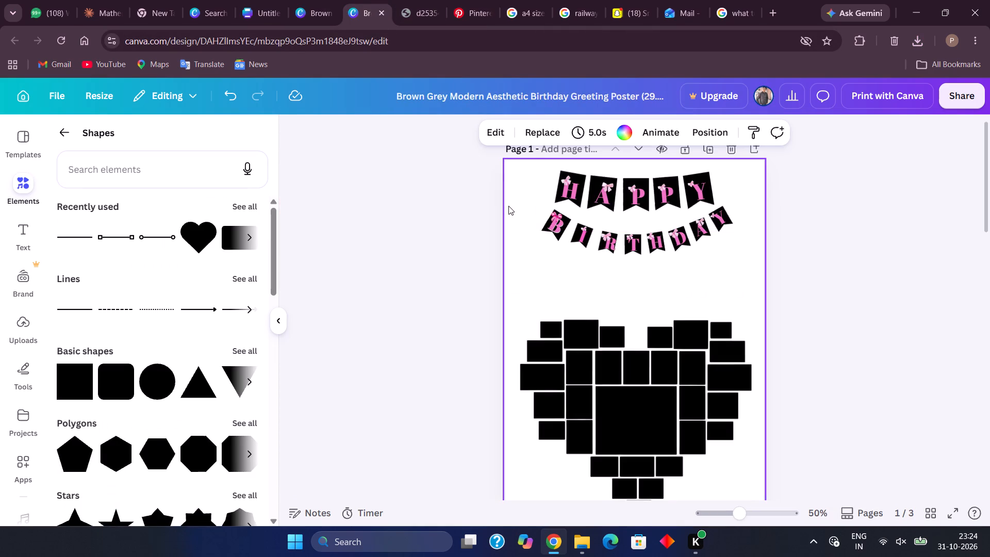
key("ctrl+v")
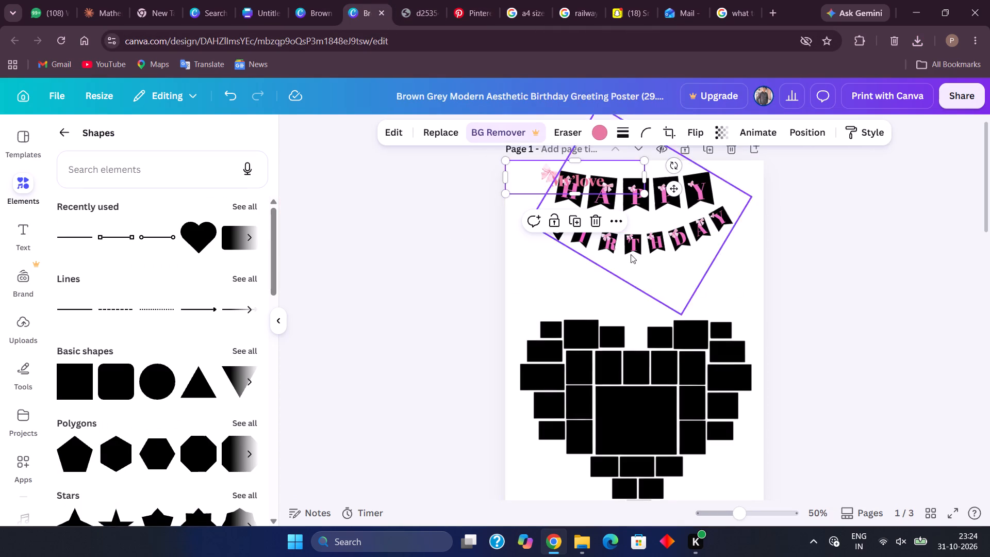
Enlarge the "My'love" lettering to about 18.8 wide by 4.5 high and centre it between the banner and the heart layout.
left_click_drag(583, 187, 650, 289)
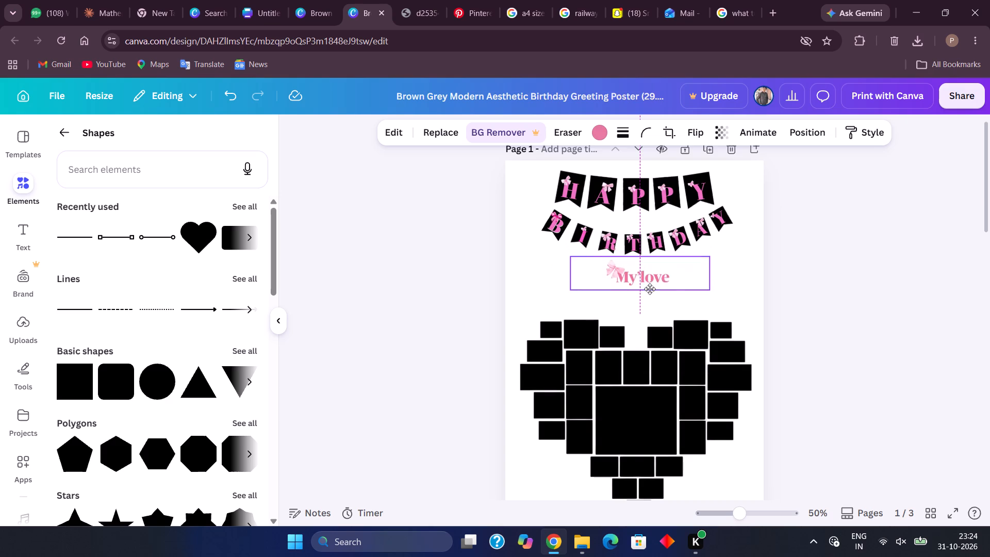
left_click_drag(650, 289, 645, 292)
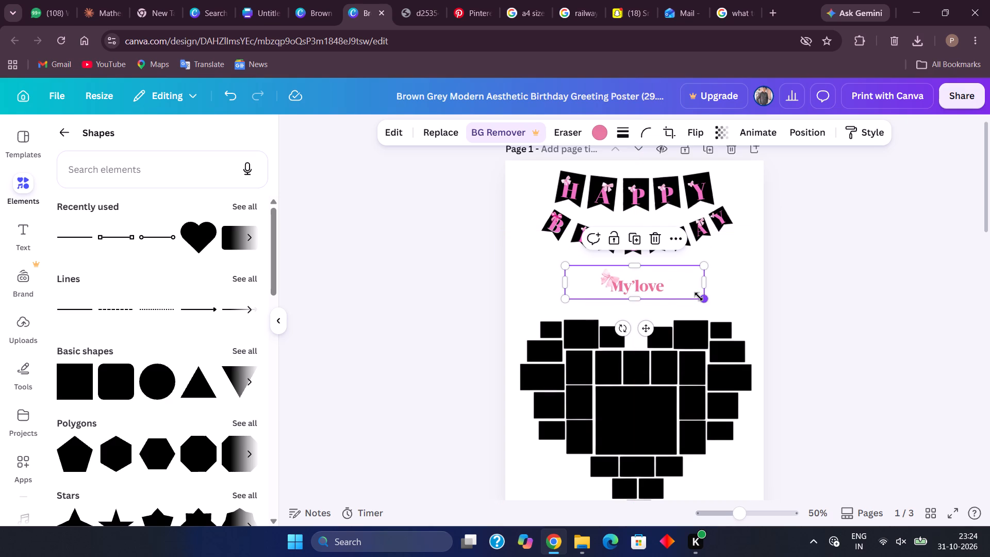
left_click_drag(699, 297, 793, 317)
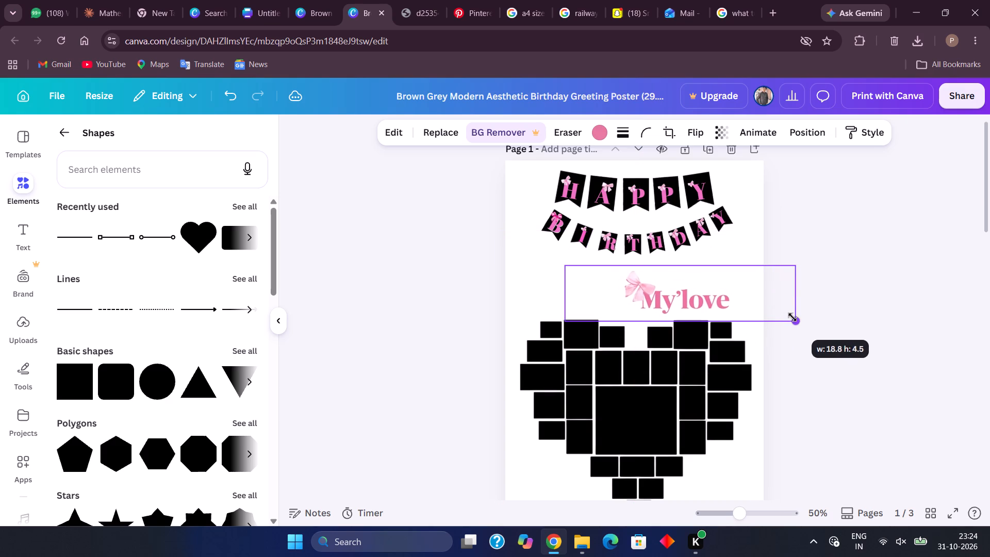
left_click_drag(793, 317, 793, 318)
left_click_drag(727, 299, 696, 288)
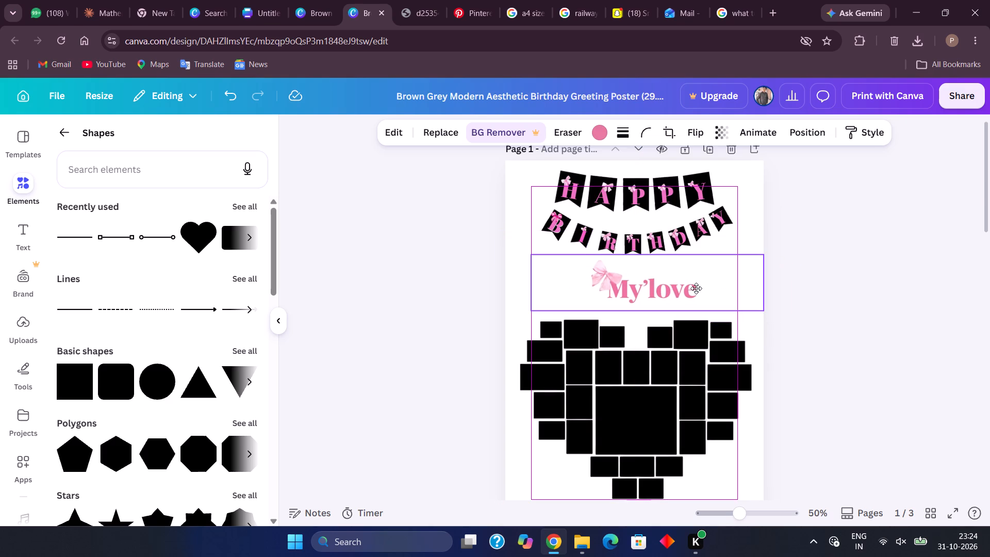
left_click_drag(696, 288, 684, 288)
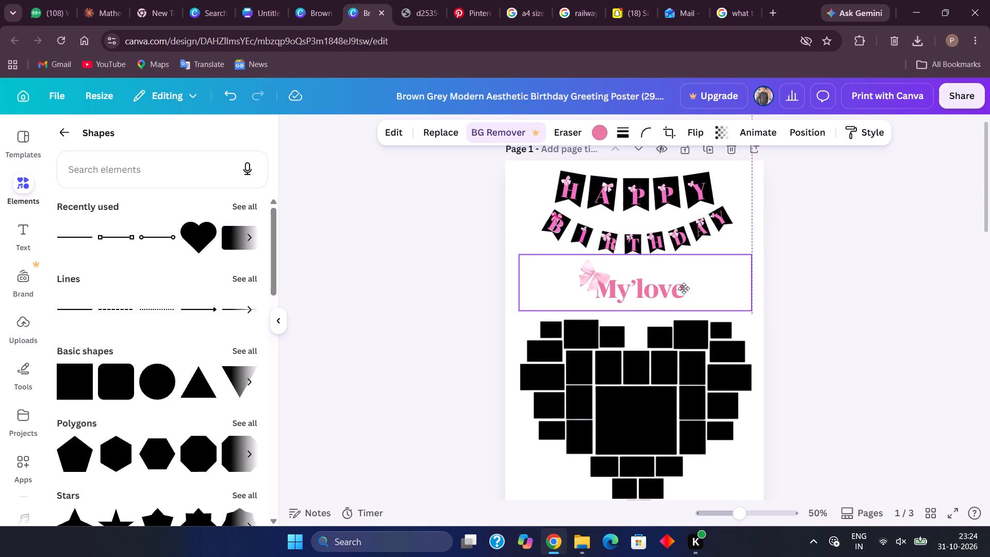
Nudge the "My'love" lettering slightly right and down to fine-tune its position between the banner and the heart layout on page 1.
left_click_drag(684, 288, 688, 288)
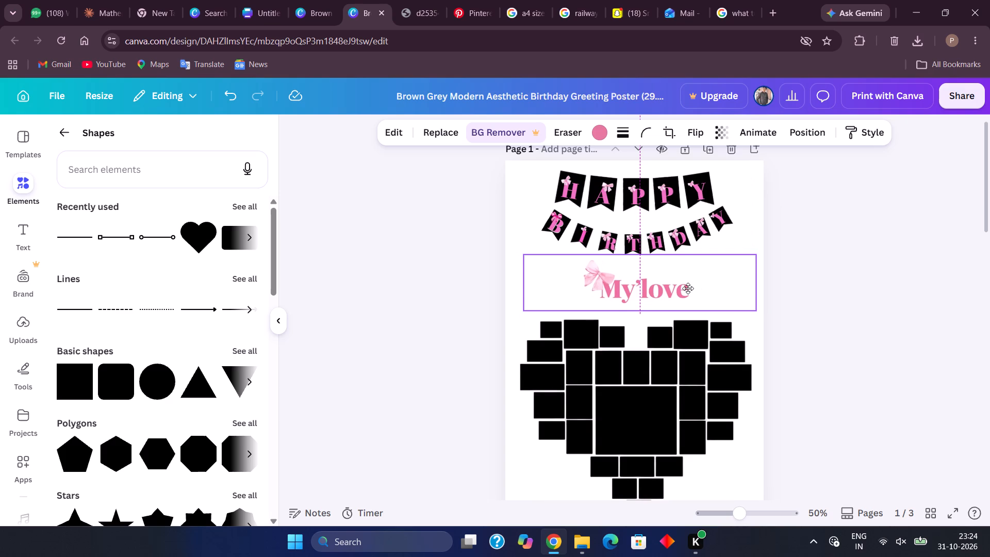
left_click_drag(688, 288, 688, 289)
key("Up")
key("Up")
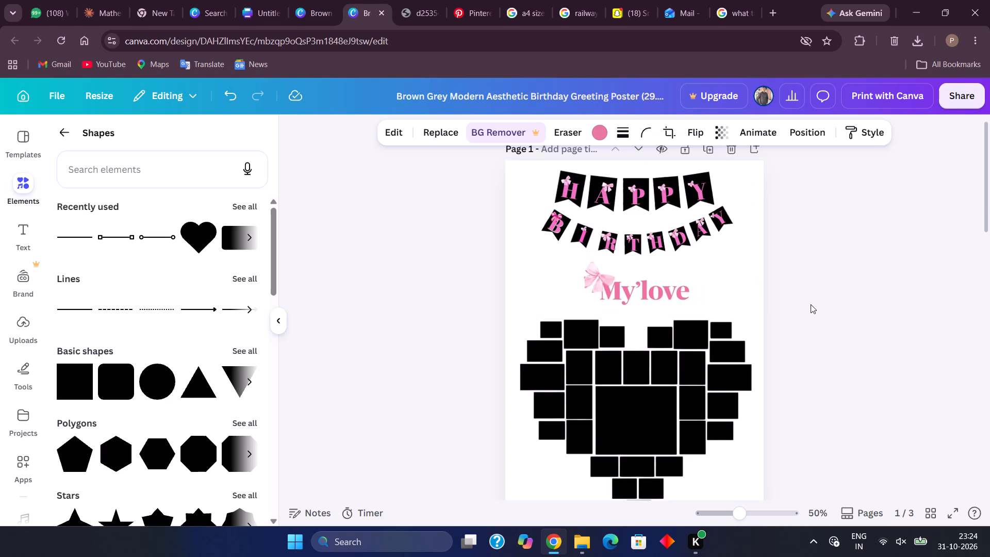
key("Down")
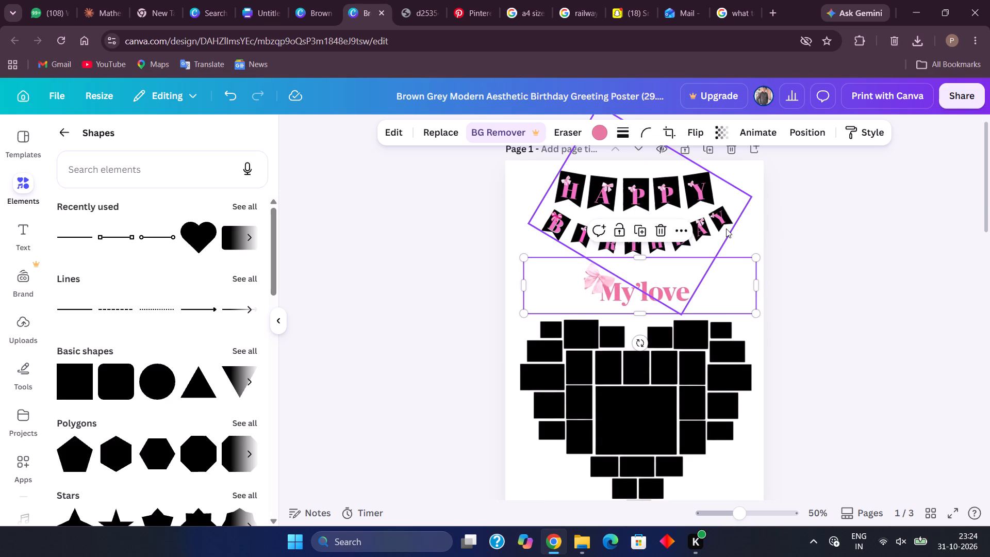
left_click(865, 294)
Review all three pages of the heart photo layout poster, and page 2 of the sticker-sheet design, for lettering placement and overall layout.
scroll(865, 294, "down", 1)
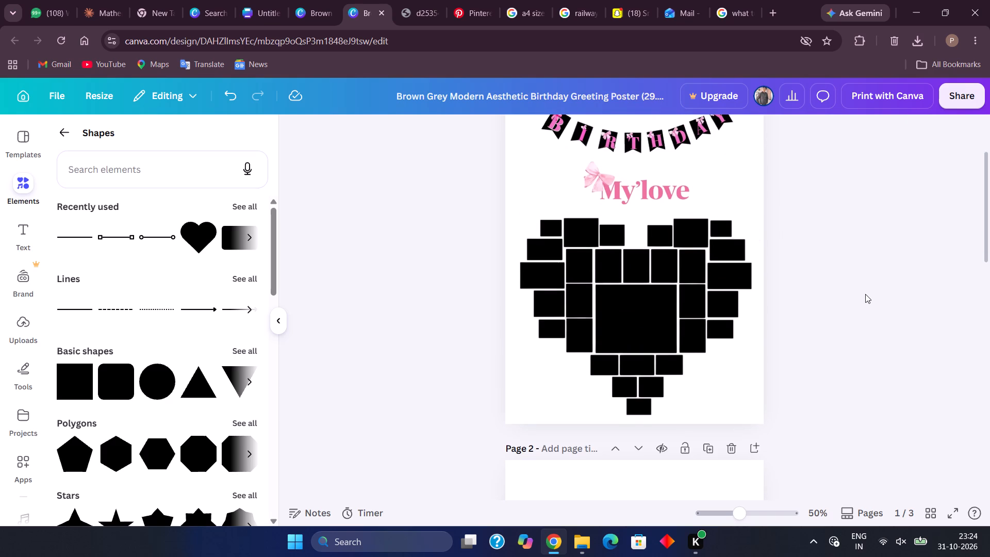
scroll(865, 294, "down", 1)
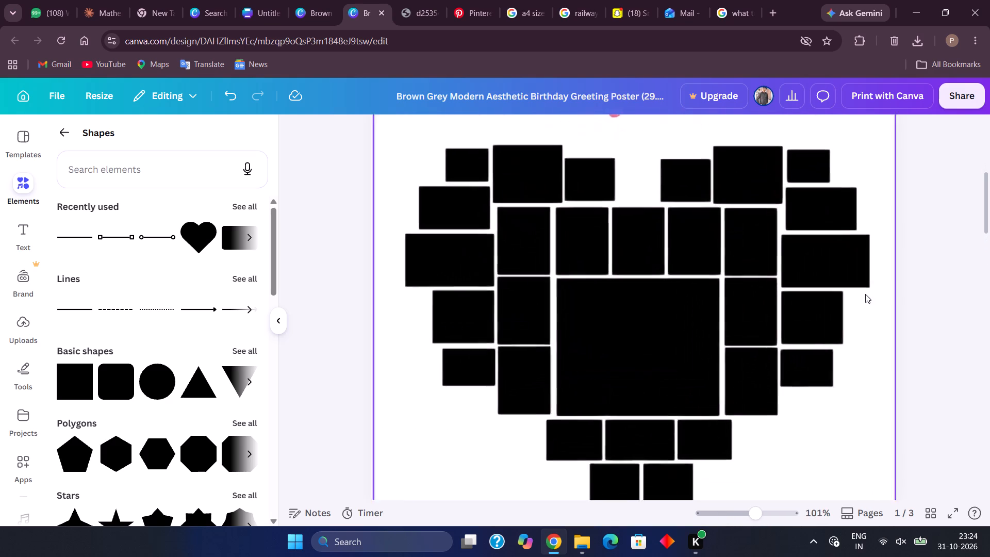
scroll(865, 294, "up", 2)
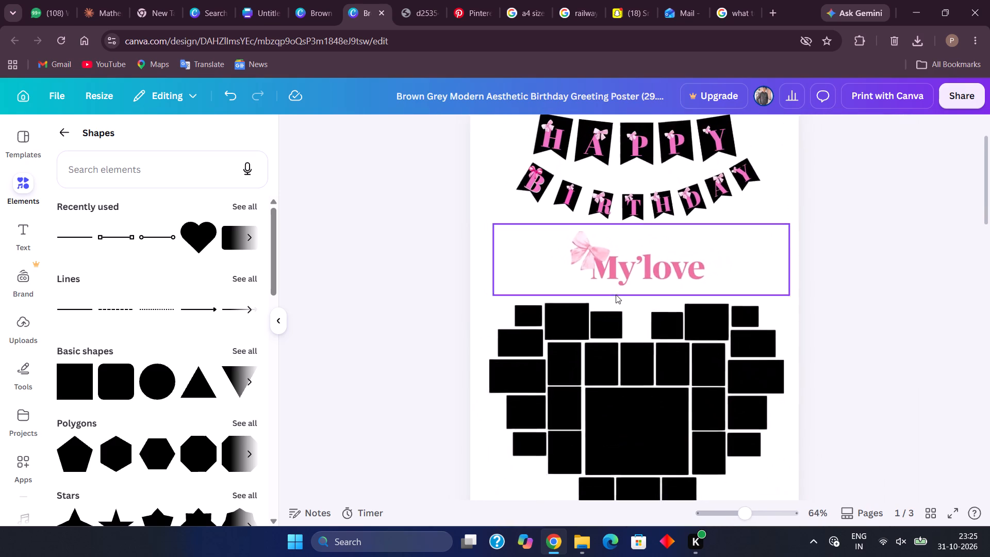
left_click(845, 278)
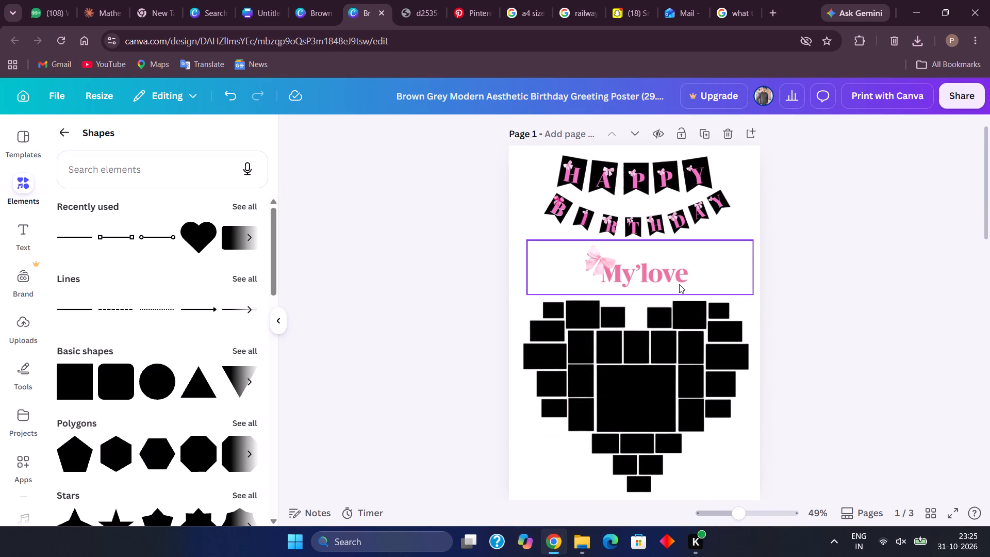
left_click(679, 284)
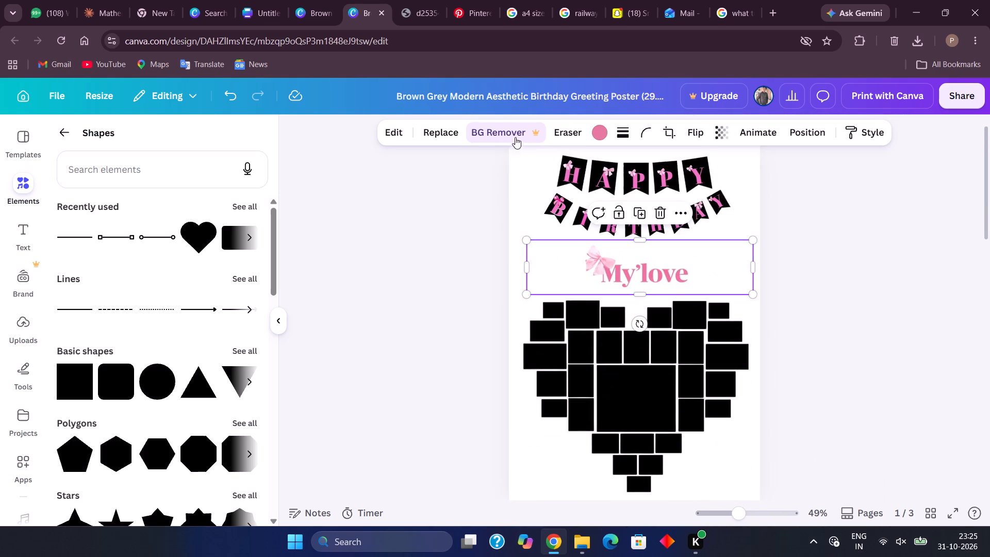
left_click(793, 309)
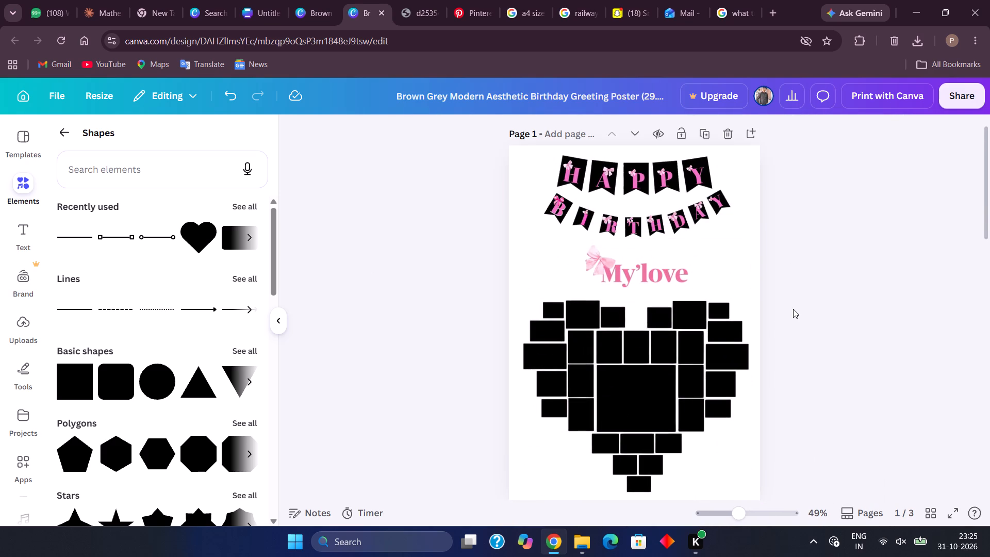
scroll(793, 309, "down", 7)
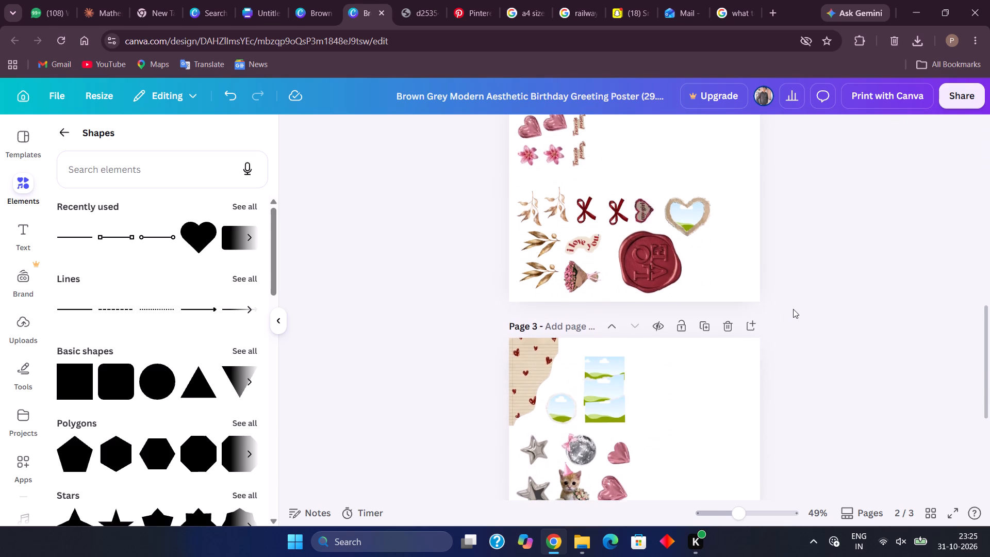
scroll(793, 309, "down", 1)
scroll(793, 309, "up", 5)
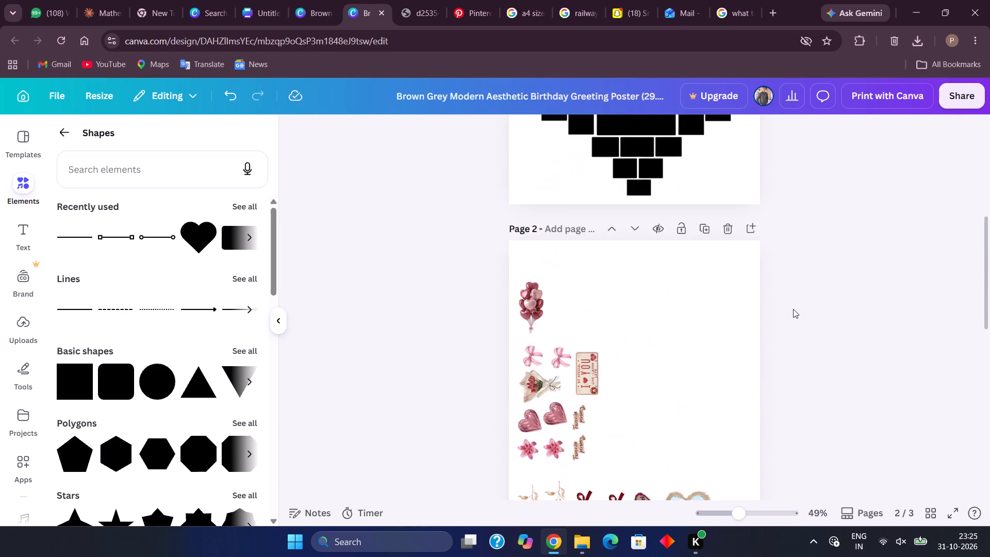
scroll(793, 309, "up", 4)
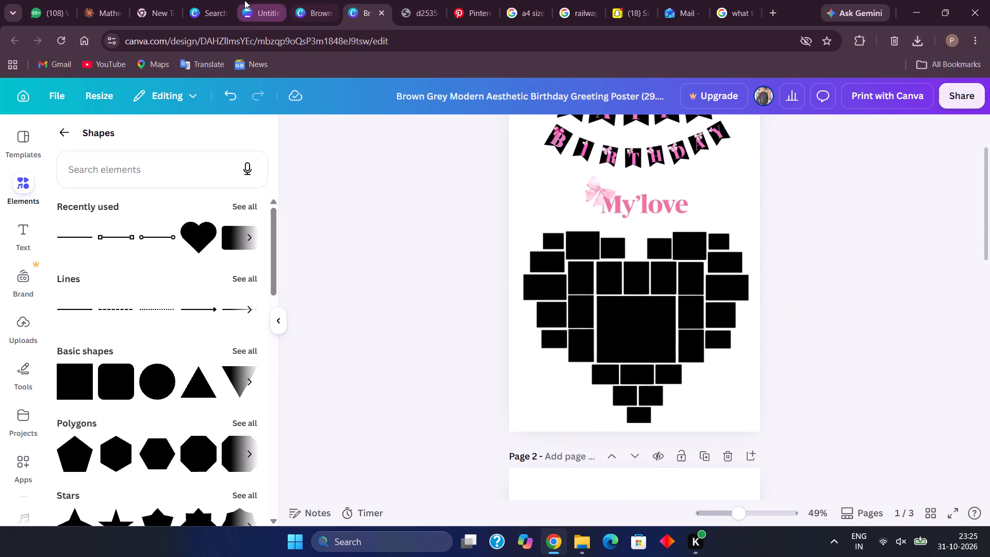
left_click(309, 0)
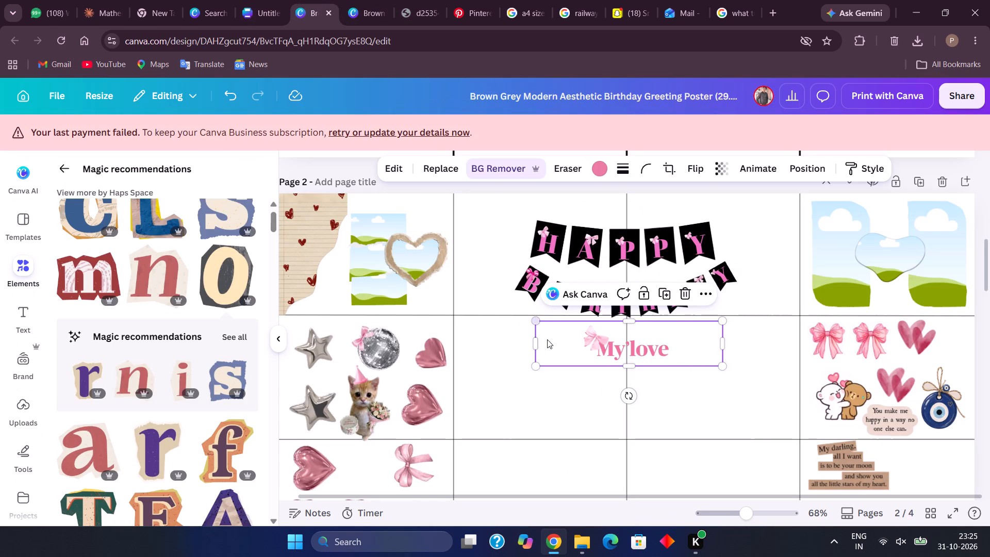
scroll(547, 339, "down", 2)
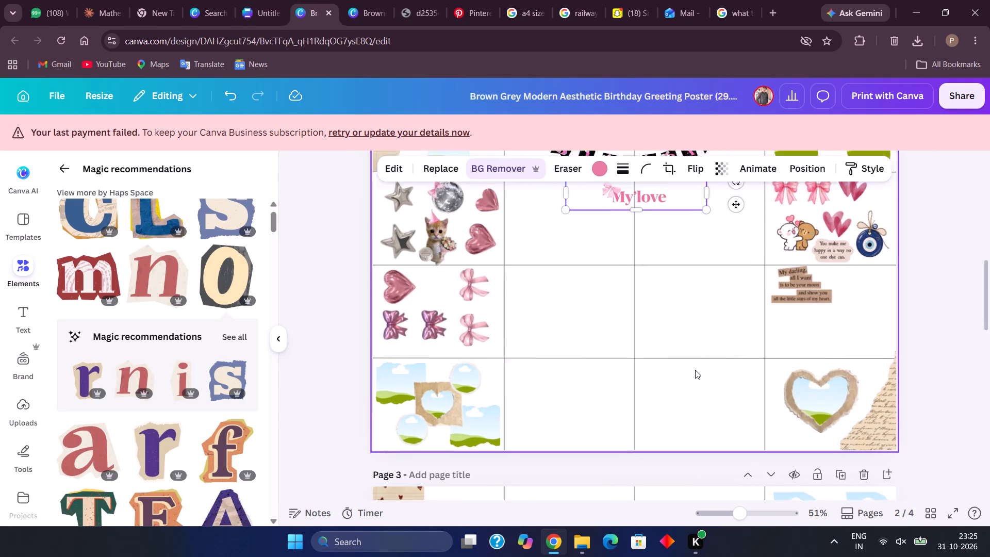
Switch to Pinterest, return to the earlier "my love text aesthetic" search results and look through them for more lettering ideas.
left_click(460, 0)
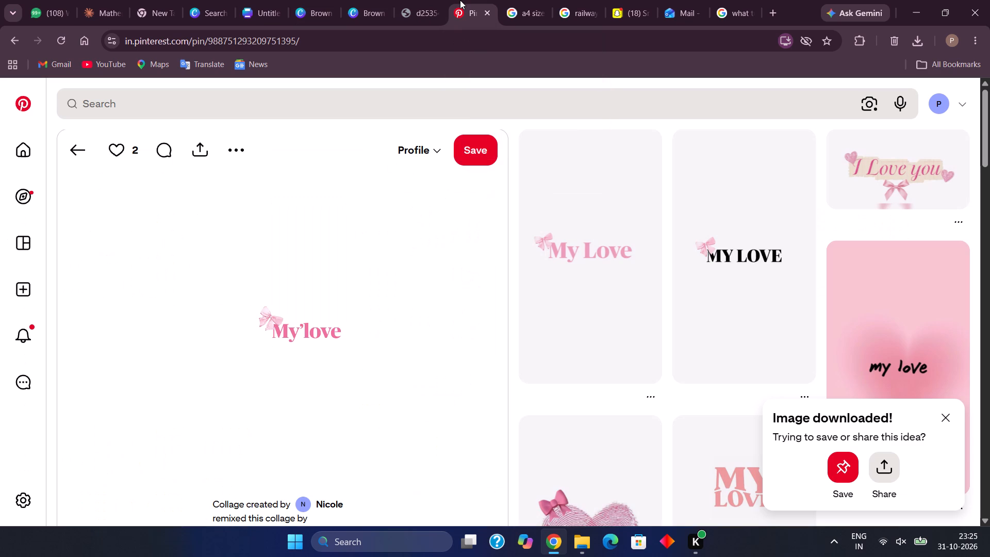
left_click_drag(26, 48, 16, 41)
left_click(16, 41)
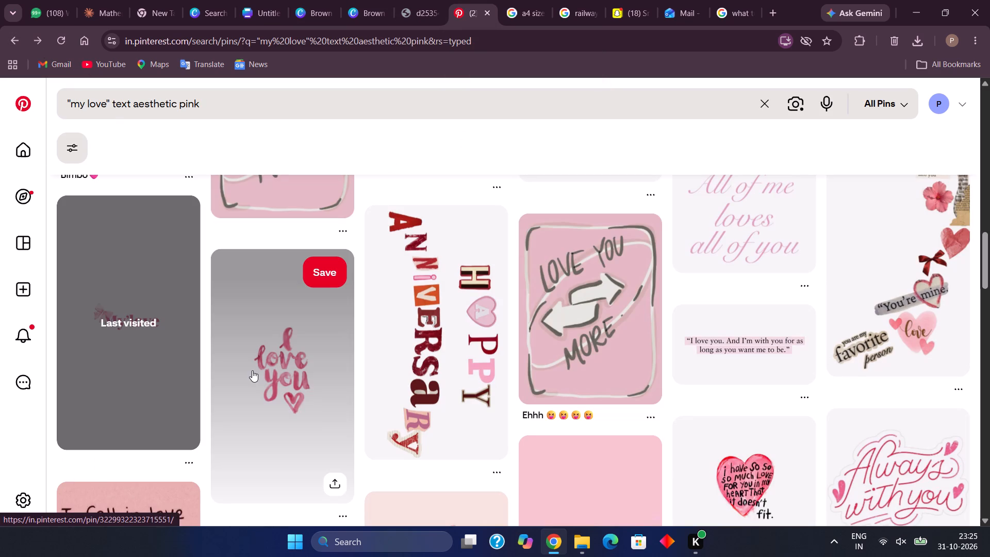
left_click(16, 38)
left_click(16, 38)
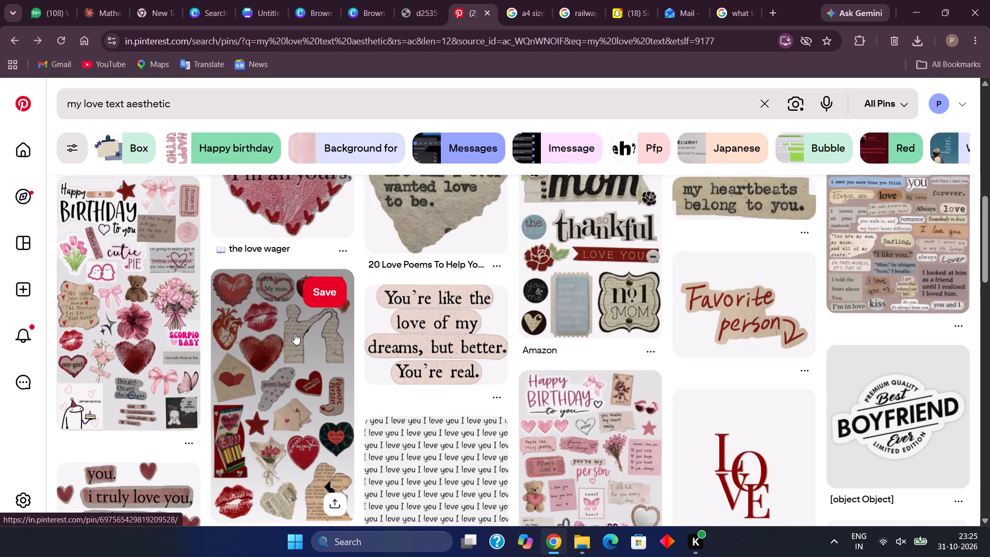
scroll(294, 333, "down", 2)
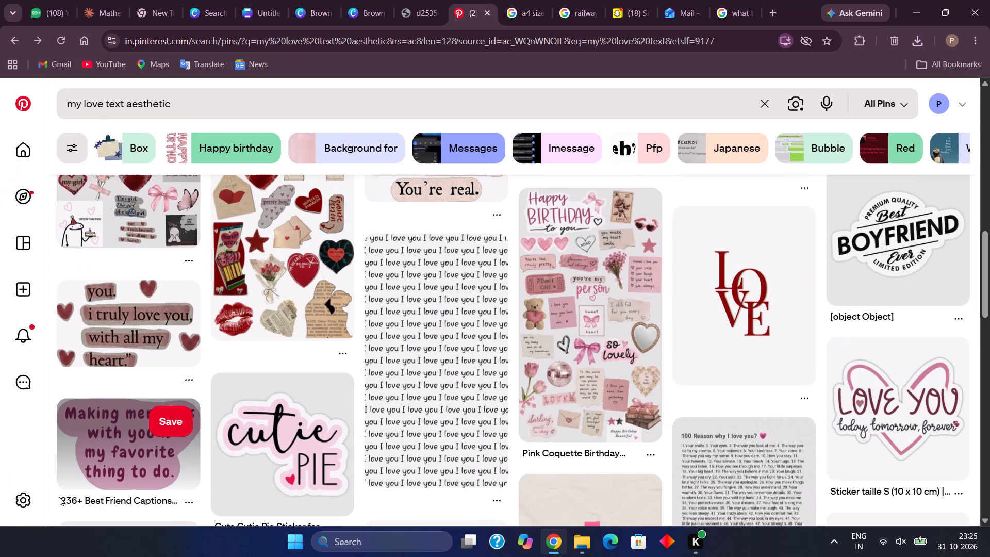
scroll(250, 399, "up", 15)
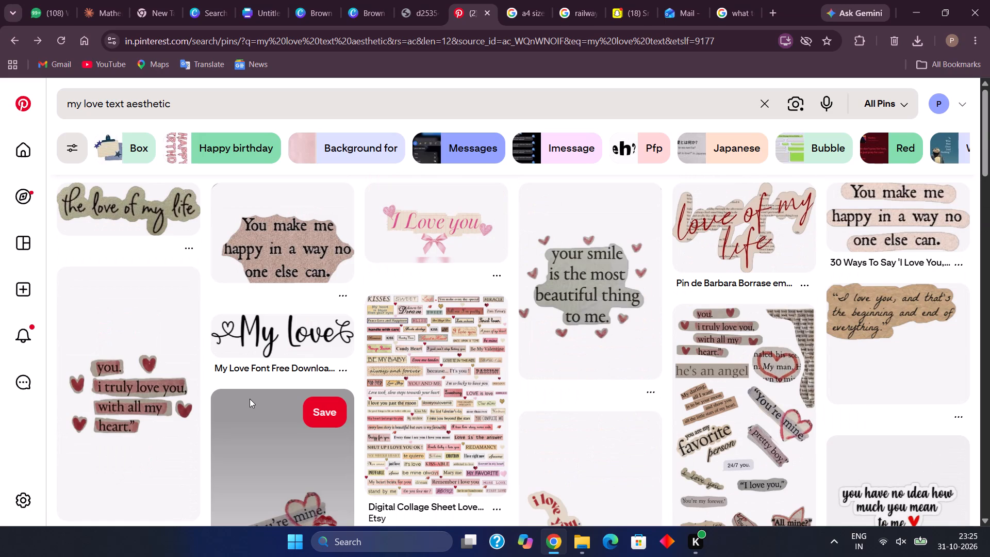
Narrow the Pinterest search to the Pfp suggestion and browse the "text pfp aesthetic" pins for suitable lettering.
left_click(649, 157)
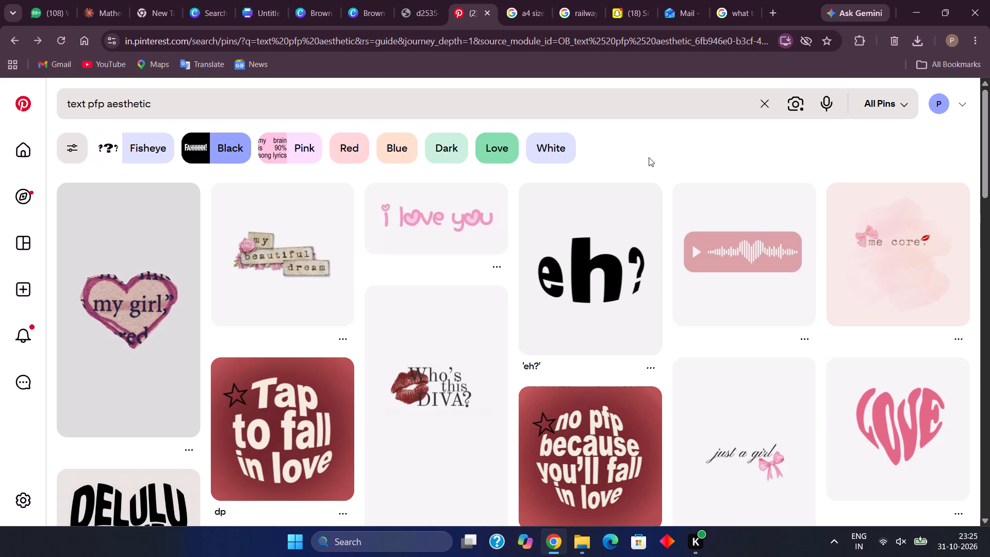
scroll(649, 157, "down", 2)
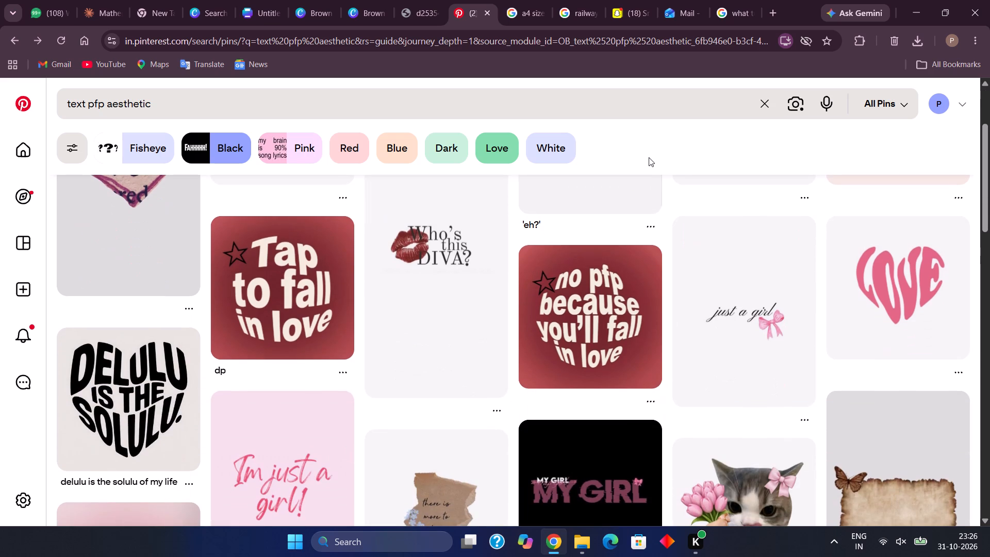
scroll(649, 157, "down", 1)
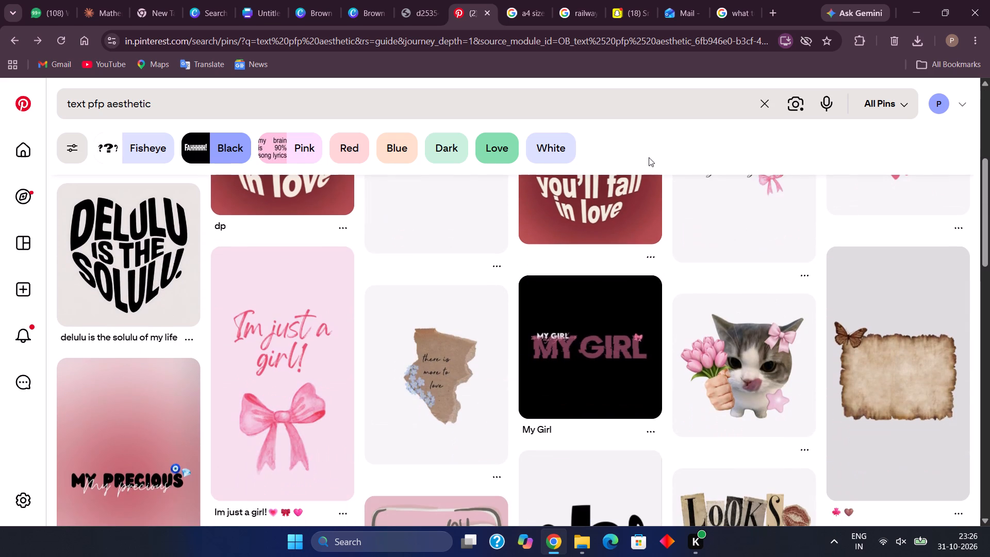
scroll(649, 157, "down", 1)
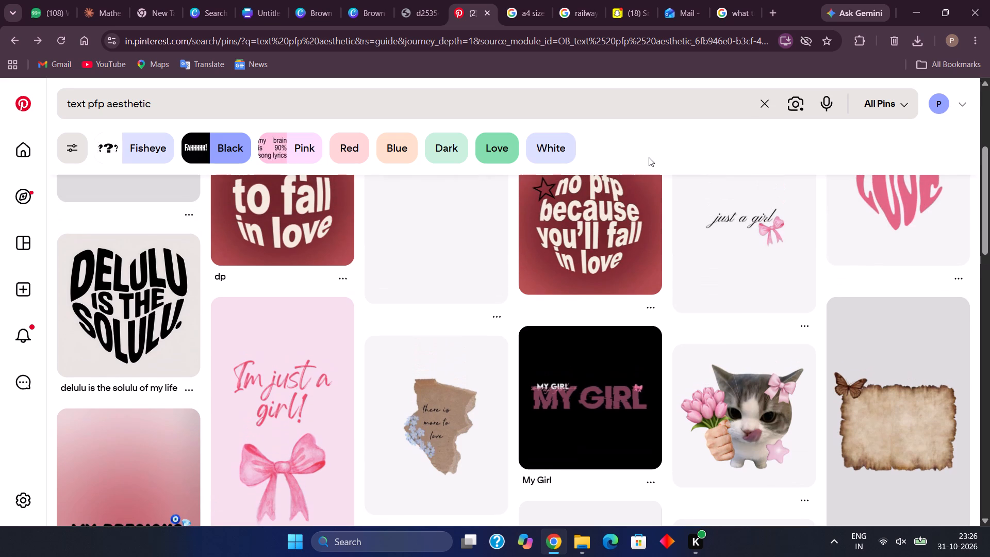
scroll(649, 157, "down", 1)
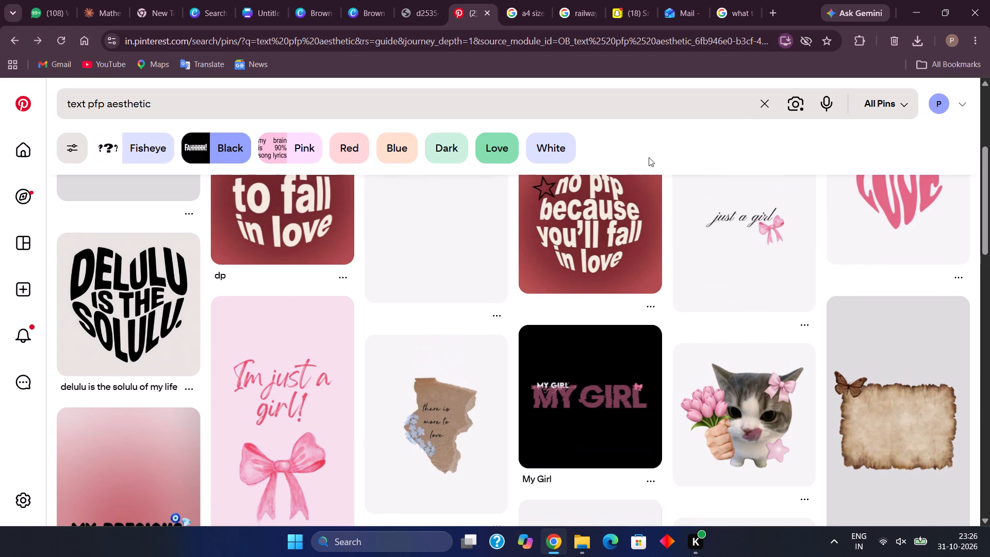
scroll(649, 157, "down", 4)
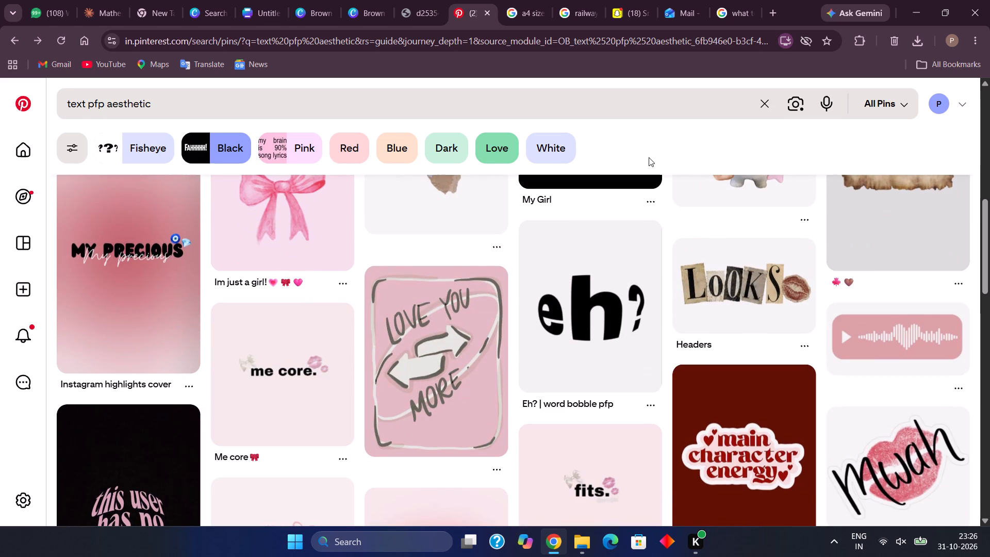
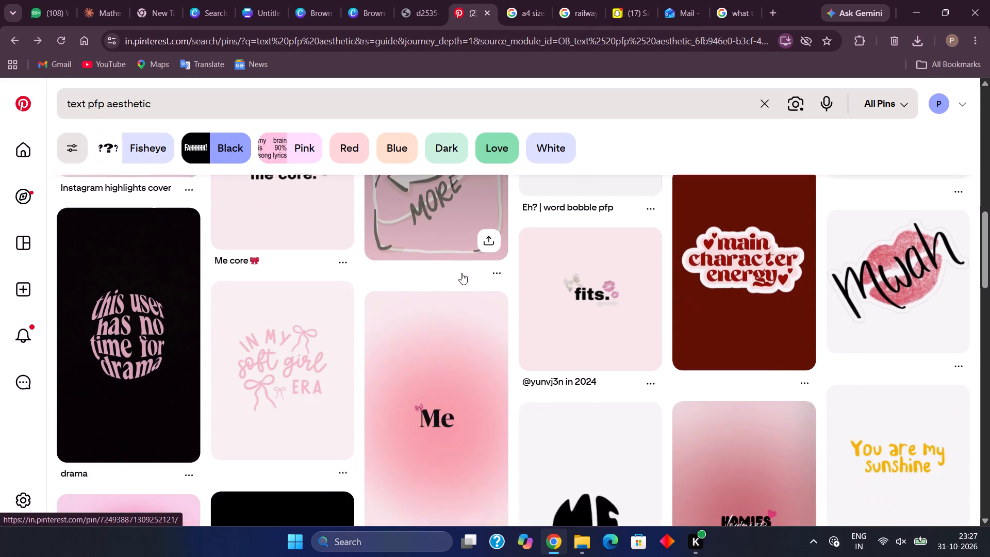
Look further through the "text pfp aesthetic" pins and related searches for lettering that suits the posters.
scroll(461, 273, "down", 2)
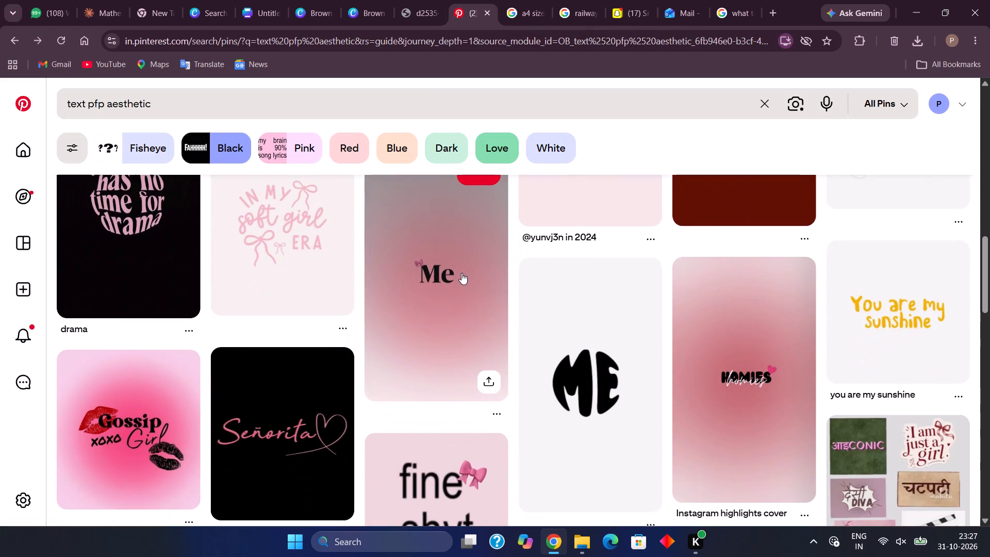
scroll(461, 273, "down", 4)
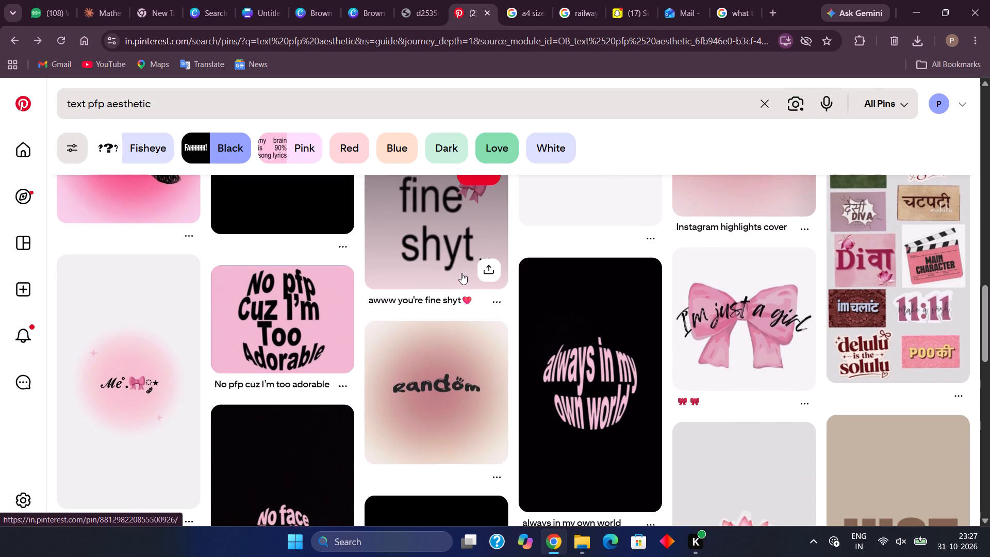
scroll(461, 273, "down", 2)
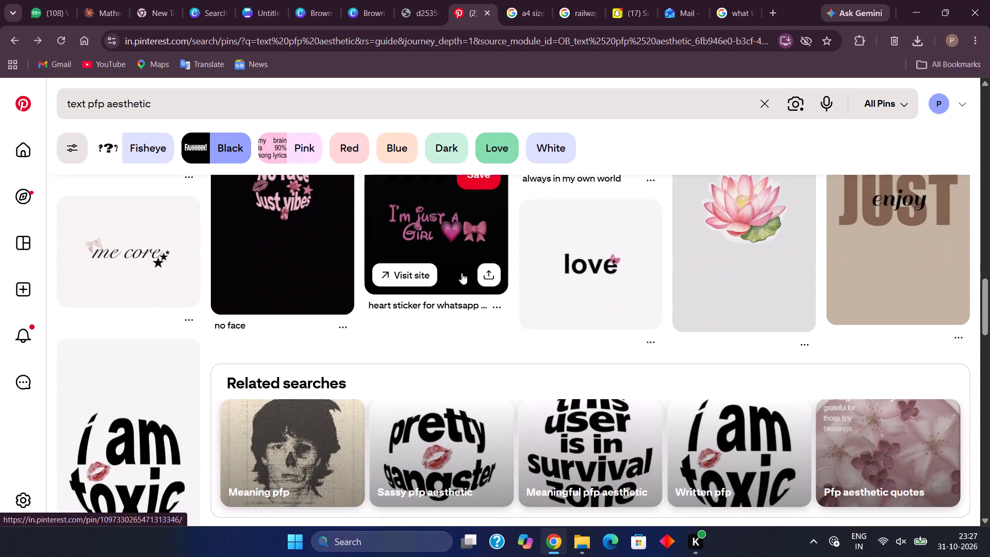
scroll(461, 273, "down", 4)
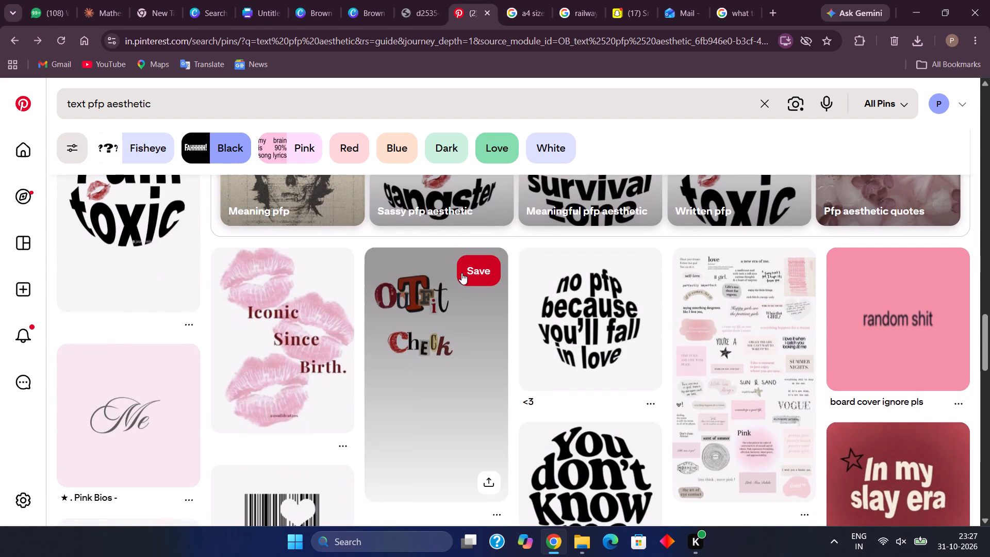
scroll(461, 273, "down", 1)
scroll(461, 273, "right", 1)
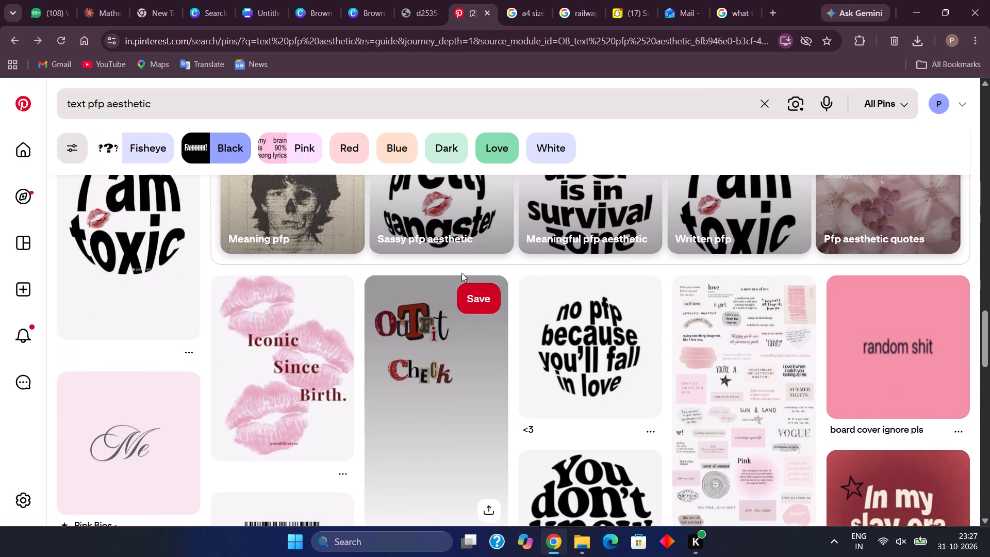
scroll(461, 273, "right", 1)
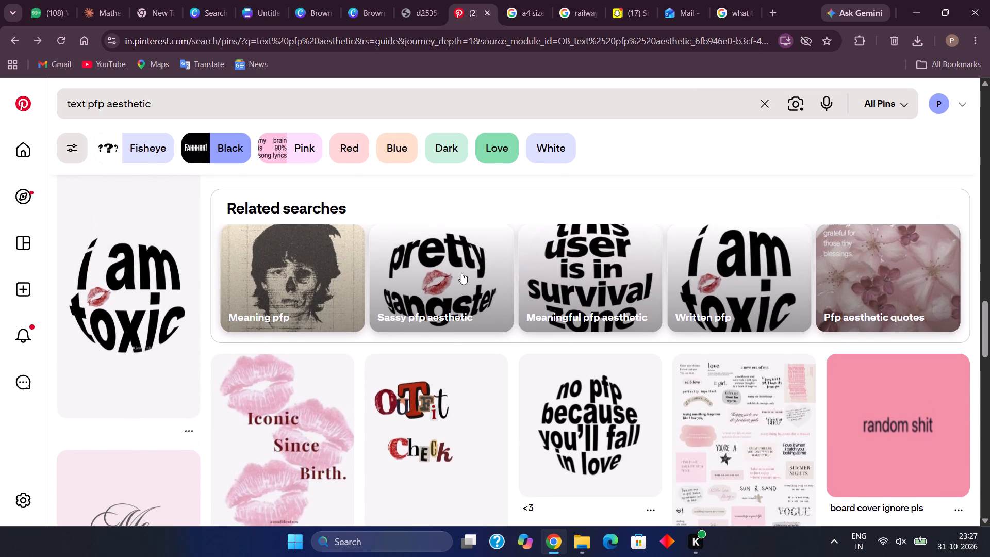
scroll(461, 273, "down", 6)
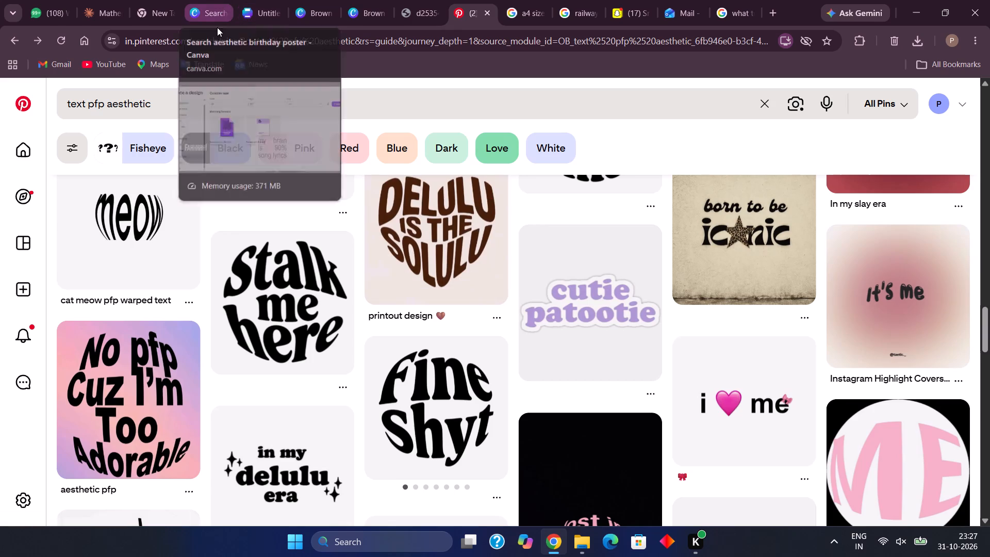
Go back through the earlier pins to the one with related love-quote paper cutouts and browse those for decorative text.
left_click(12, 41)
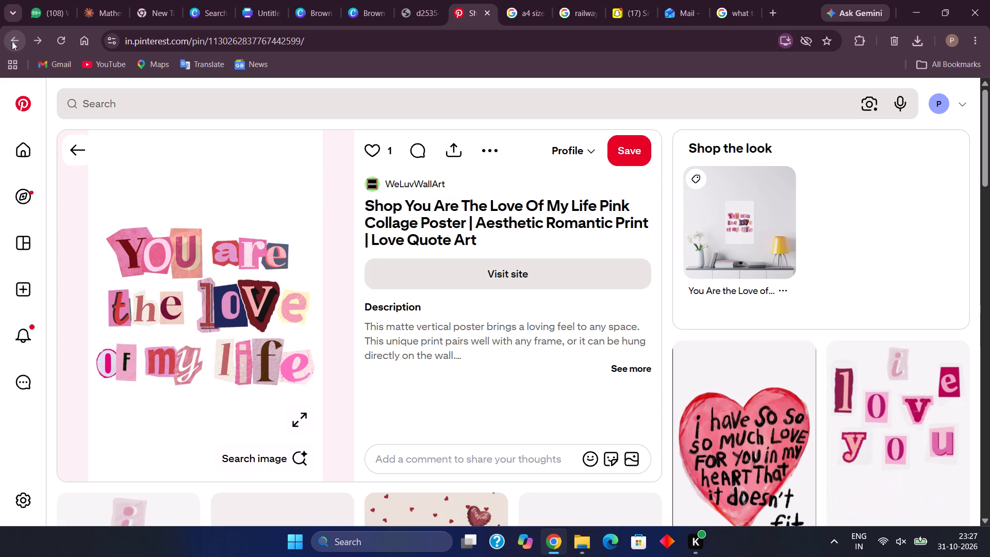
left_click(12, 41)
left_click(12, 41)
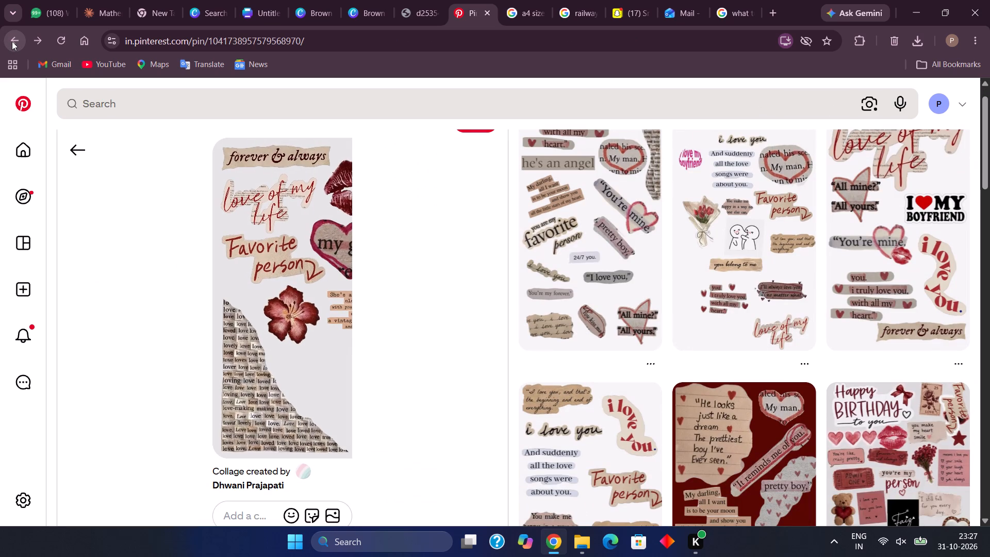
left_click(12, 41)
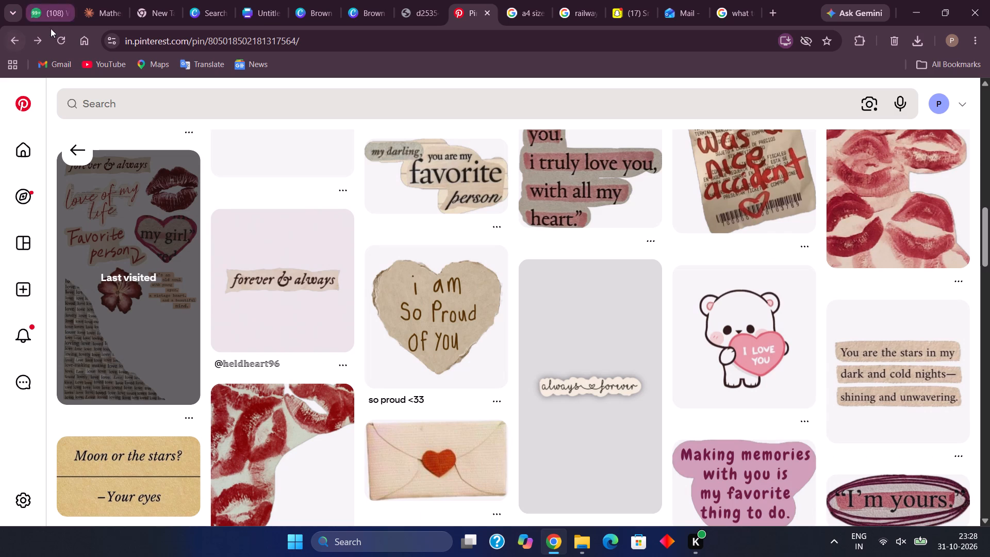
scroll(408, 370, "down", 3)
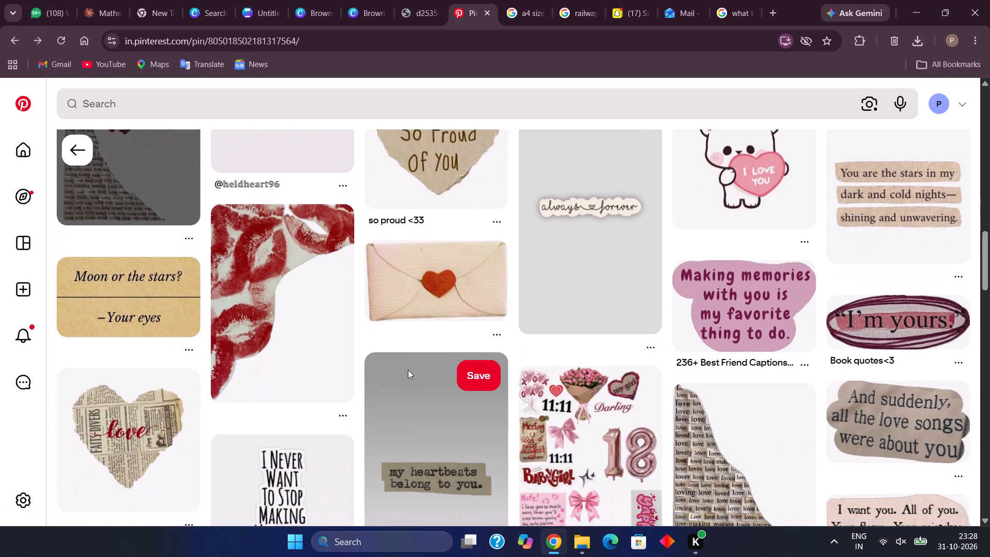
scroll(408, 370, "down", 1)
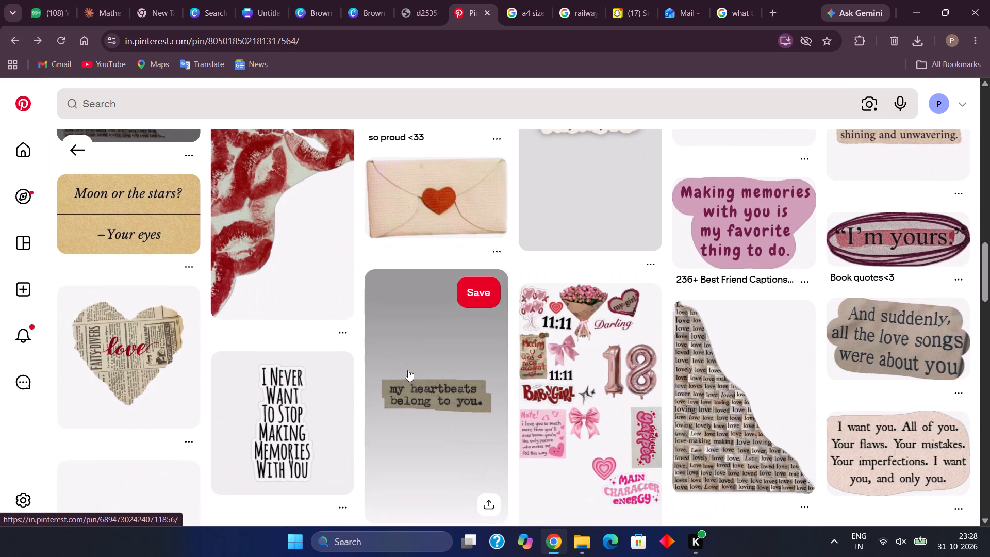
scroll(408, 370, "down", 1)
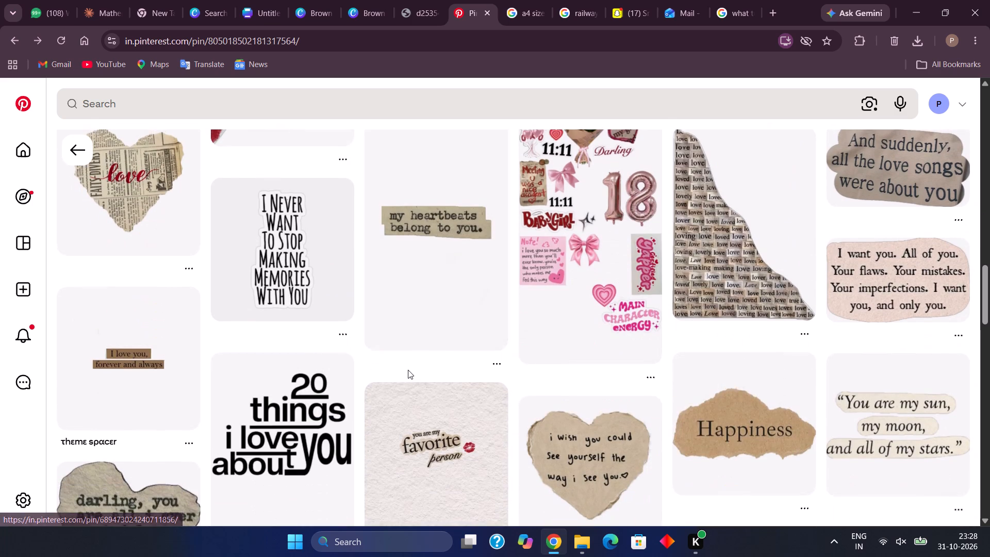
scroll(408, 370, "down", 1)
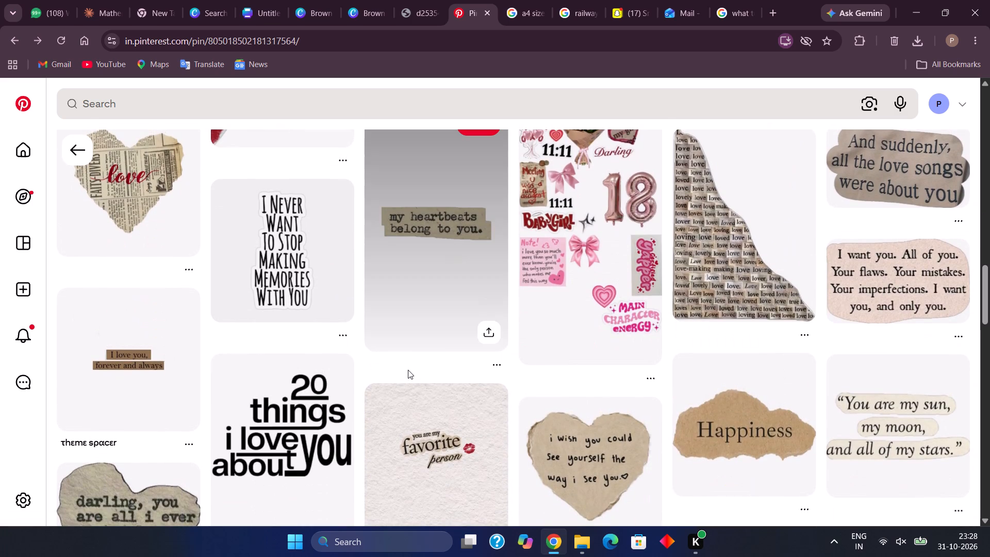
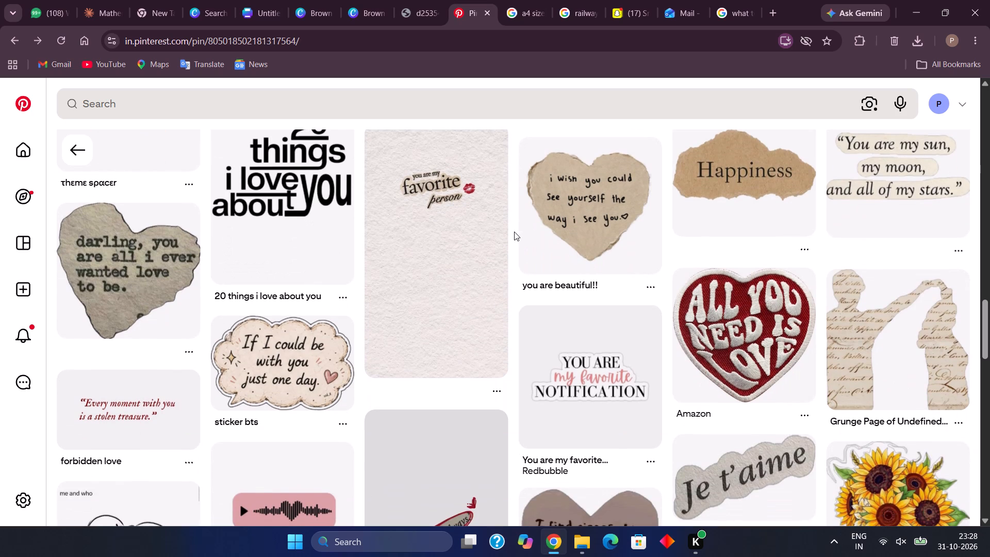
Open the "i wish you could see yourself the way i see you" heart pin and bring its image into page 2 of the Canva sticker-sheet poster.
scroll(514, 232, "right", 1)
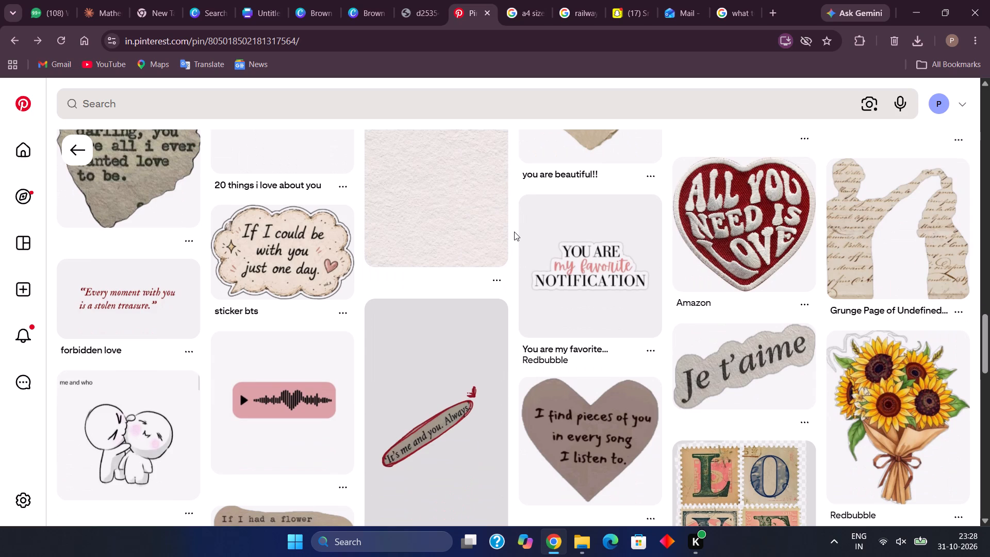
scroll(514, 232, "right", 1)
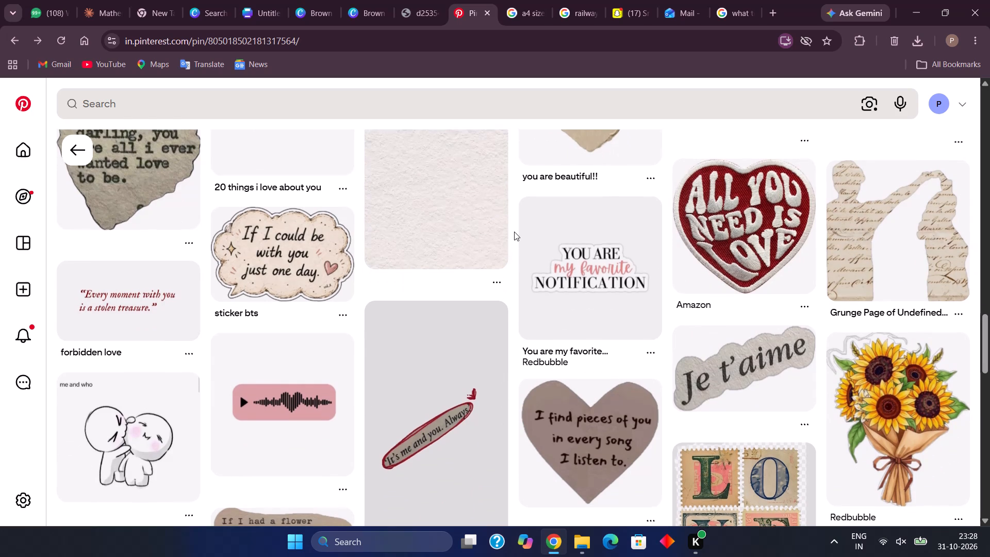
scroll(514, 232, "right", 1)
scroll(514, 232, "up", 1)
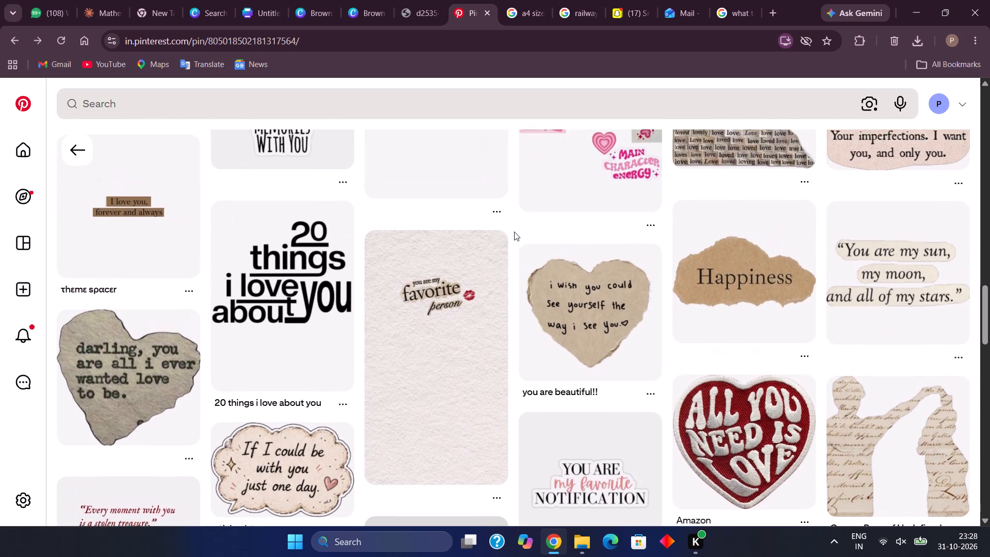
scroll(514, 232, "up", 1)
left_click(577, 298)
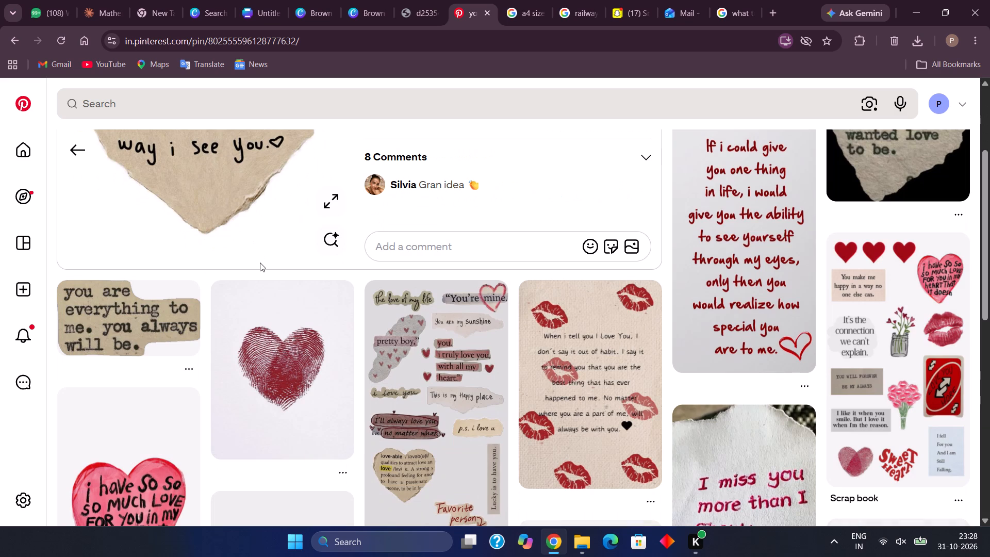
left_click(207, 286)
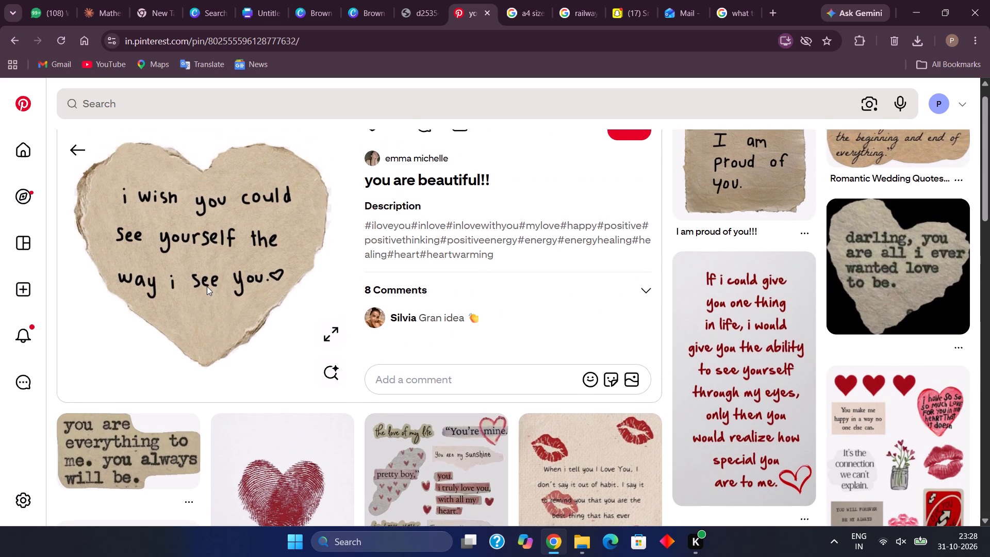
left_click_drag(207, 286, 276, 274)
left_click_drag(220, 218, 253, 292)
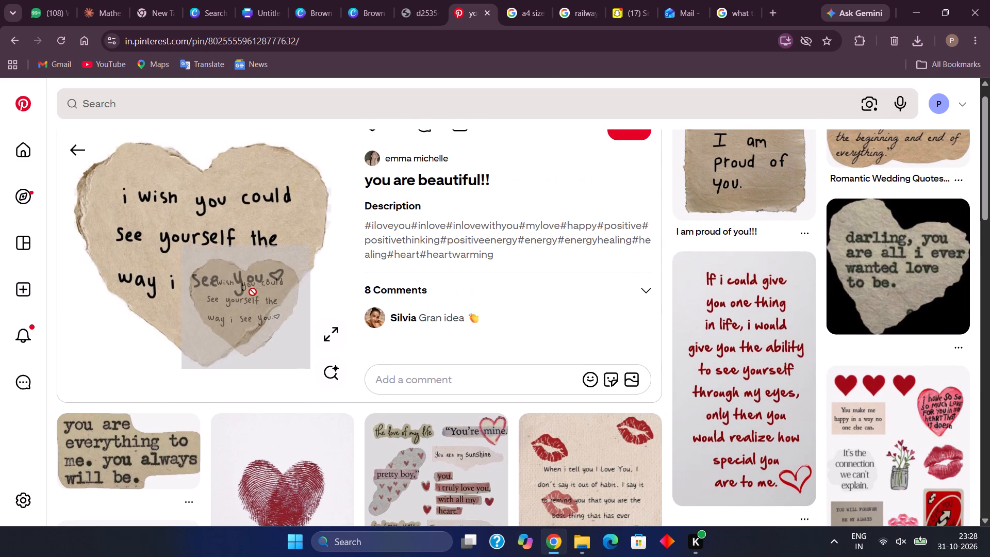
left_click_drag(253, 292, 390, 0)
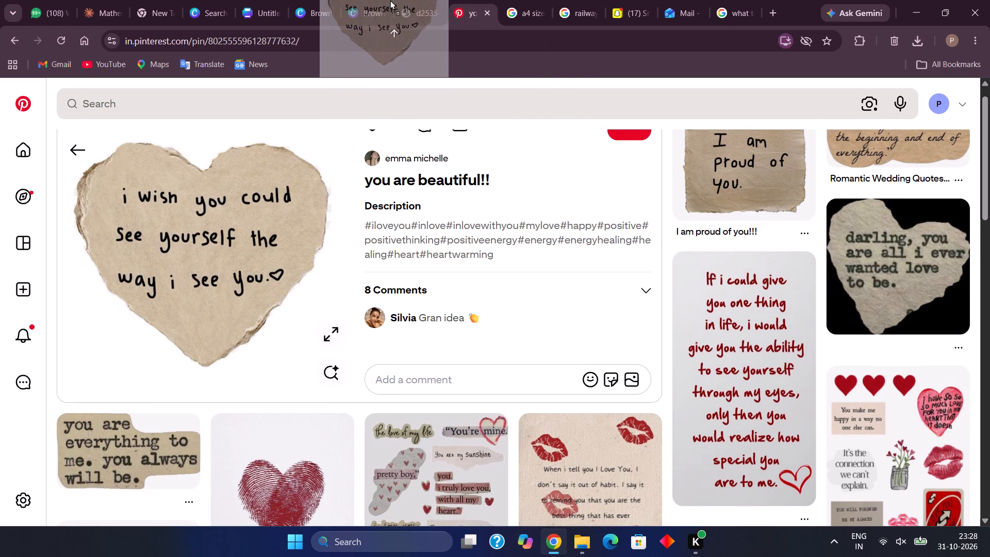
left_click_drag(390, 0, 305, 0)
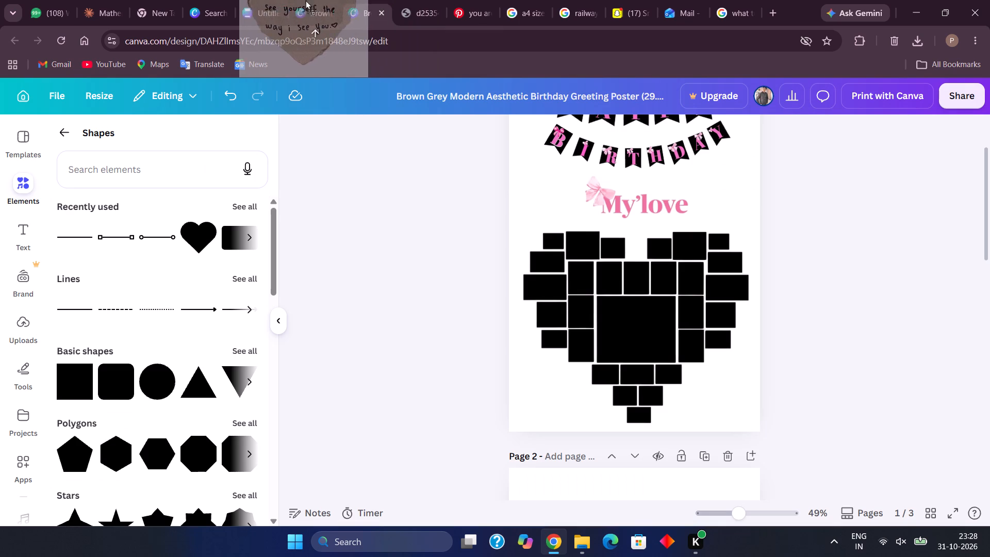
left_click_drag(305, 0, 559, 300)
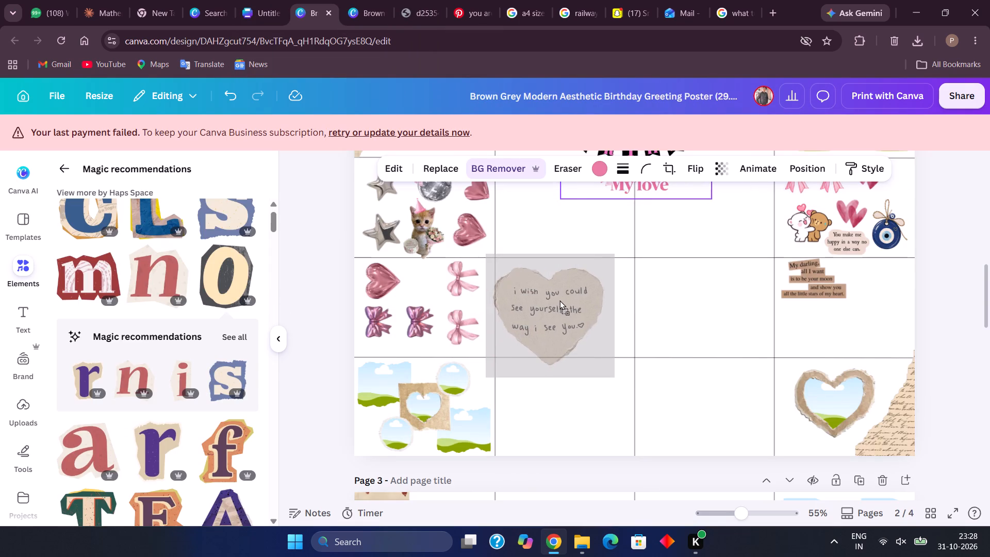
left_click_drag(559, 300, 568, 299)
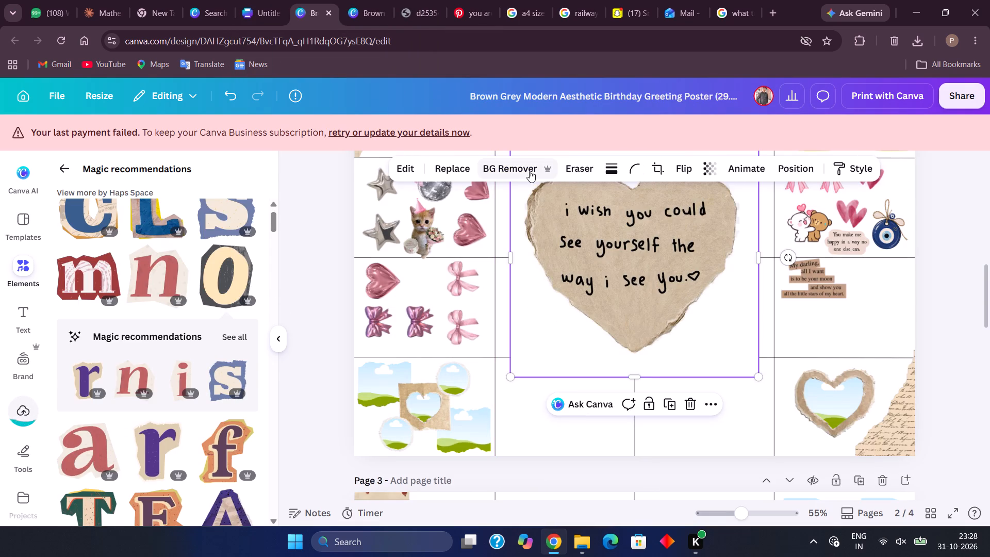
Remove the background of the placed heart-shaped paper note.
left_click(530, 171)
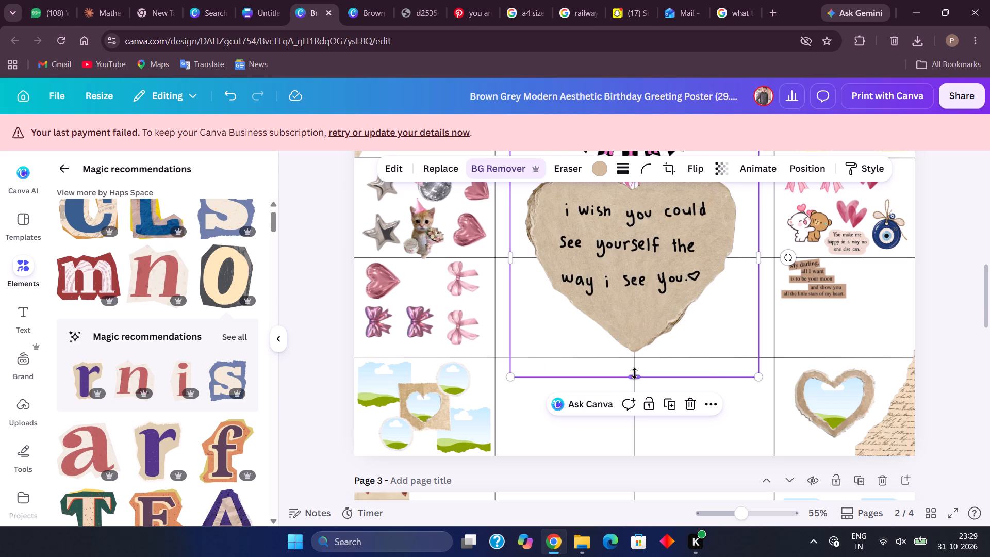
Shrink the heart note to sticker size and place it beside the "My darling, all I want" quote cutout, within the same grid cell.
left_click_drag(759, 377, 613, 276)
scroll(613, 276, "up", 1)
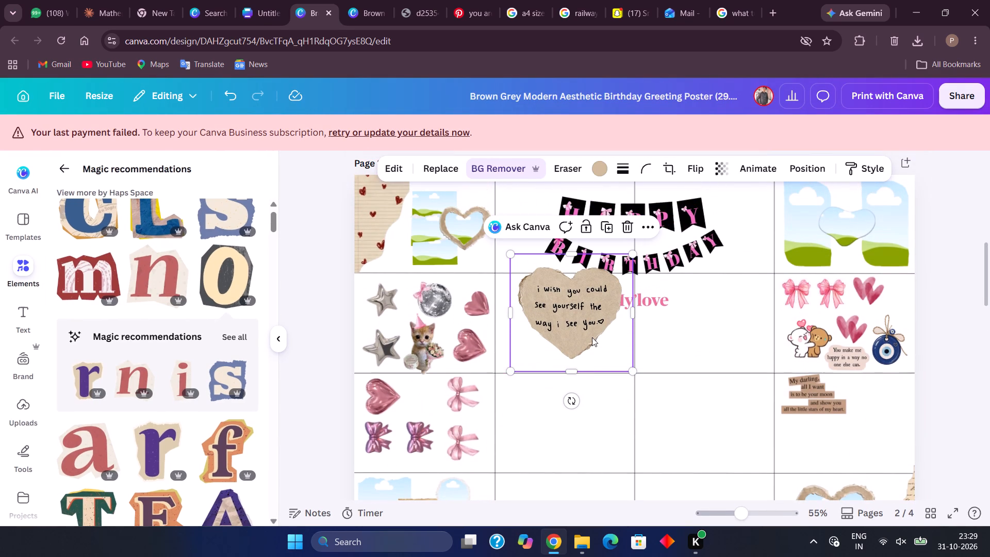
left_click_drag(592, 336, 800, 430)
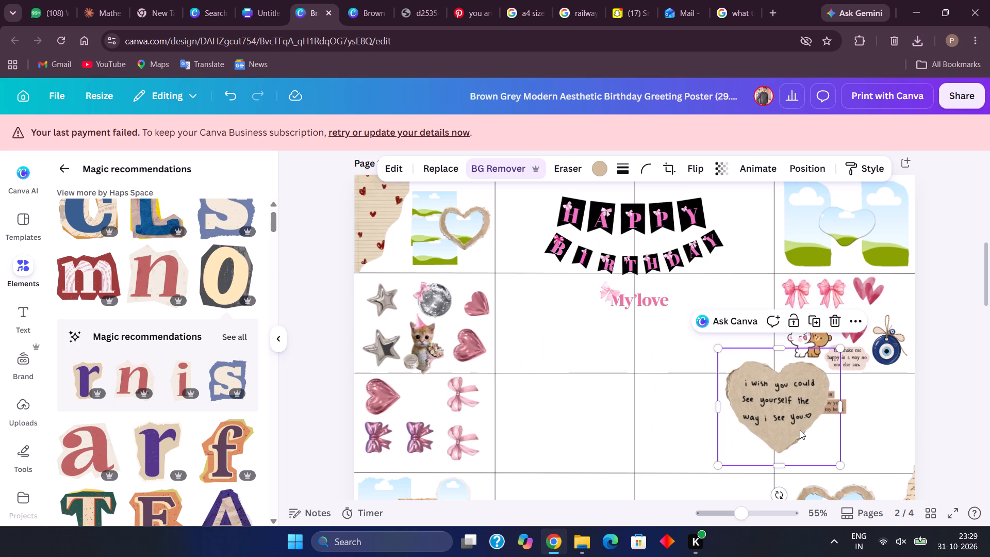
scroll(679, 413, "down", 1)
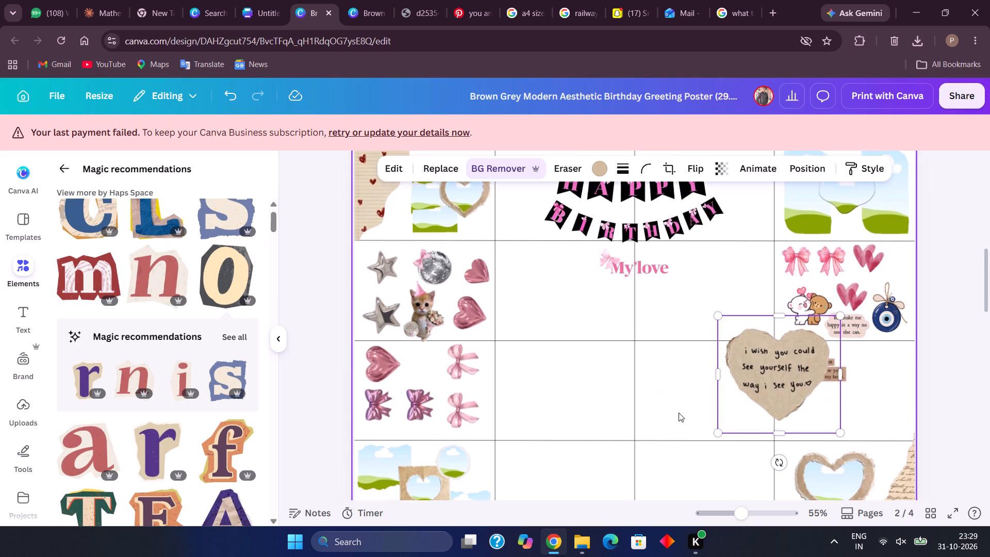
scroll(679, 413, "down", 1)
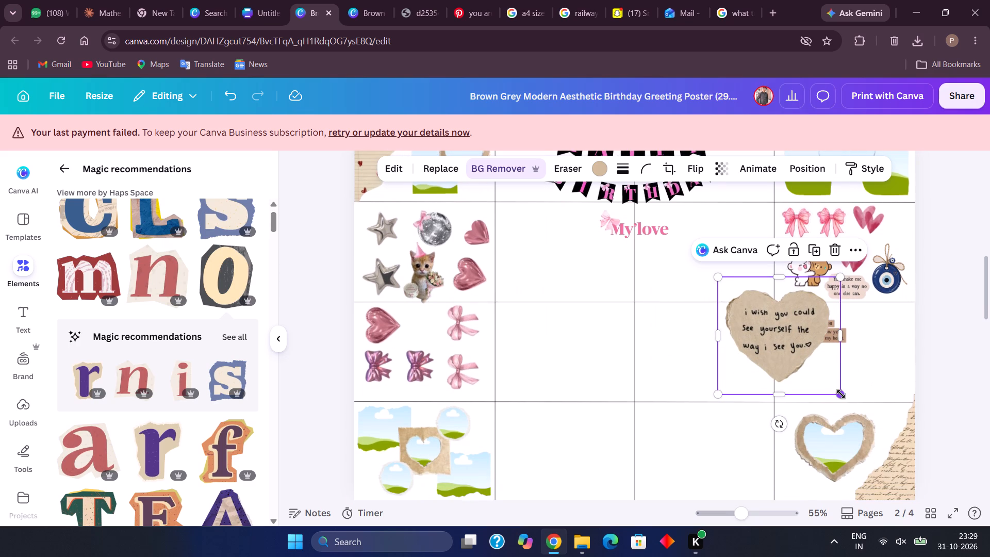
left_click_drag(841, 394, 786, 343)
left_click_drag(760, 303, 889, 325)
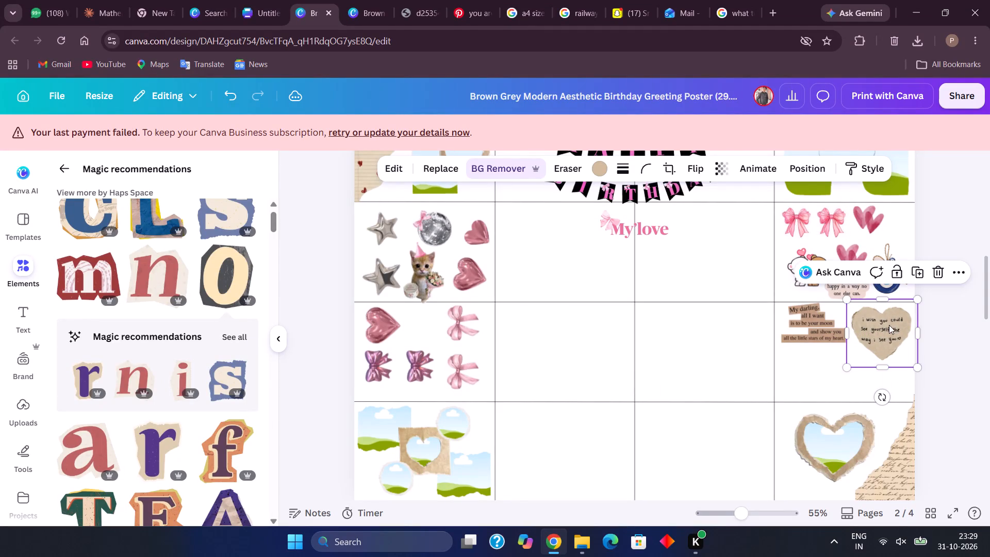
left_click_drag(919, 369, 914, 357)
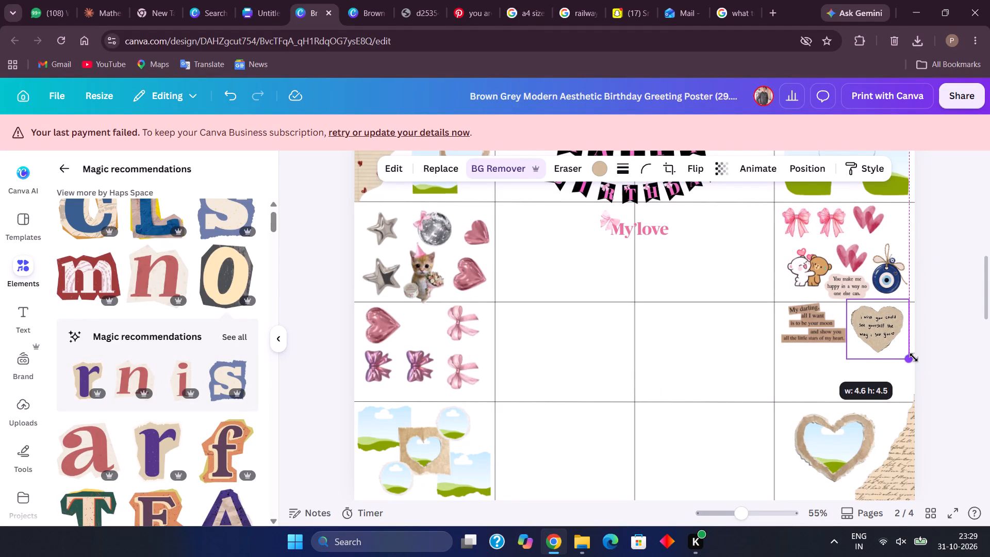
left_click_drag(914, 357, 913, 352)
left_click(967, 356)
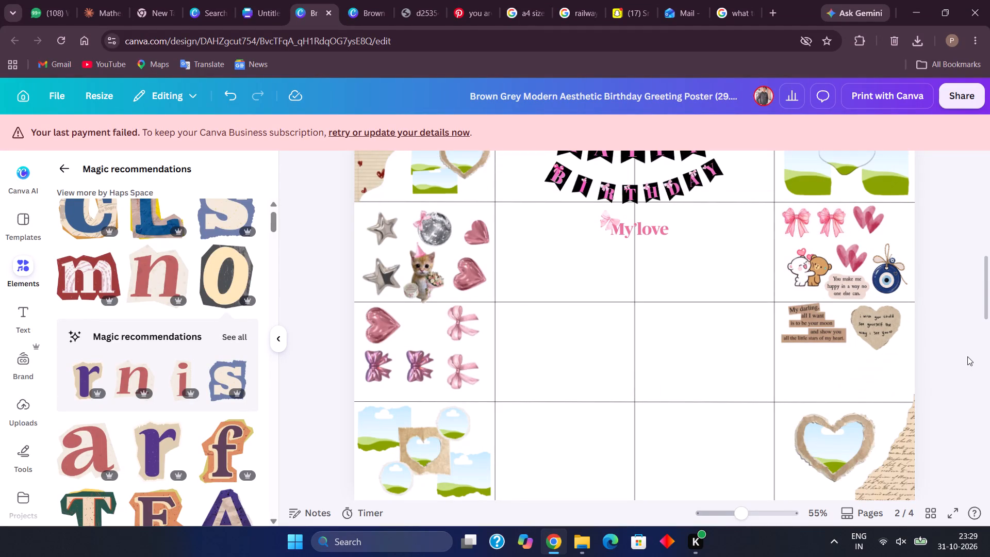
Return to the heart note's pin on Pinterest and browse its related pins for more love-text cutouts.
left_click(466, 4)
scroll(403, 325, "down", 1)
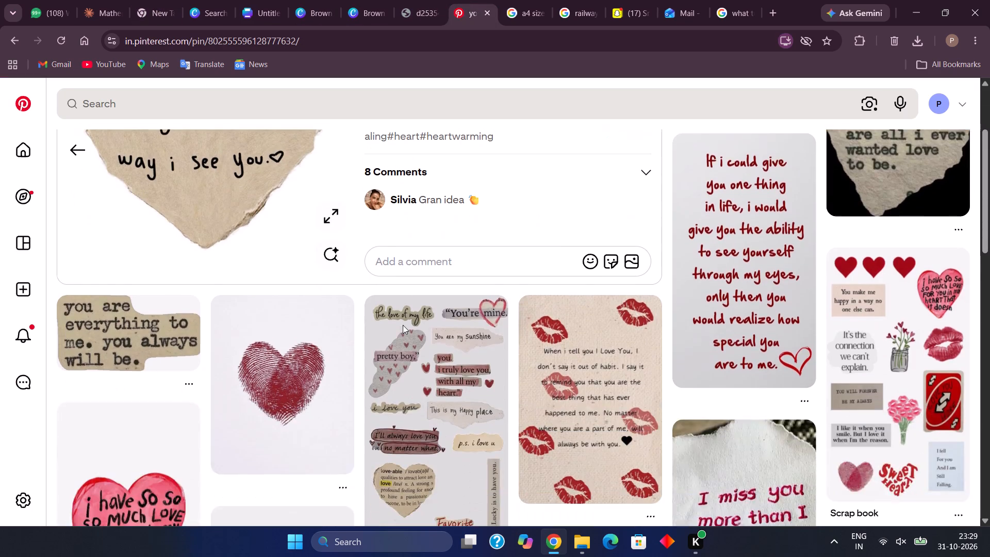
scroll(403, 325, "down", 2)
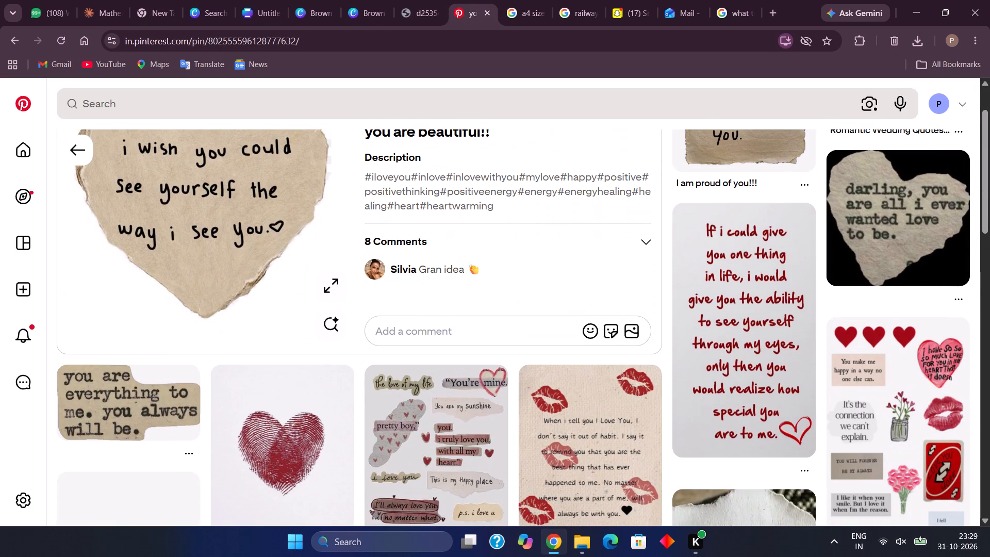
scroll(403, 325, "down", 2)
scroll(403, 325, "right", 1)
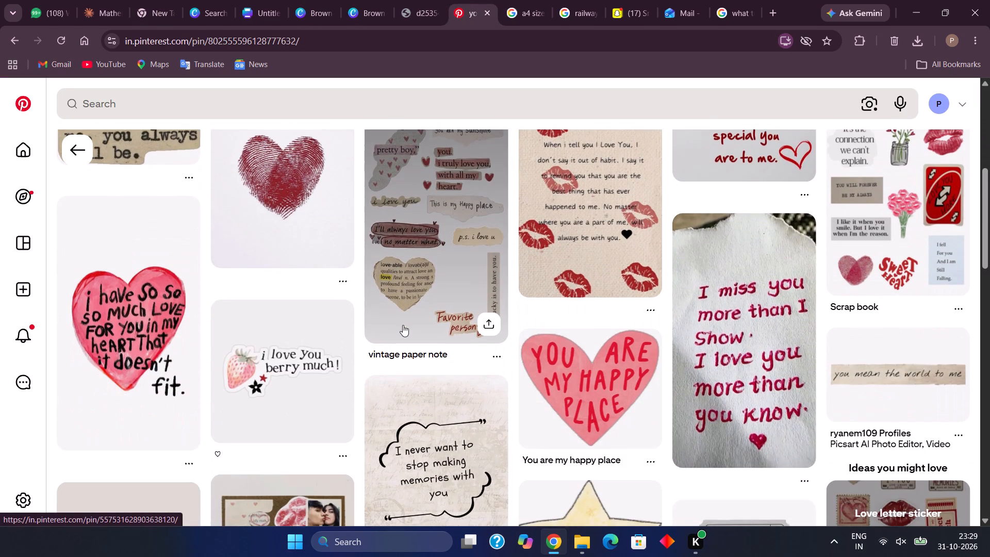
scroll(403, 325, "right", 1)
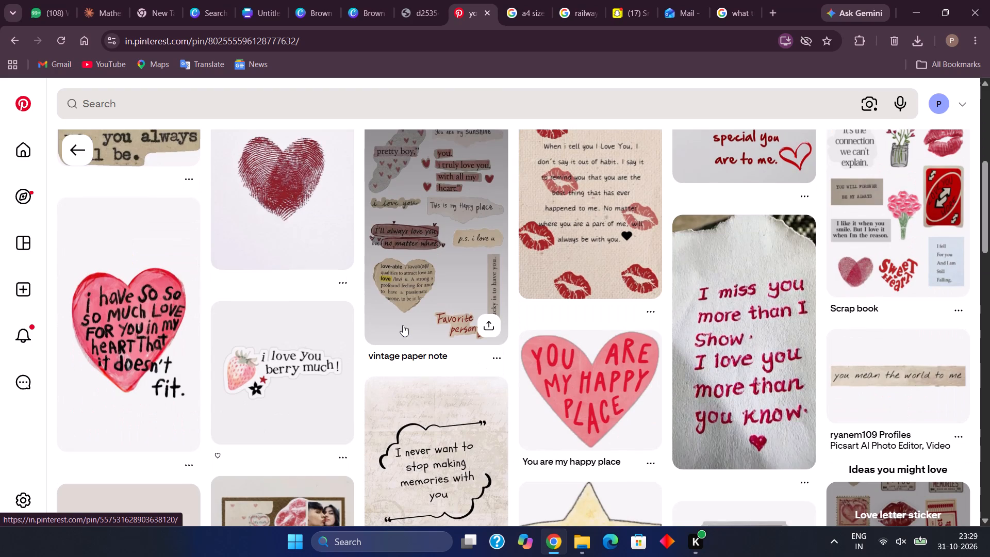
scroll(403, 325, "right", 2)
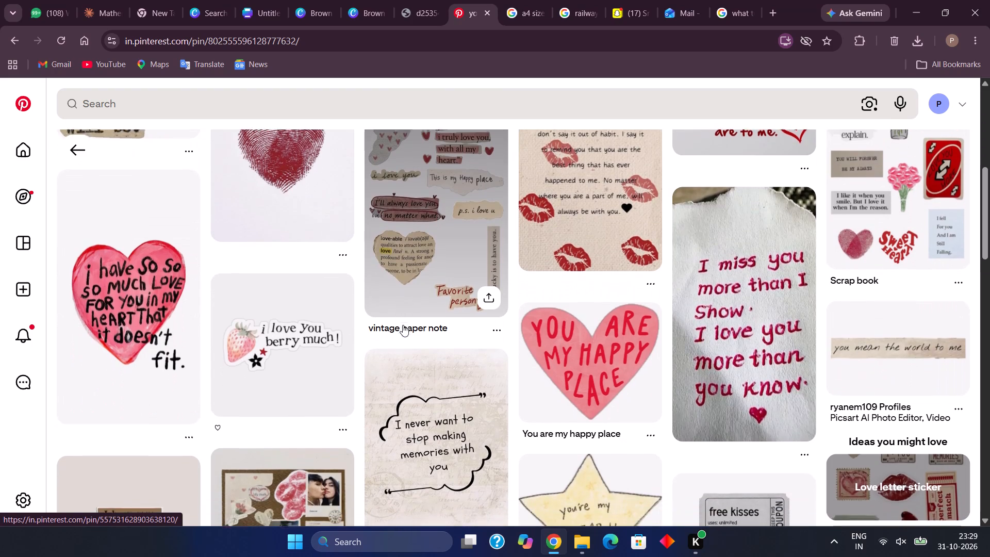
scroll(403, 325, "right", 1)
scroll(403, 325, "up", 1)
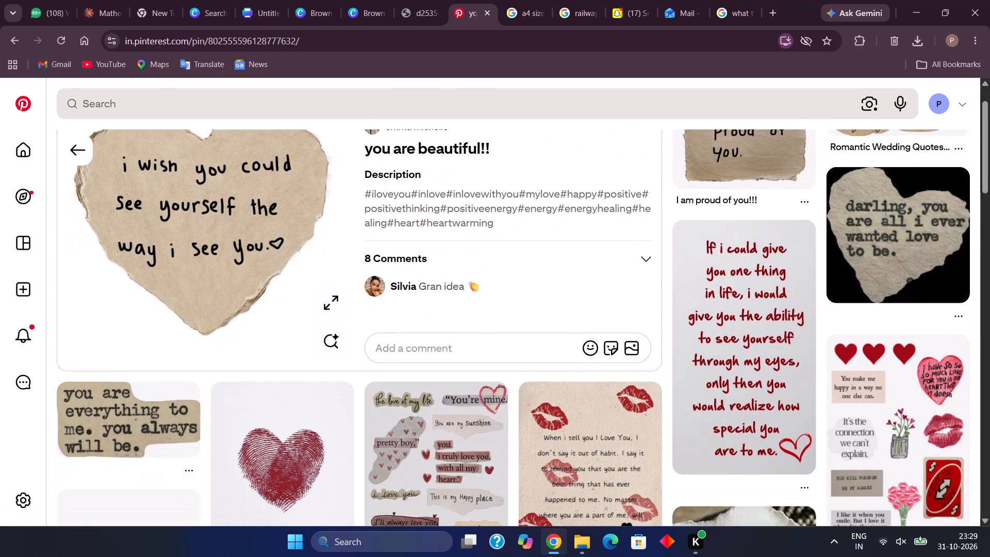
scroll(403, 325, "up", 4)
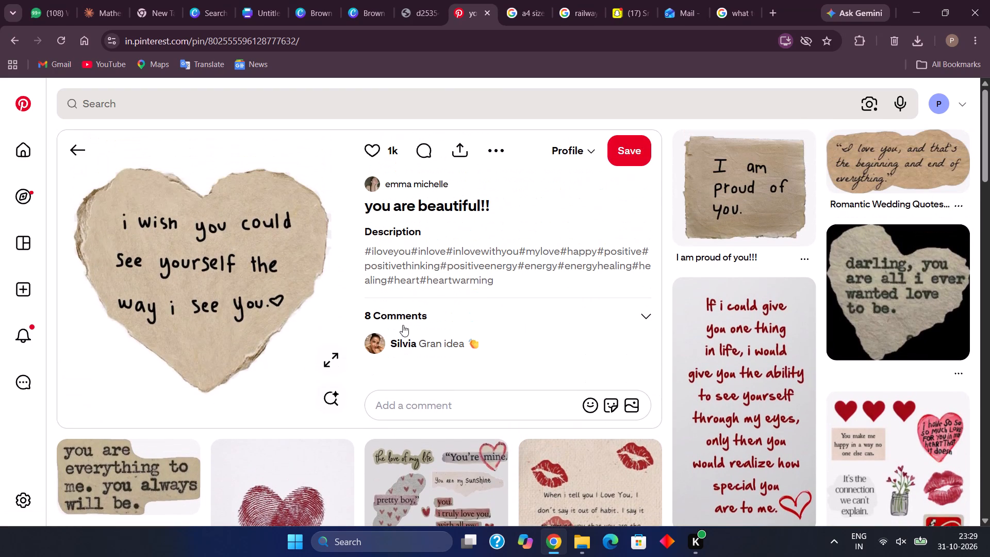
scroll(403, 325, "up", 2)
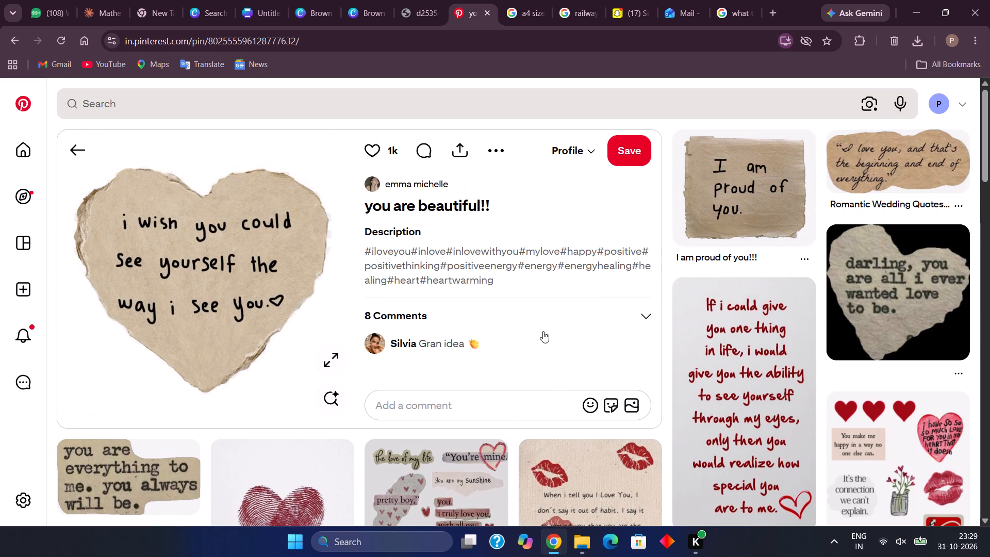
Look further down the related love-note pins for another text sticker that suits the poster.
scroll(543, 331, "down", 1)
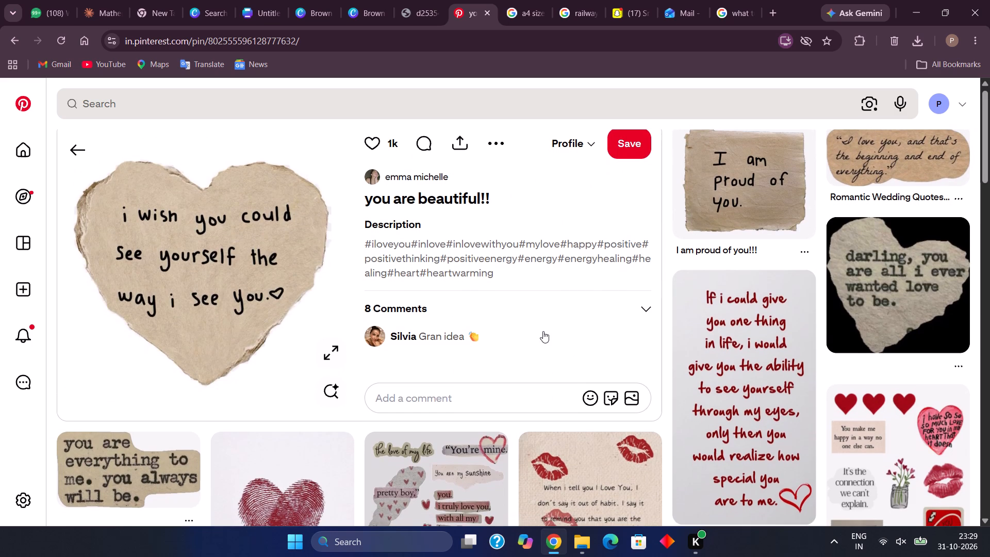
scroll(543, 331, "down", 1)
scroll(543, 331, "up", 1)
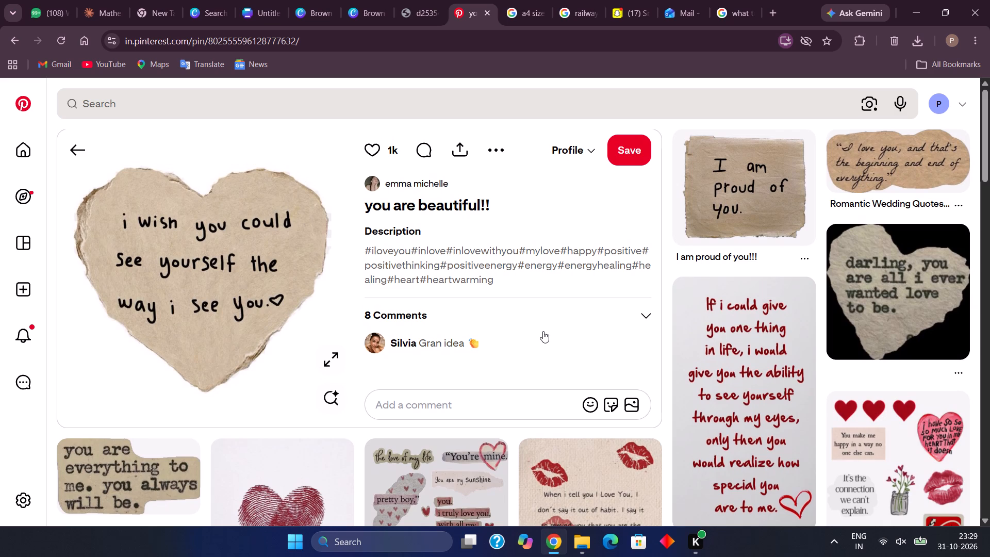
scroll(664, 319, "down", 1)
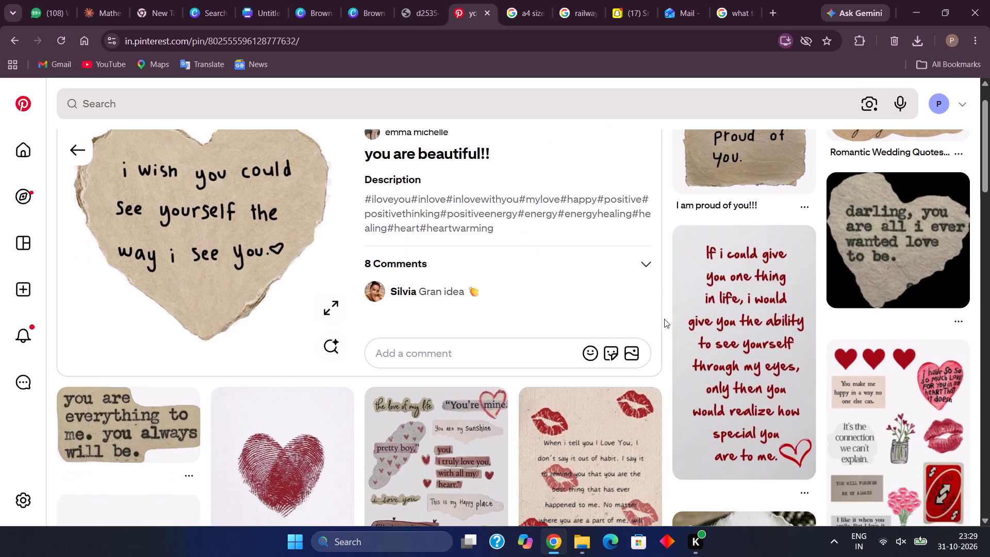
scroll(664, 319, "down", 5)
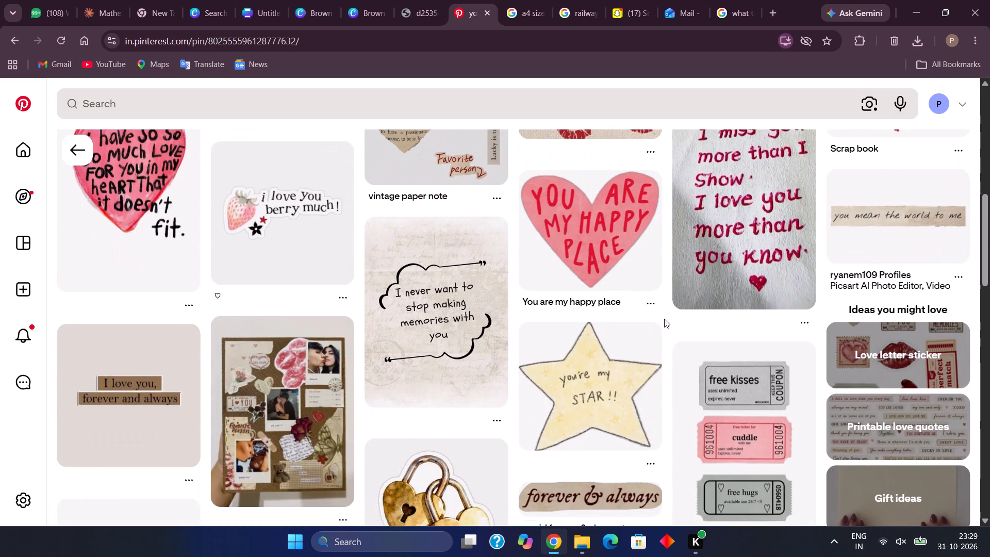
scroll(664, 319, "down", 3)
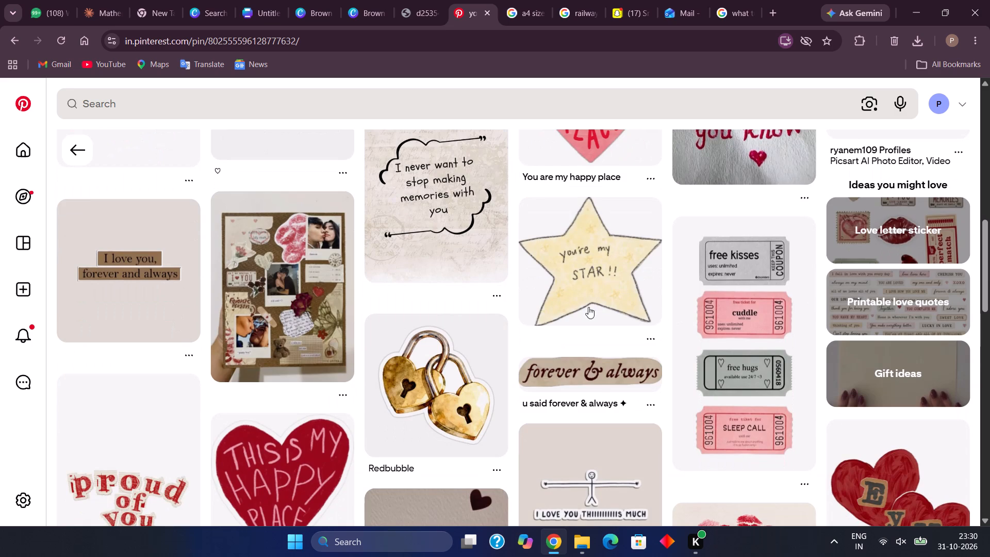
scroll(608, 365, "down", 2)
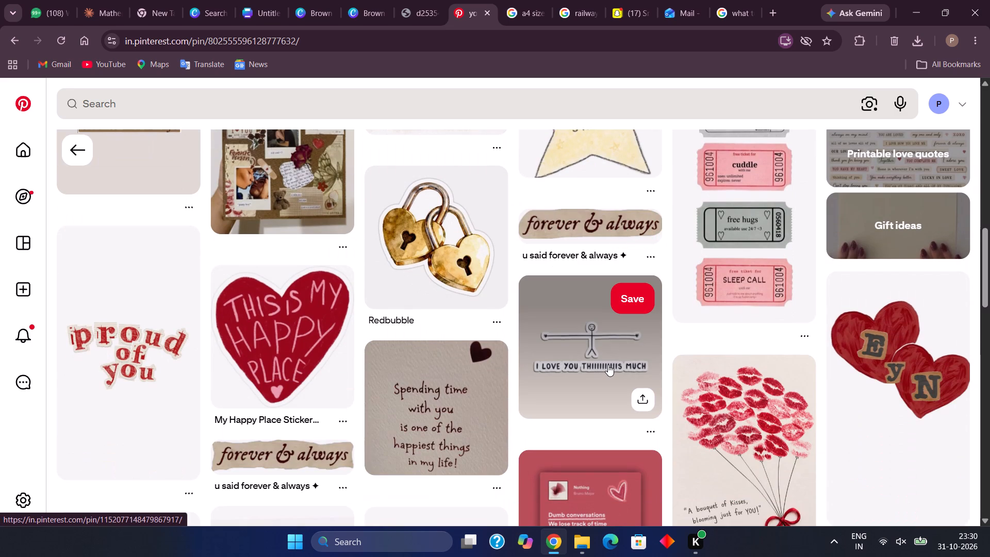
scroll(608, 365, "down", 1)
Open the "I love you thiiiis much" stick-figure sticker pin and browse its related pins for love stickers that suit the poster.
left_click(603, 353)
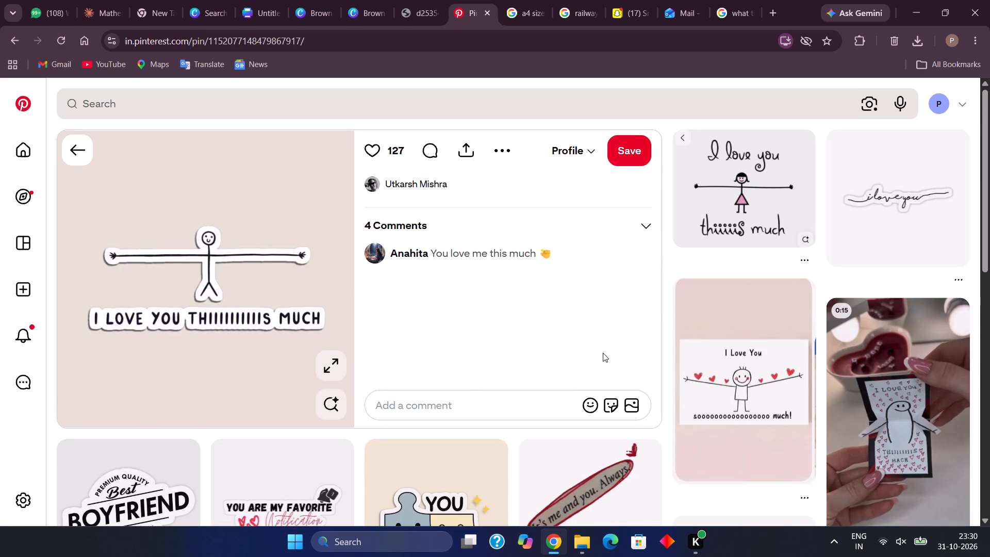
scroll(603, 353, "down", 2)
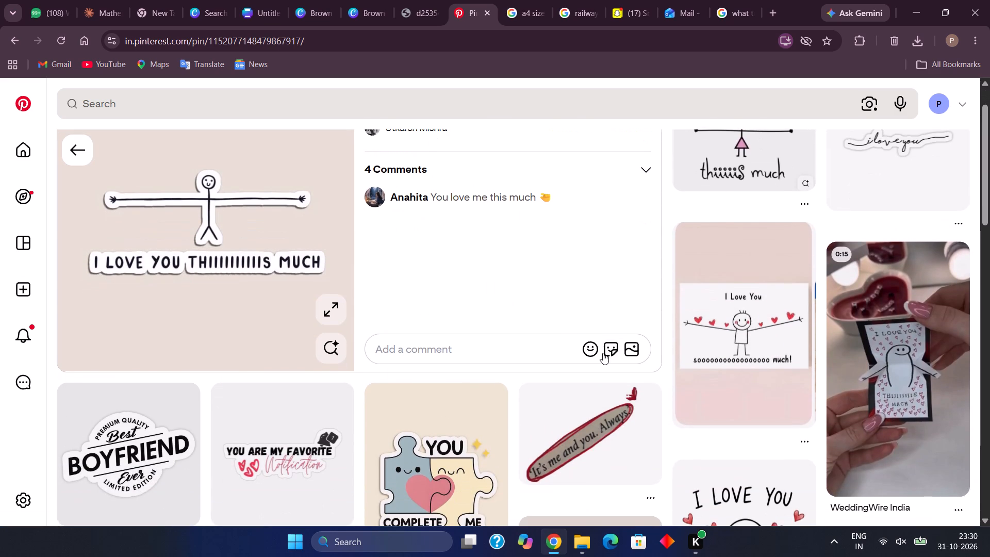
scroll(603, 353, "down", 3)
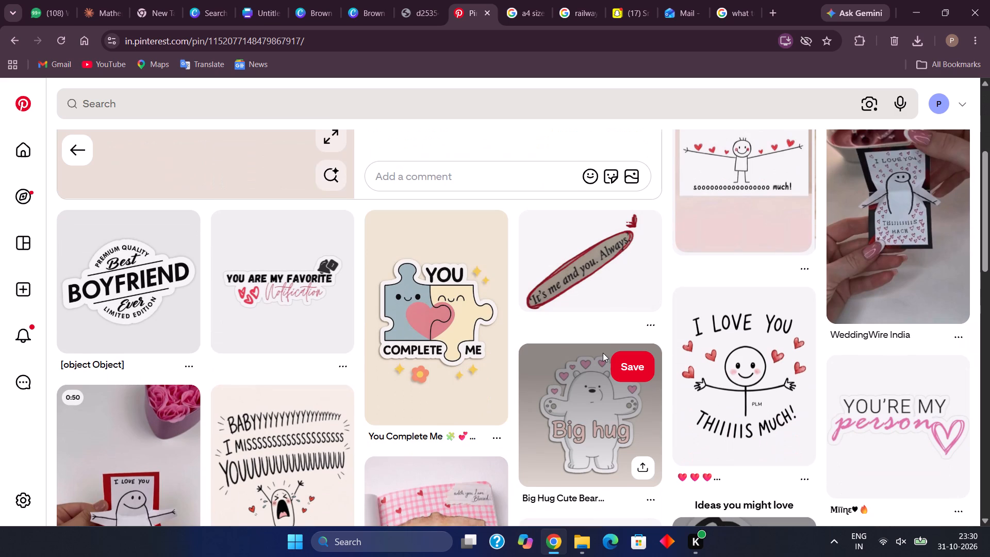
scroll(603, 353, "down", 2)
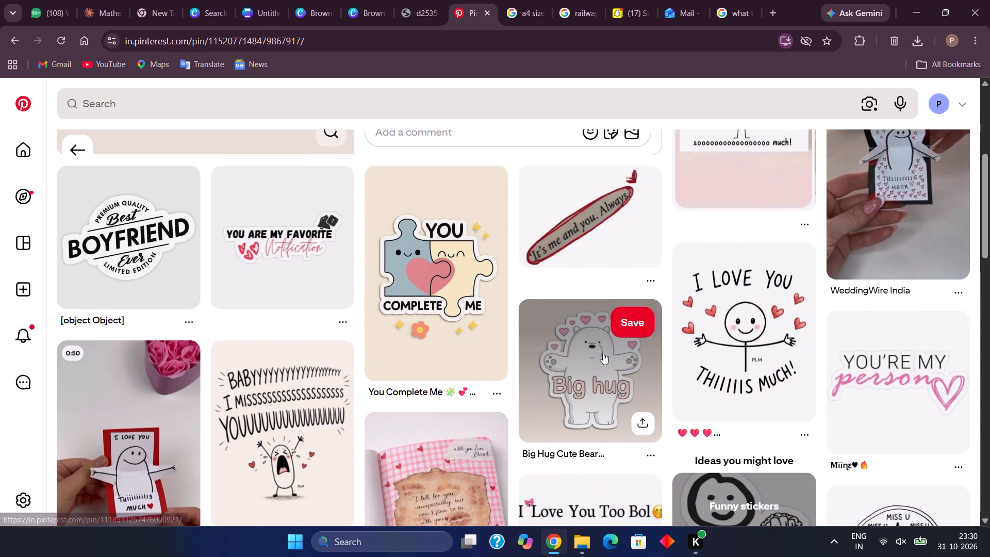
scroll(603, 353, "down", 3)
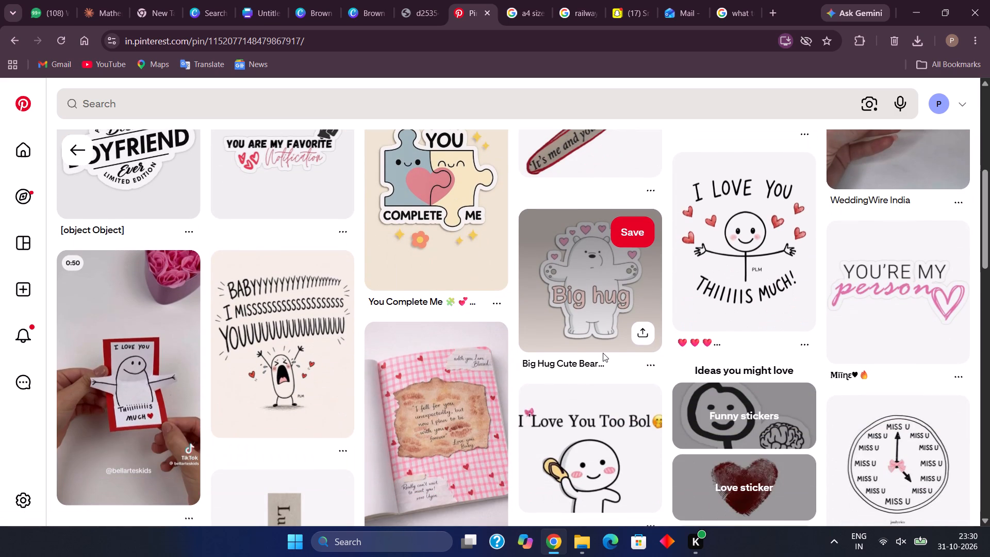
scroll(603, 353, "down", 1)
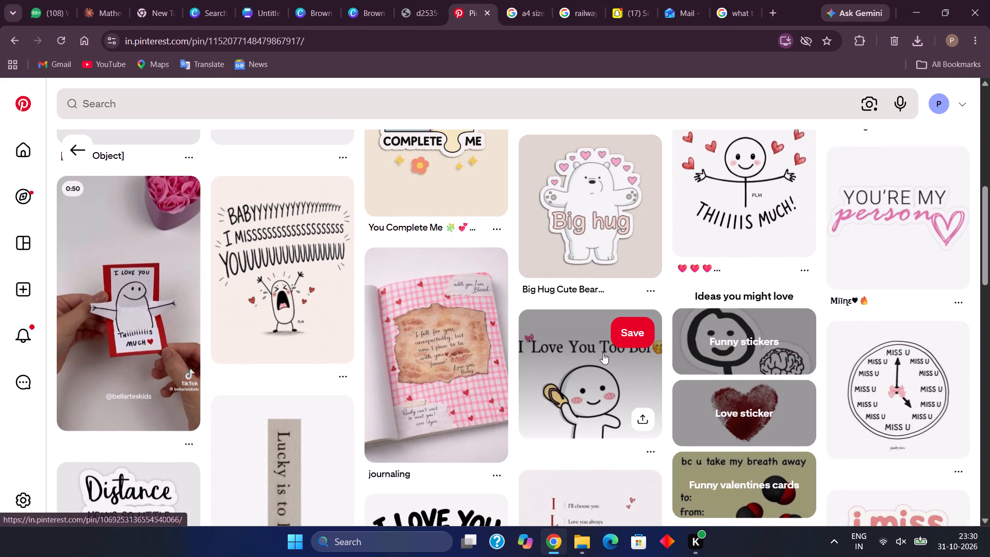
scroll(603, 353, "down", 4)
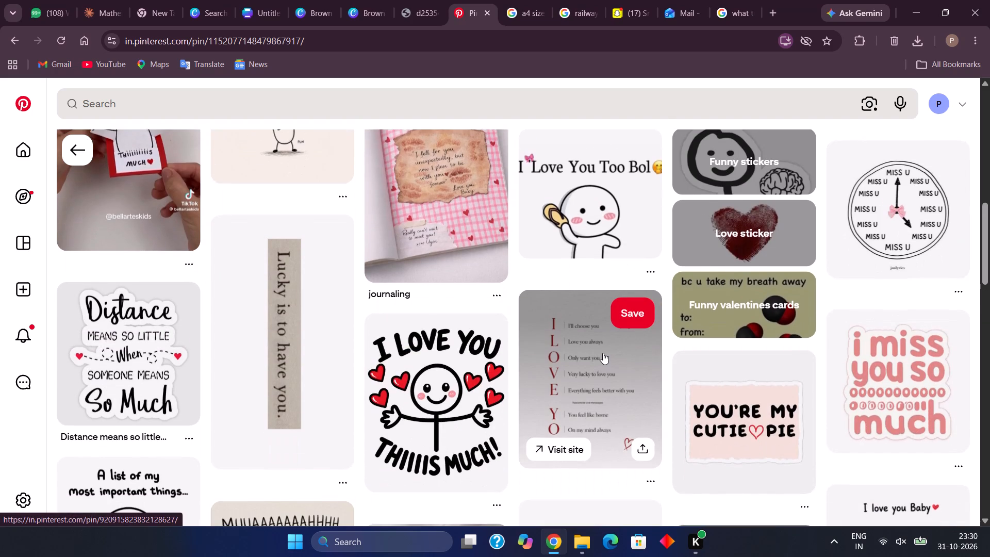
scroll(603, 353, "down", 4)
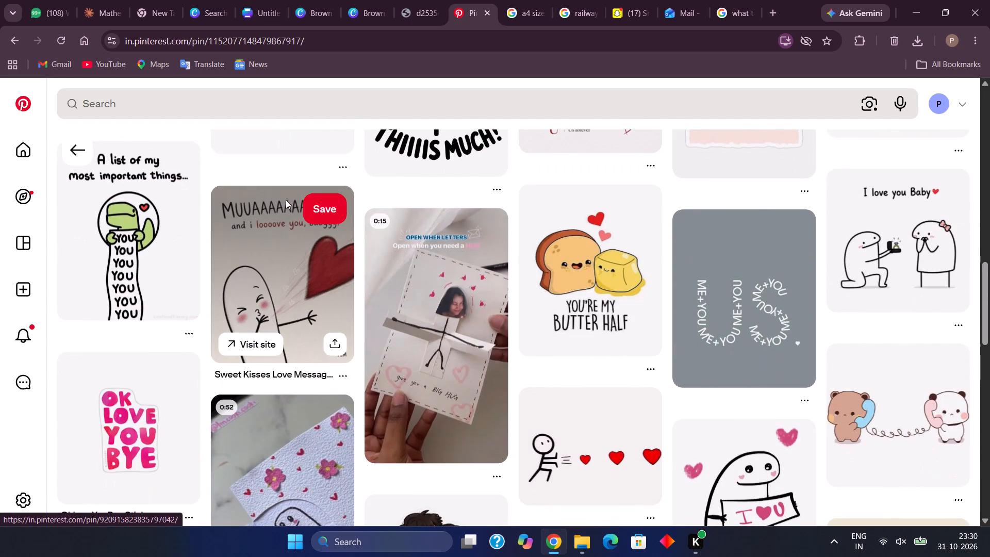
Return to the previous pin and examine its related love-note cutouts and stickers for another piece that suits the poster.
left_click(15, 42)
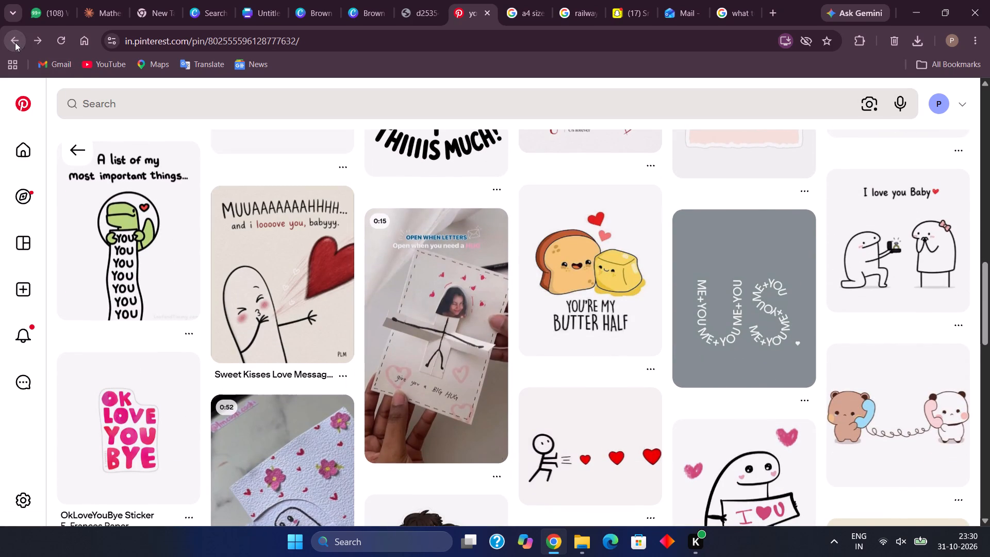
scroll(247, 348, "down", 2)
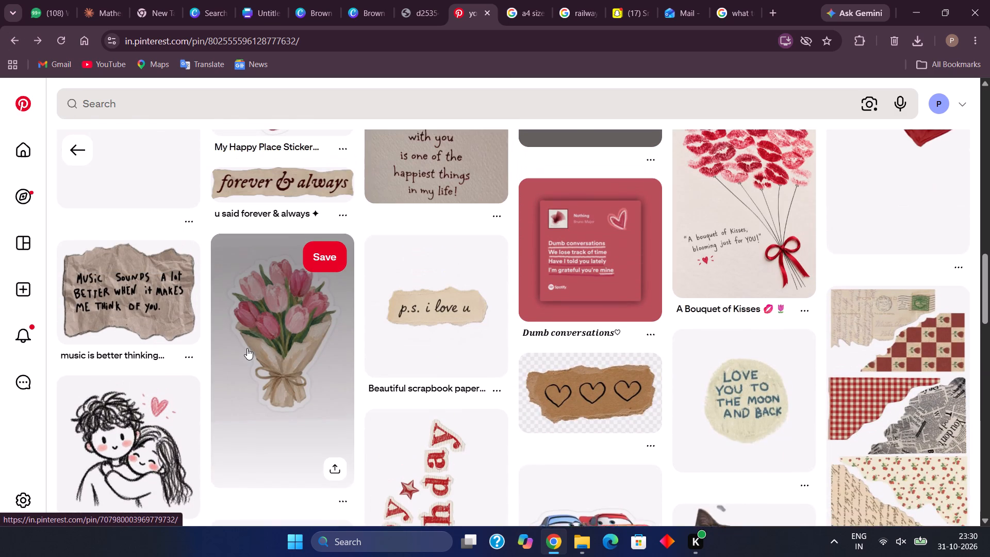
scroll(247, 348, "down", 1)
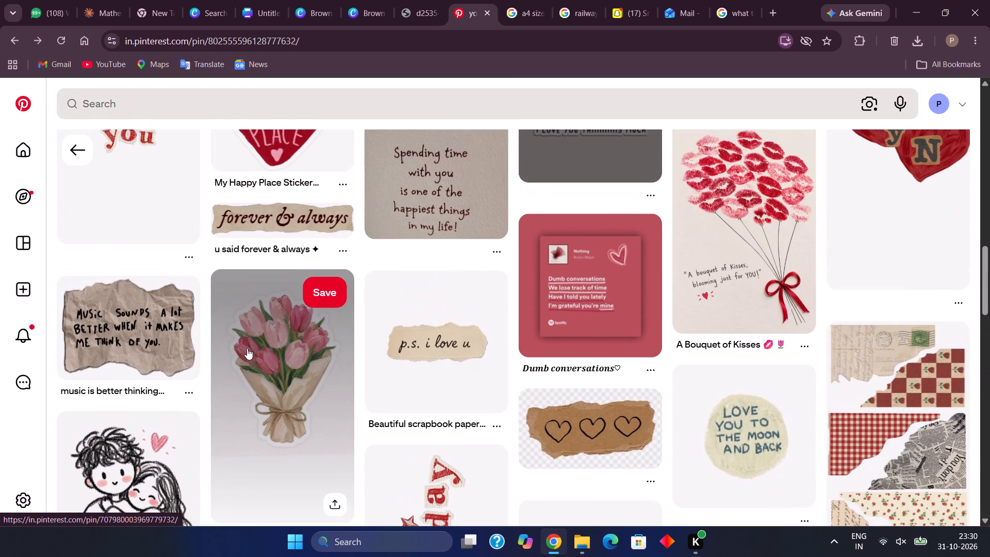
scroll(247, 348, "down", 2)
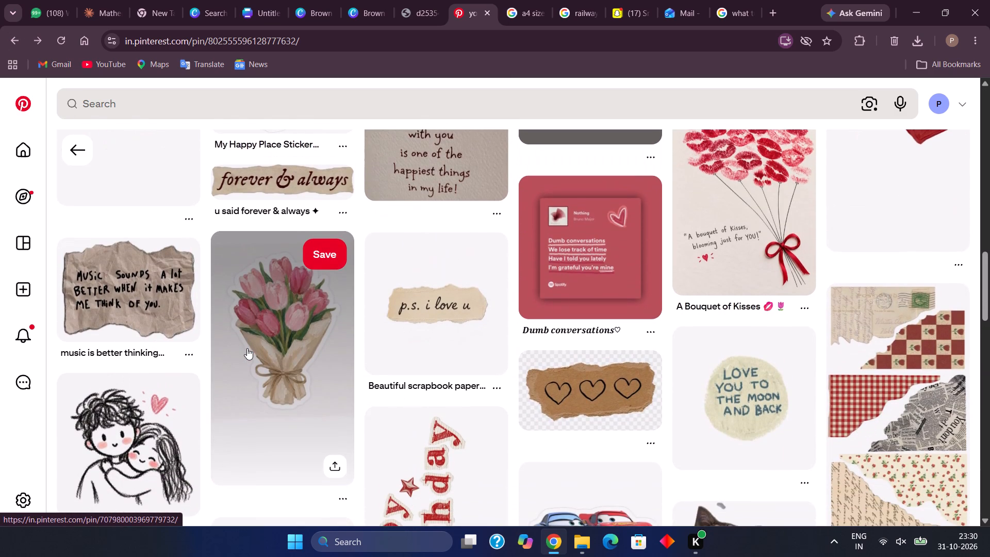
scroll(247, 348, "down", 4)
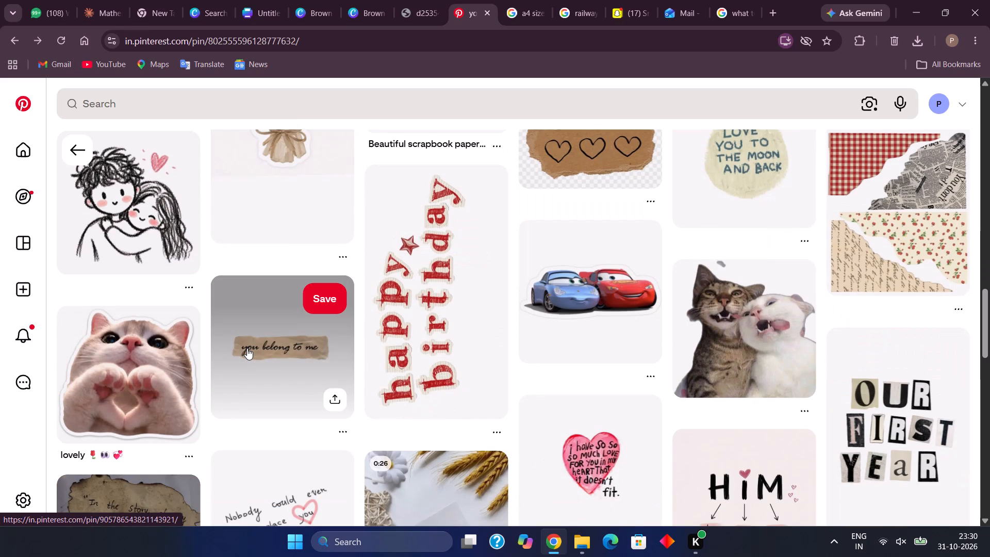
scroll(247, 348, "down", 1)
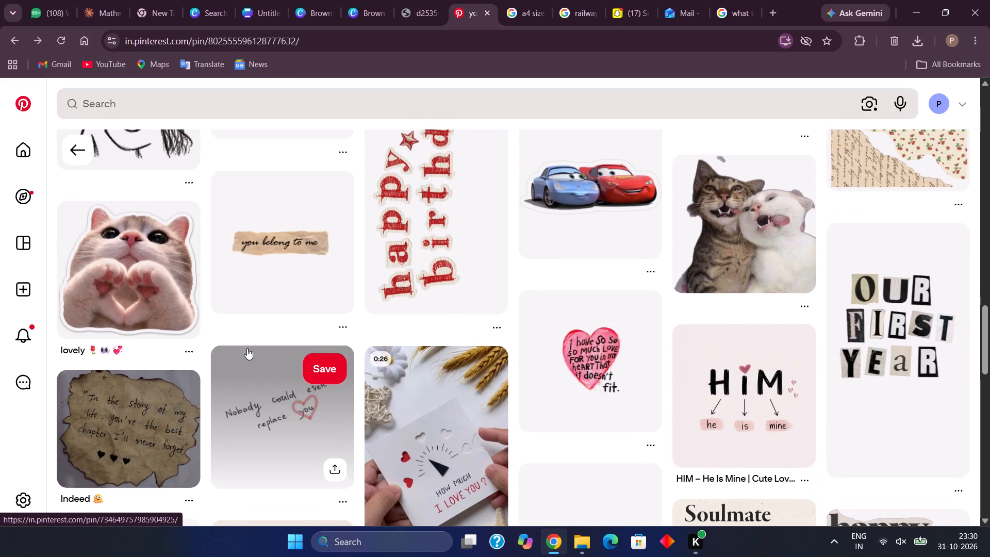
scroll(247, 348, "down", 2)
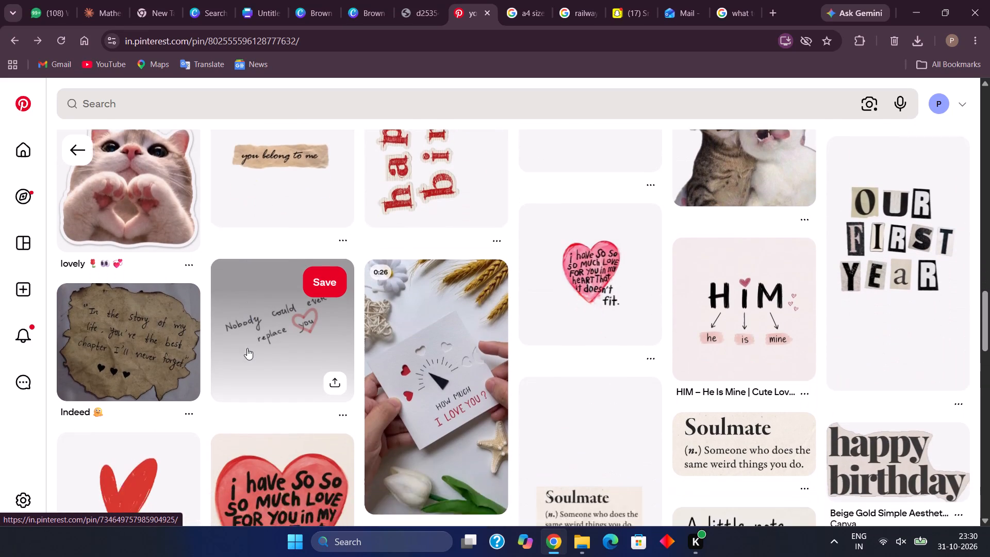
scroll(247, 348, "down", 2)
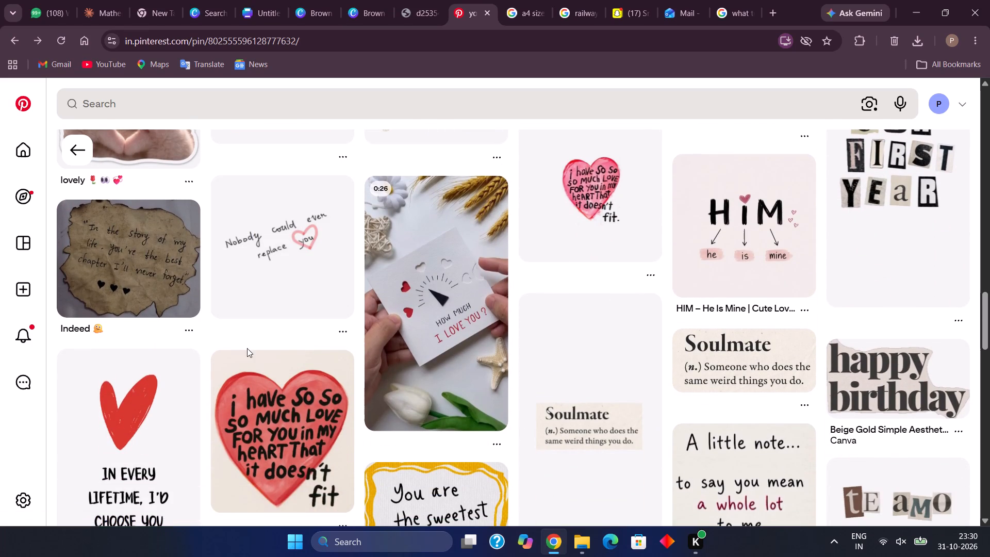
scroll(247, 348, "down", 1)
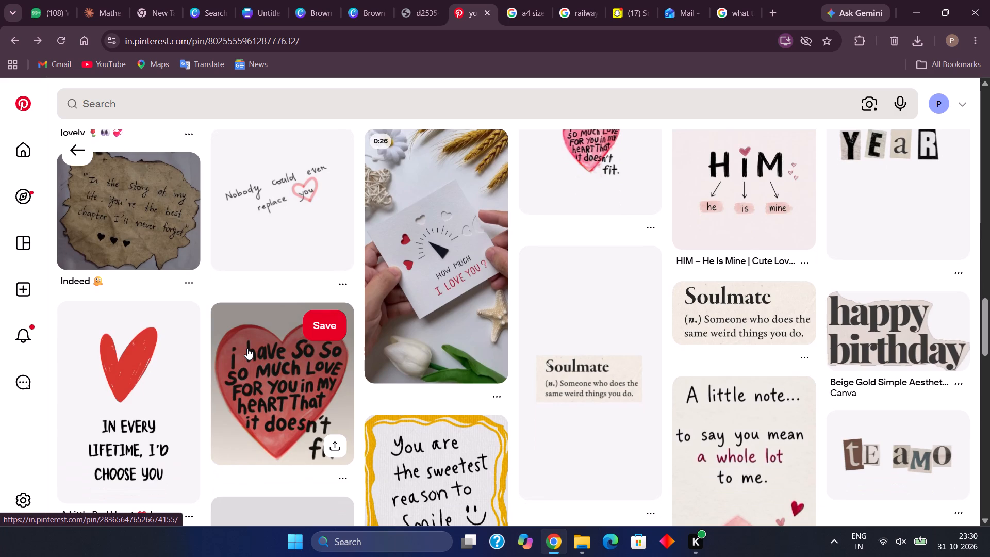
scroll(247, 348, "down", 1)
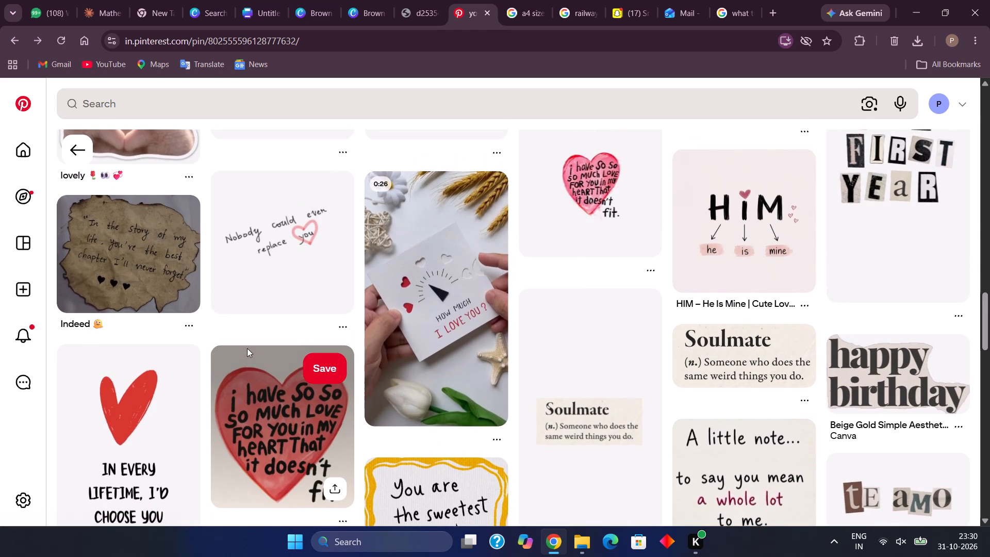
scroll(247, 348, "down", 2)
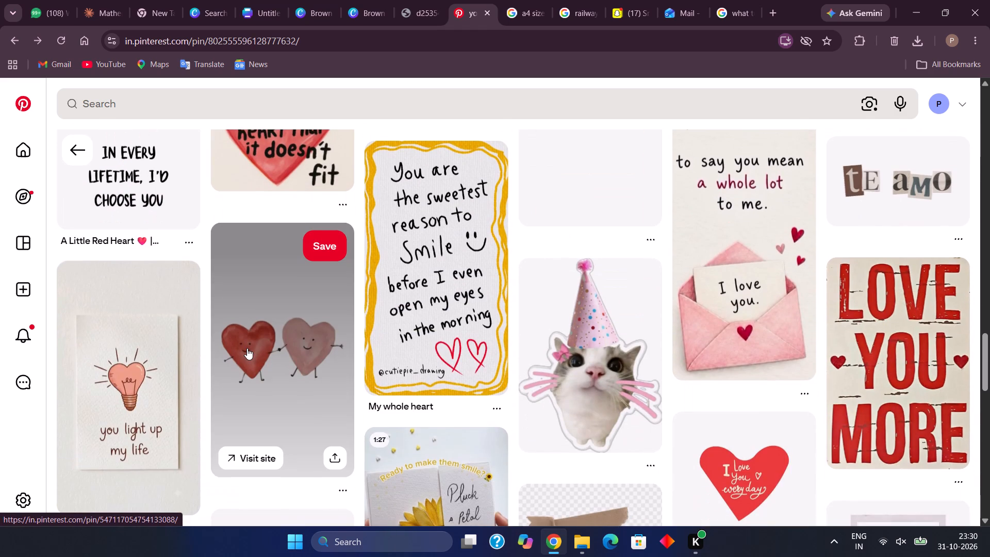
scroll(247, 348, "down", 2)
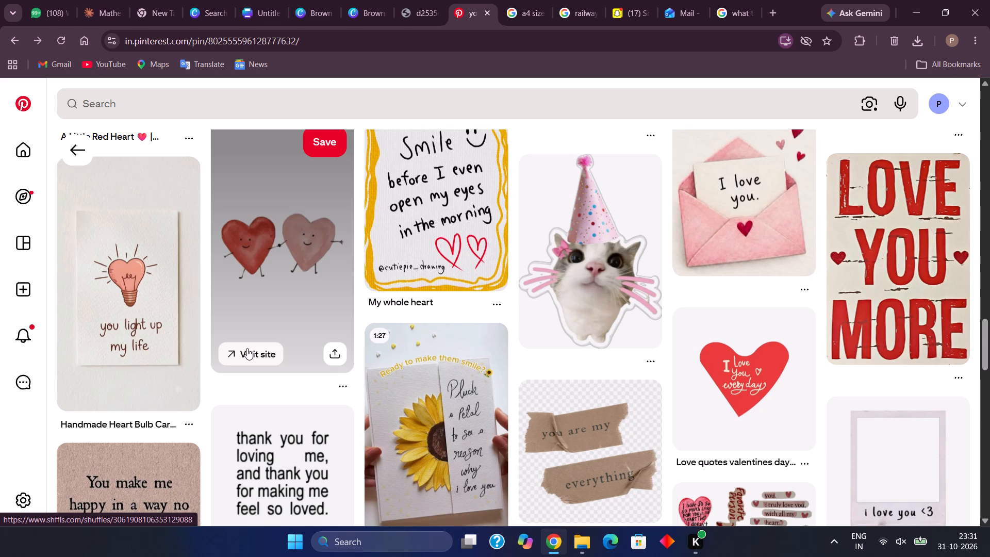
scroll(247, 348, "down", 2)
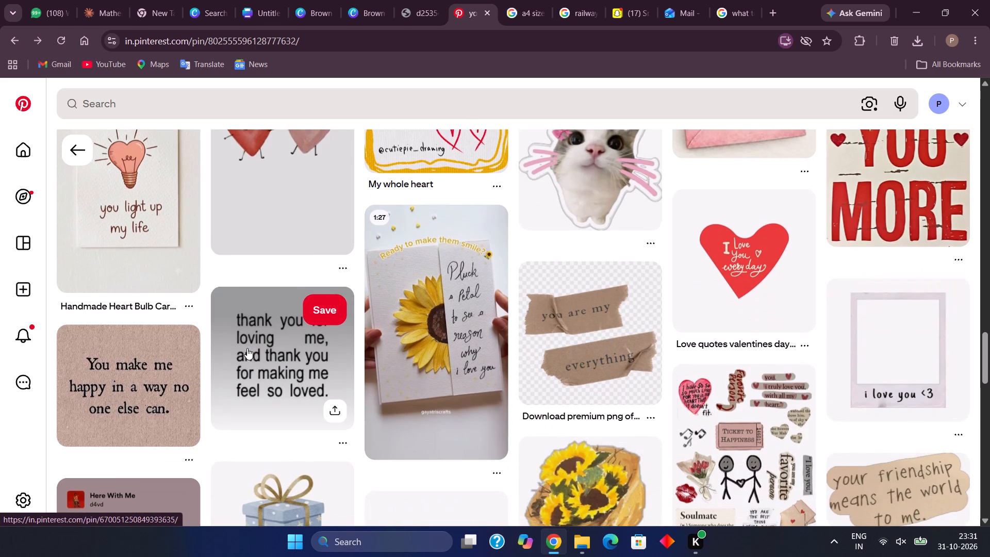
scroll(247, 348, "down", 1)
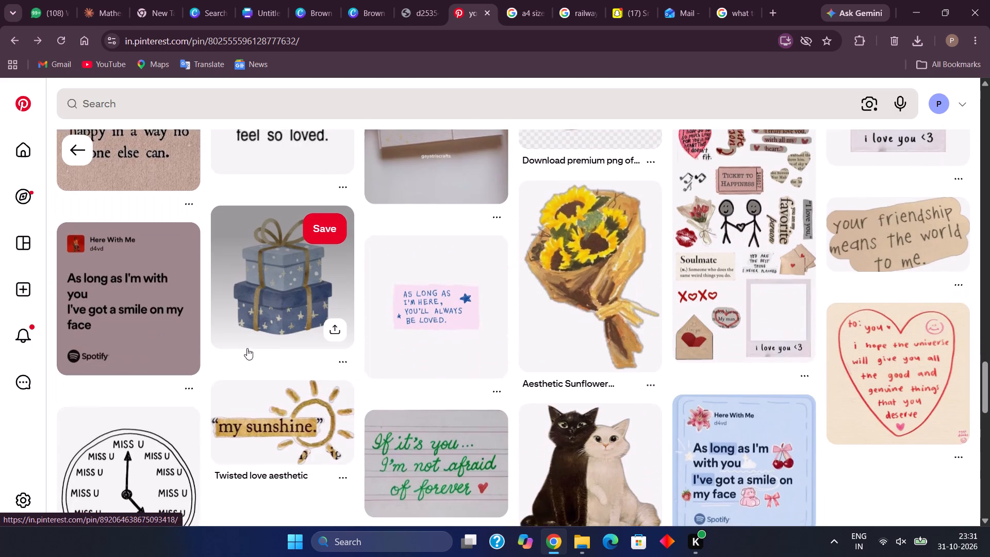
scroll(247, 348, "down", 2)
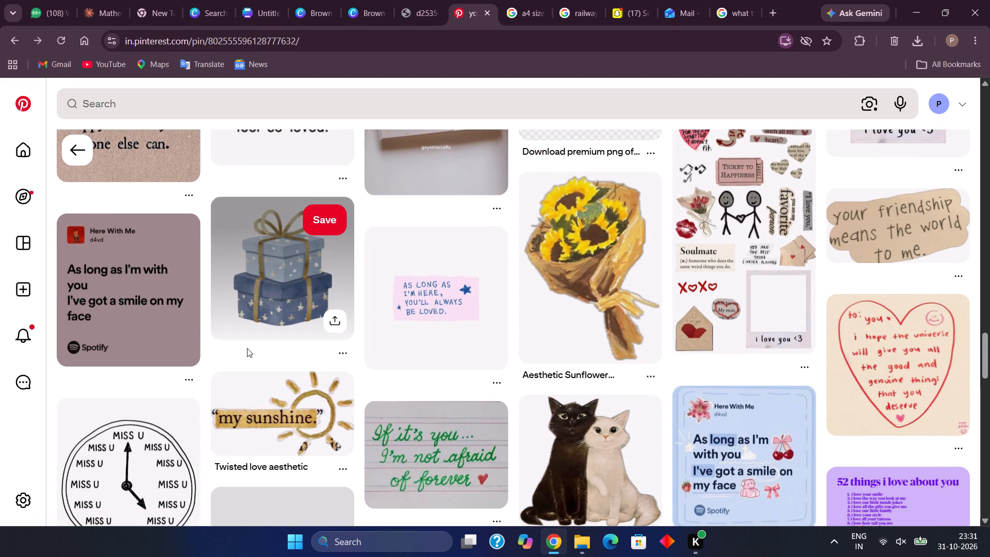
scroll(247, 348, "down", 1)
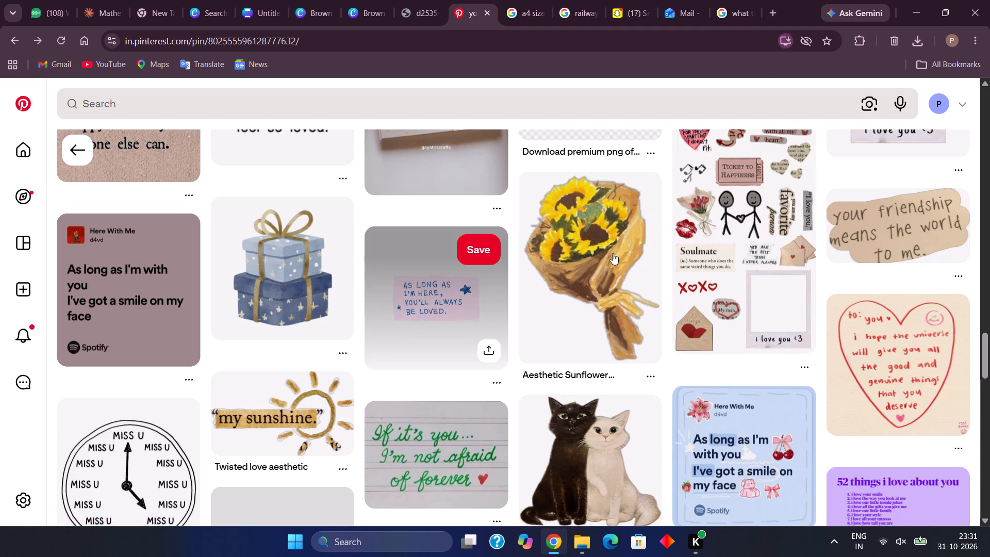
scroll(465, 323, "down", 1)
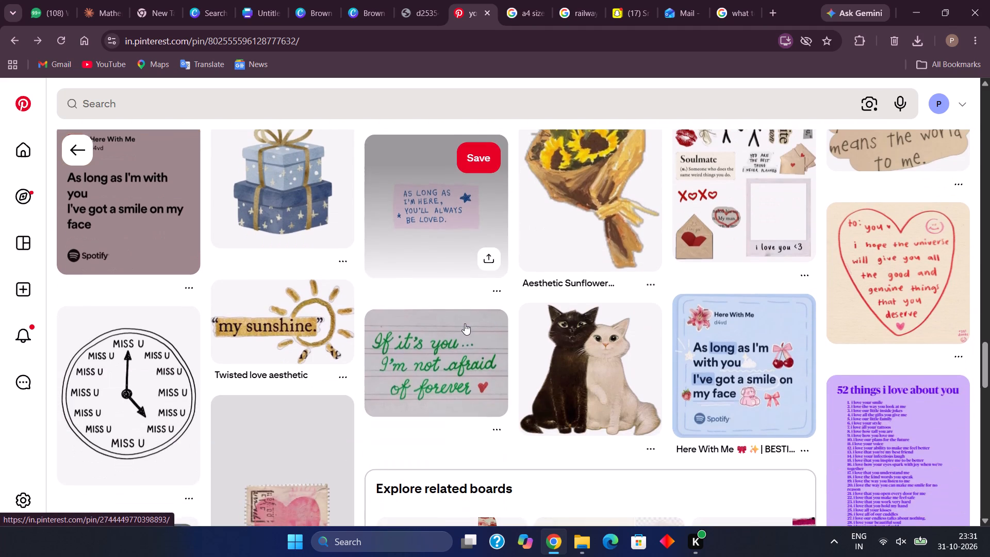
scroll(465, 323, "down", 1)
scroll(465, 323, "up", 16)
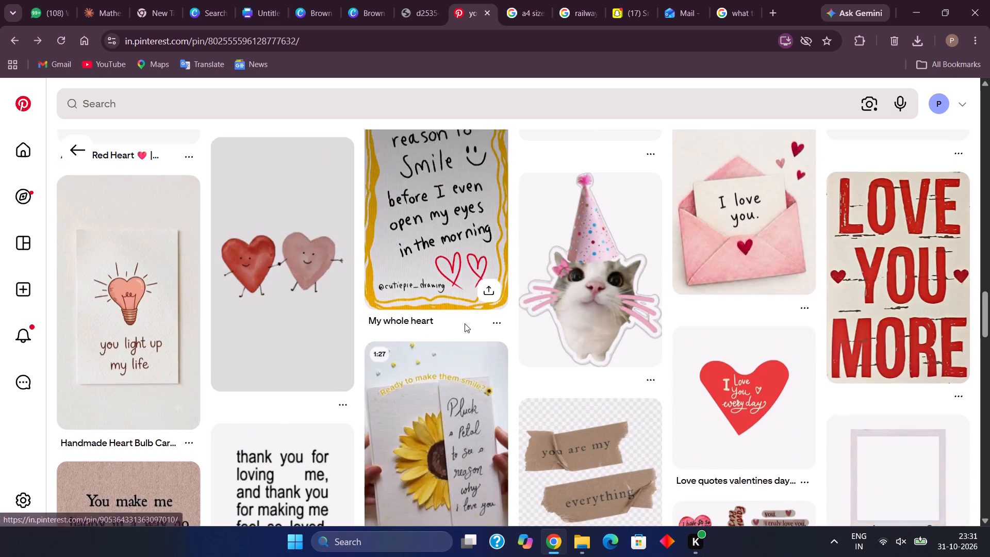
scroll(465, 323, "up", 2)
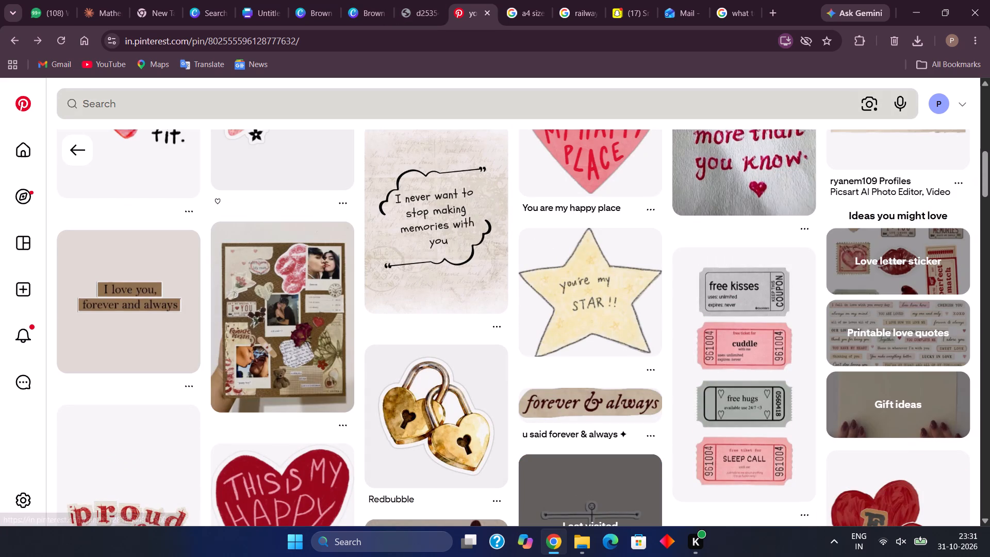
Search Pinterest for "girlfriend bday writings".
left_click(325, 108)
type("girl")
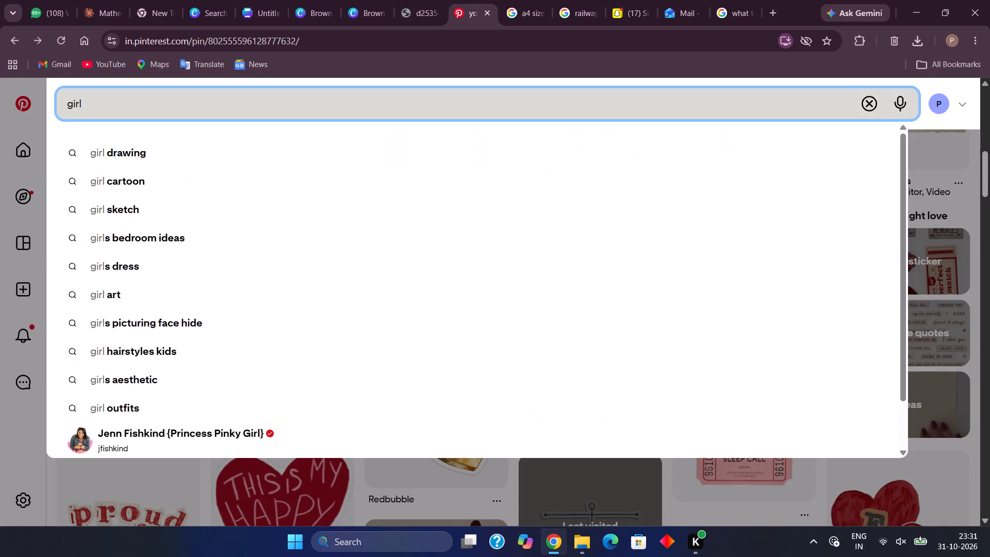
type("friend")
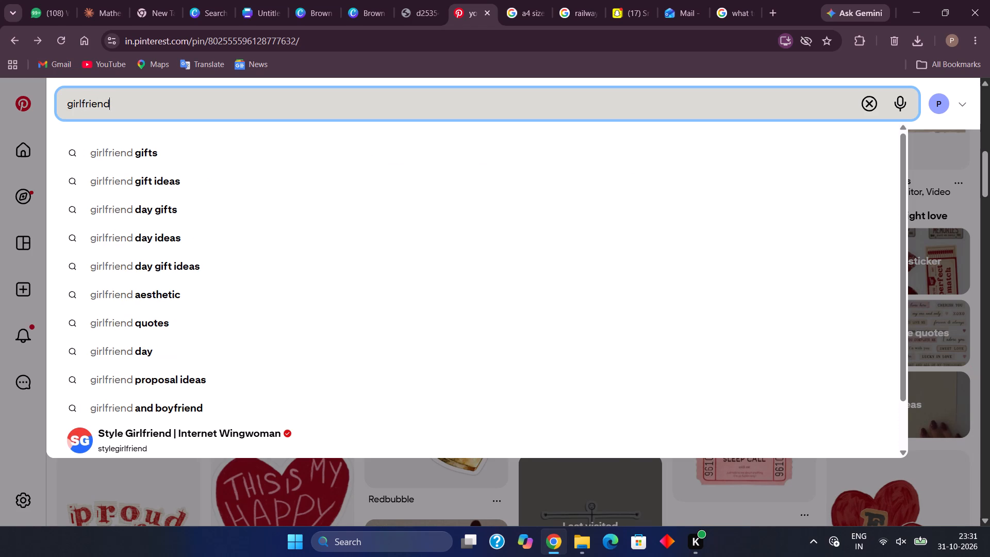
key("space")
type("bday")
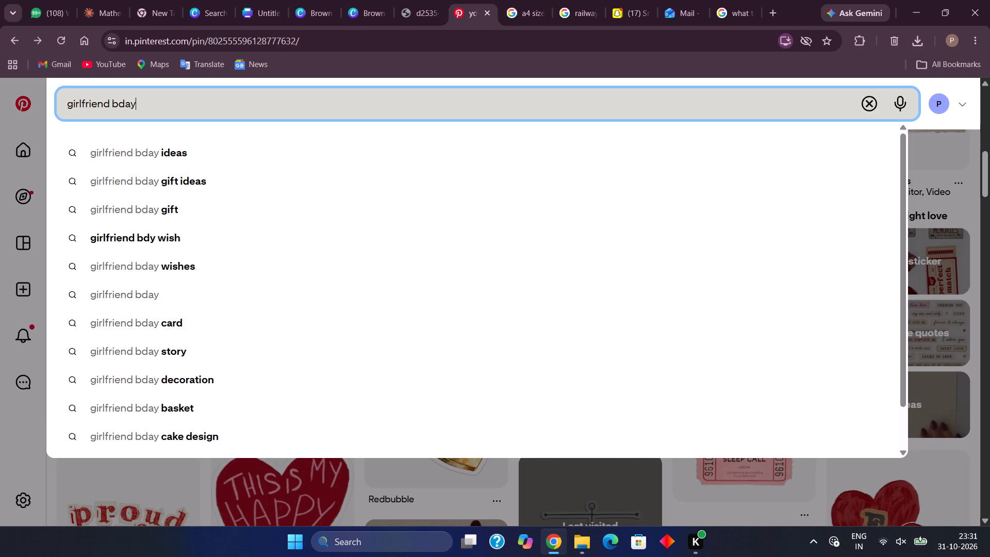
key("space")
type("writ")
type("ing")
key("s")
key("Return")
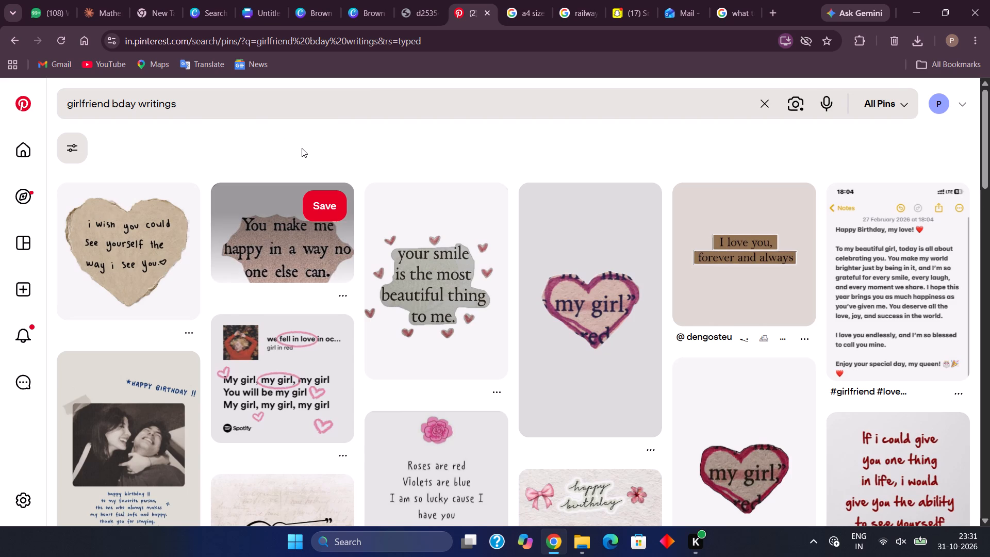
Look through the birthday writing results and open the Notes-style "Happy Birthday, my love!" message pin to read its full text.
scroll(302, 148, "down", 2)
scroll(302, 148, "up", 1)
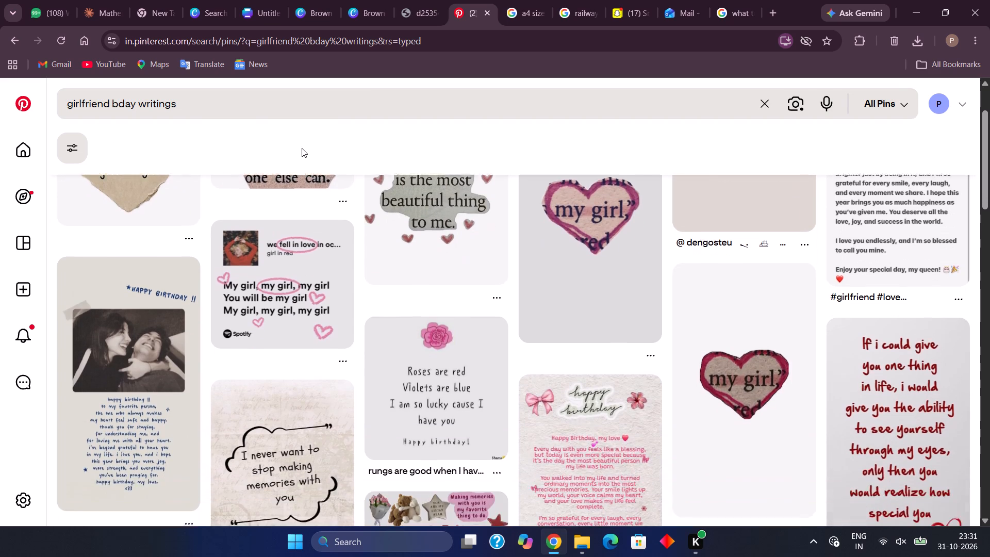
scroll(302, 148, "up", 2)
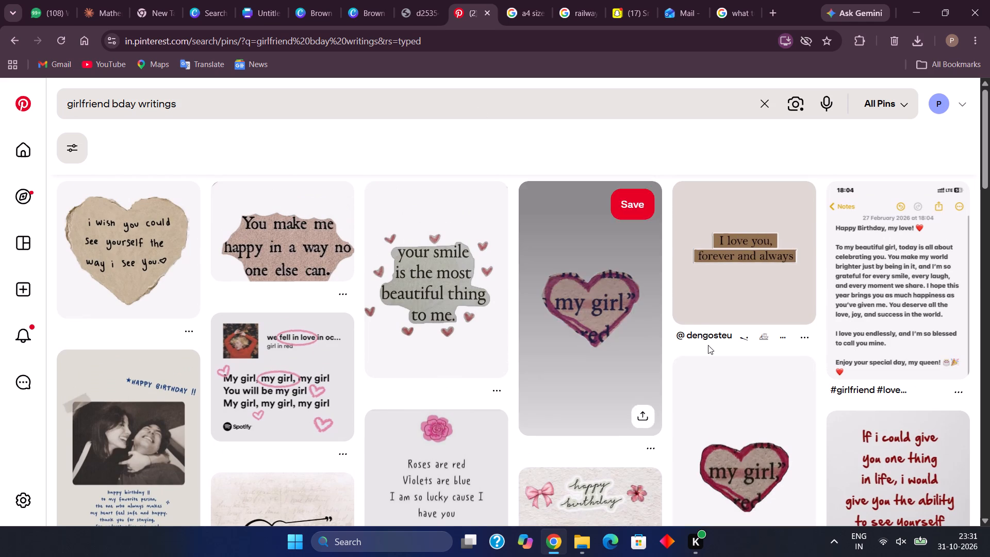
scroll(888, 263, "left", 1)
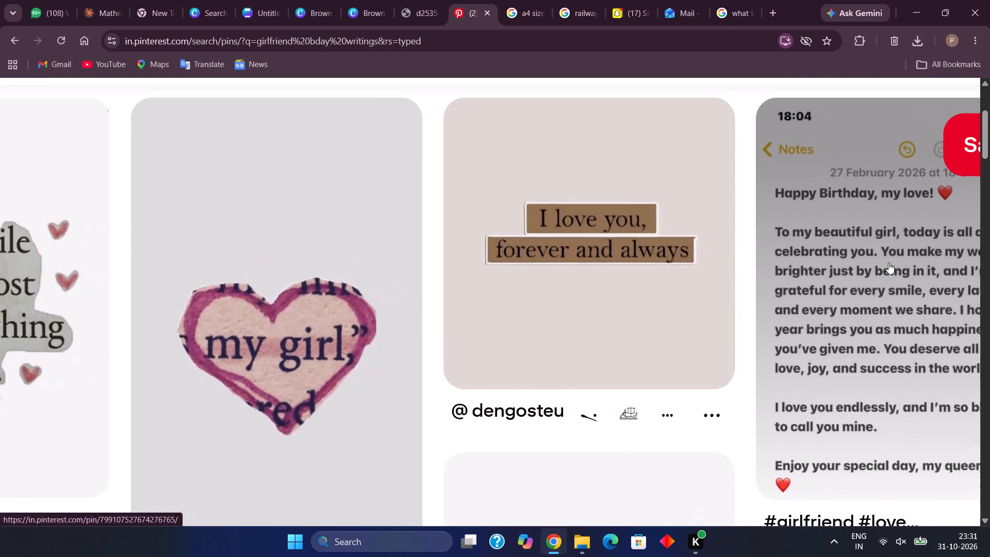
scroll(888, 263, "left", 2)
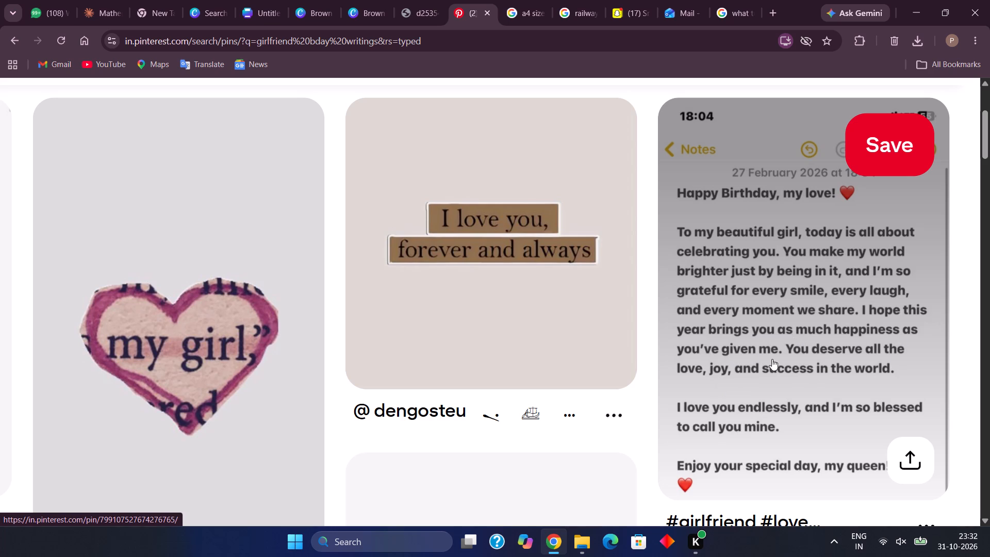
left_click(842, 389)
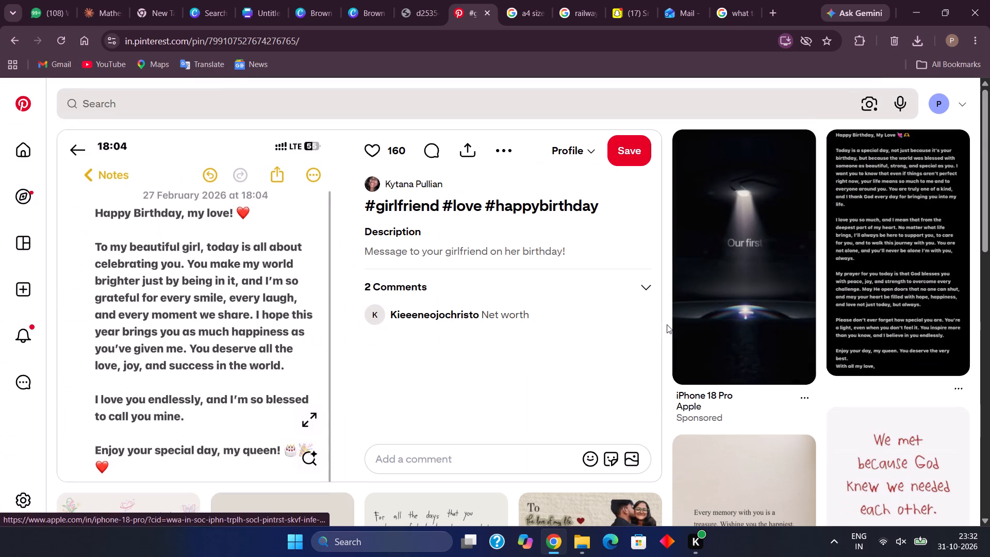
scroll(667, 324, "up", 1)
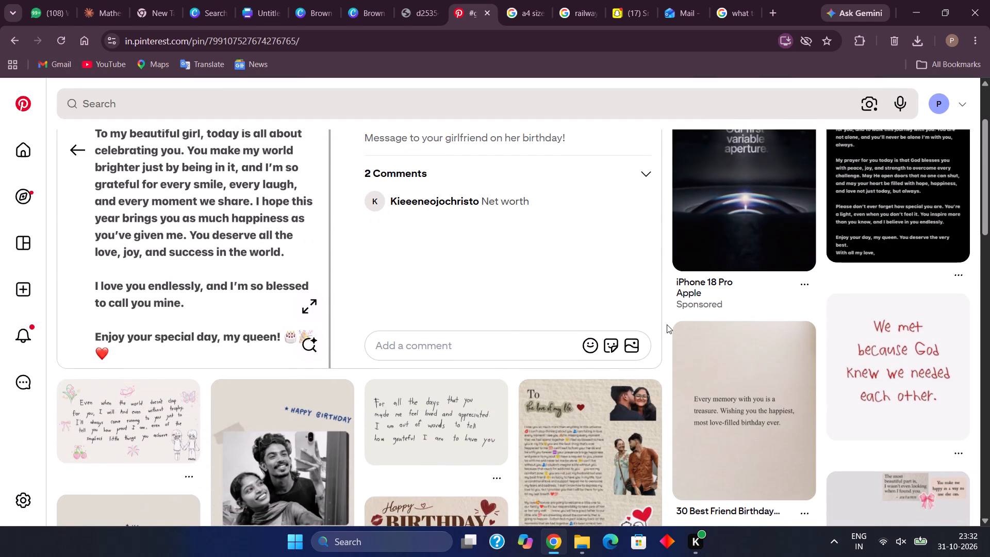
scroll(667, 324, "up", 2)
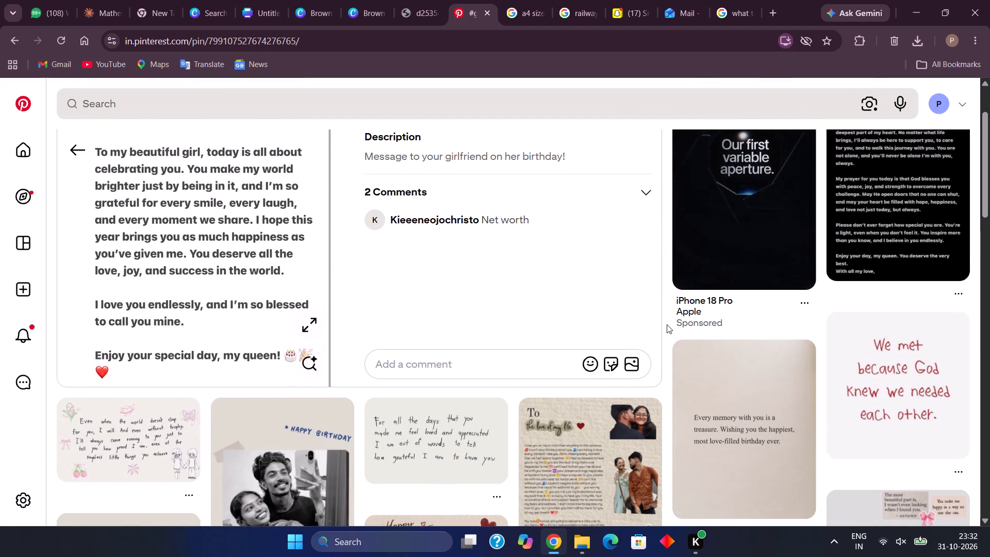
scroll(667, 324, "up", 1)
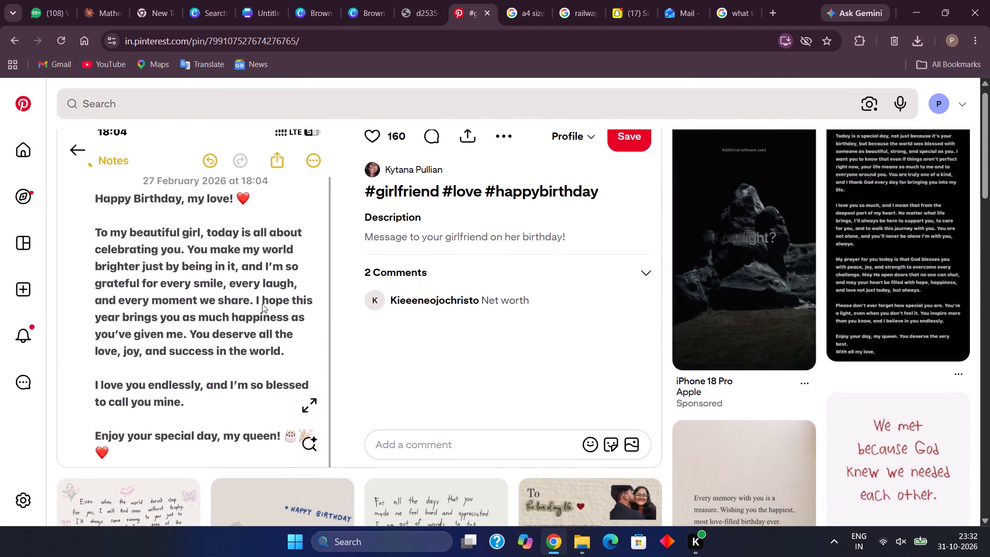
Save the pin's birthday message image into the sumbmission folder in File Explorer and check the folder's contents.
left_click_drag(237, 288, 292, 349)
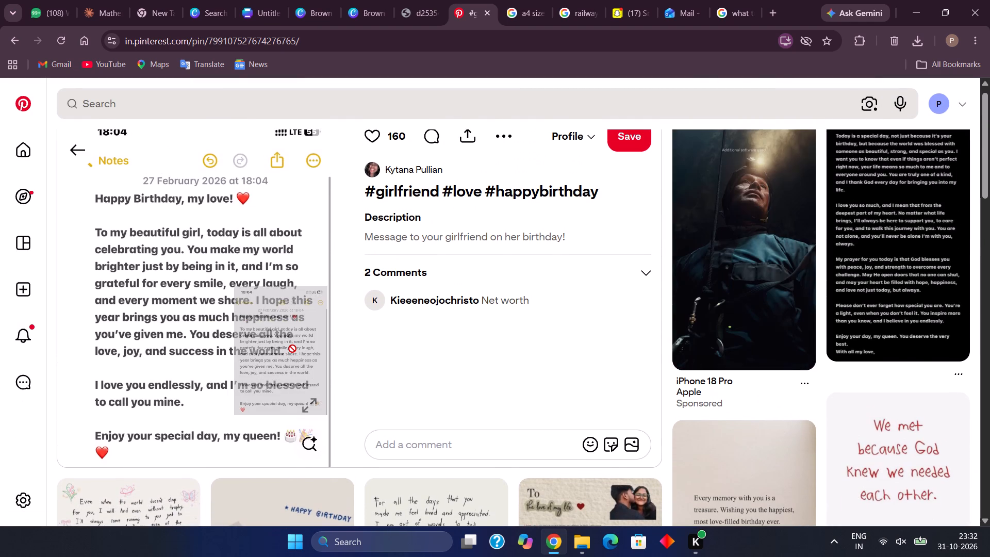
left_click_drag(292, 349, 538, 220)
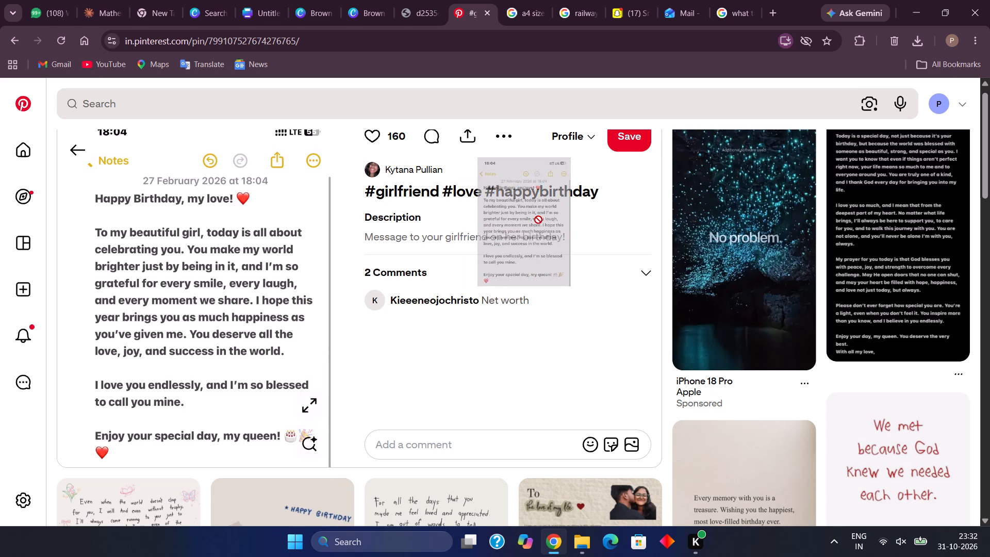
left_click_drag(538, 220, 469, 179)
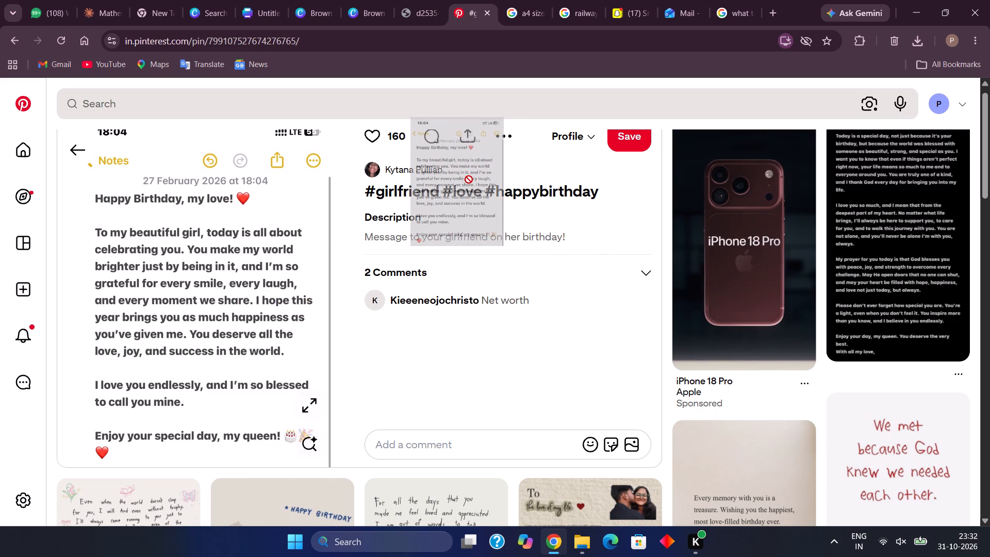
left_click_drag(469, 179, 437, 18)
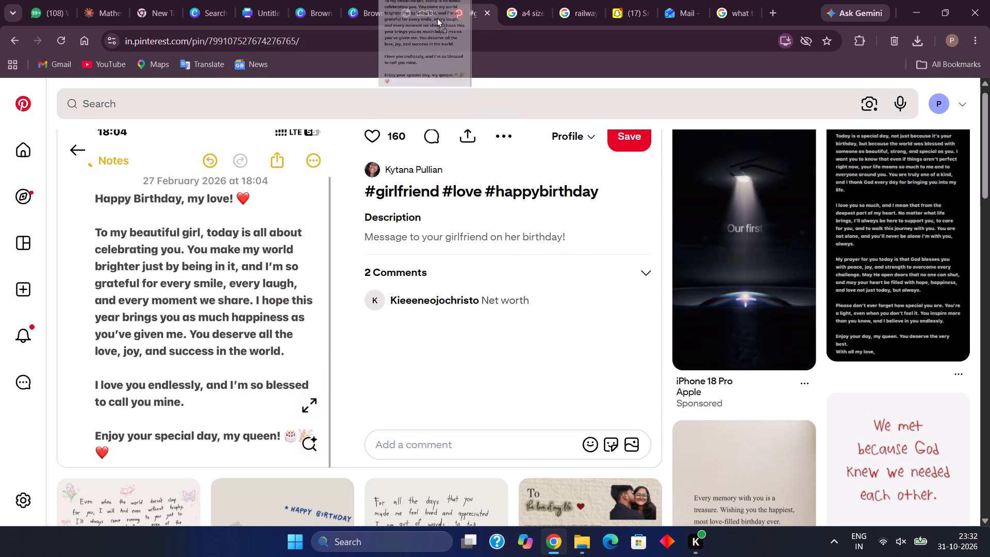
left_click_drag(437, 18, 392, 0)
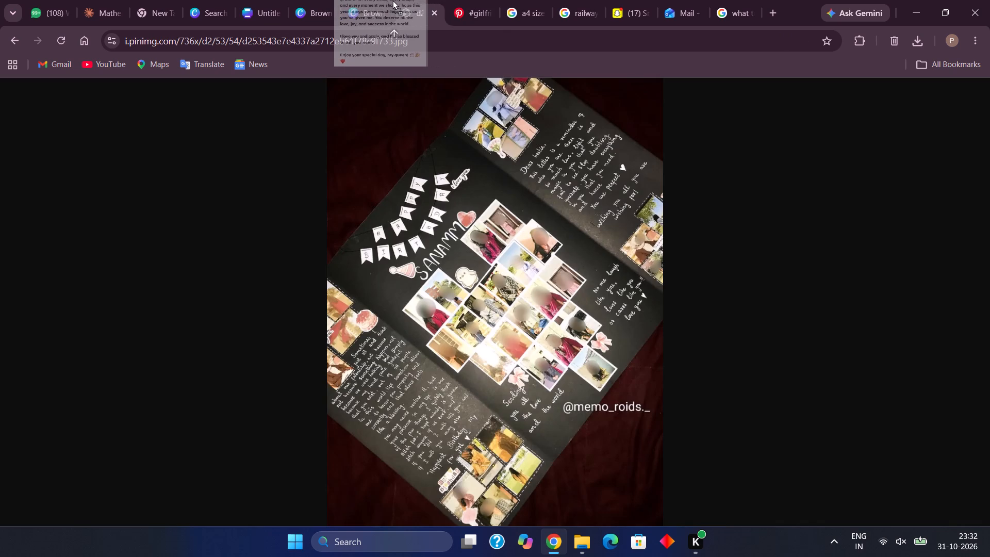
left_click_drag(392, 0, 321, 0)
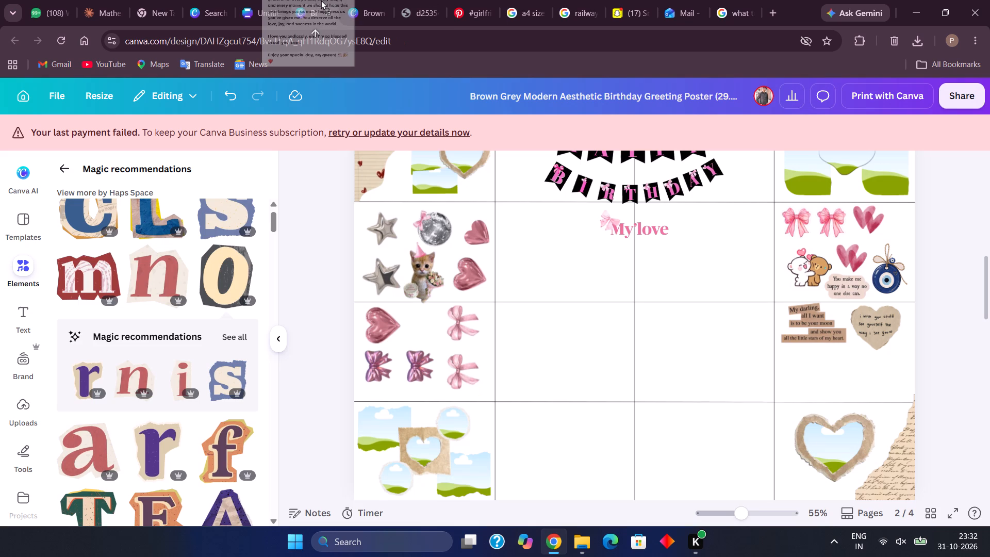
left_click_drag(321, 0, 562, 326)
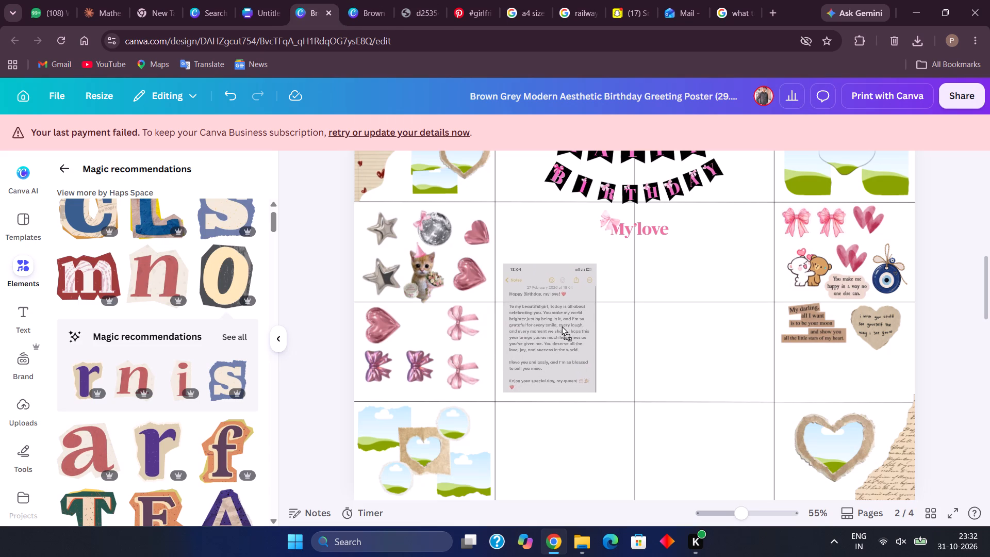
left_click_drag(562, 326, 563, 326)
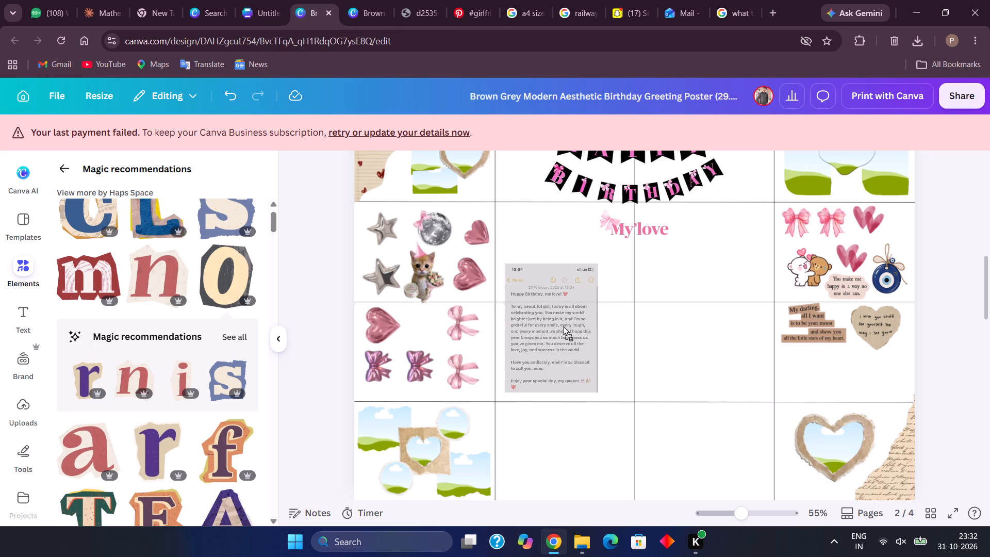
left_click_drag(563, 326, 585, 556)
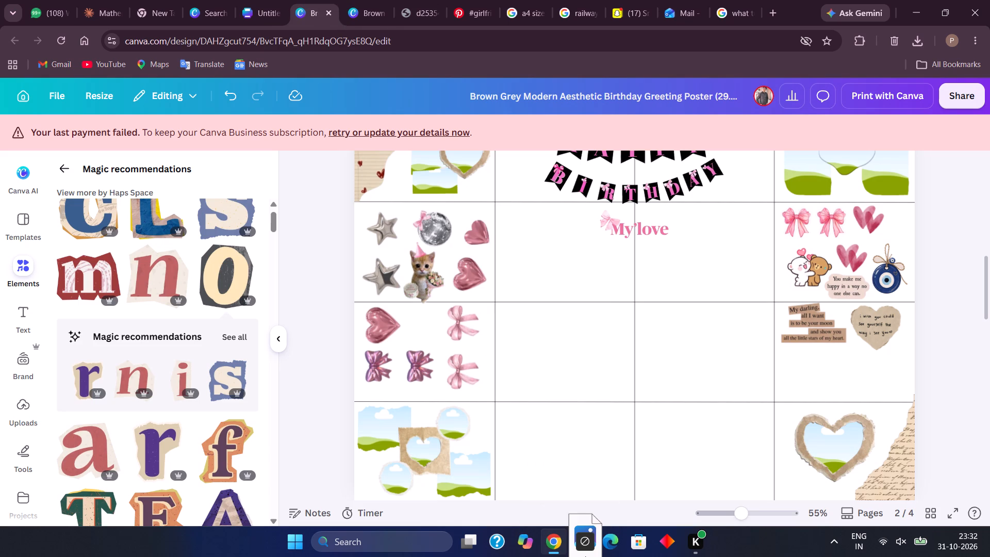
left_click_drag(585, 556, 563, 437)
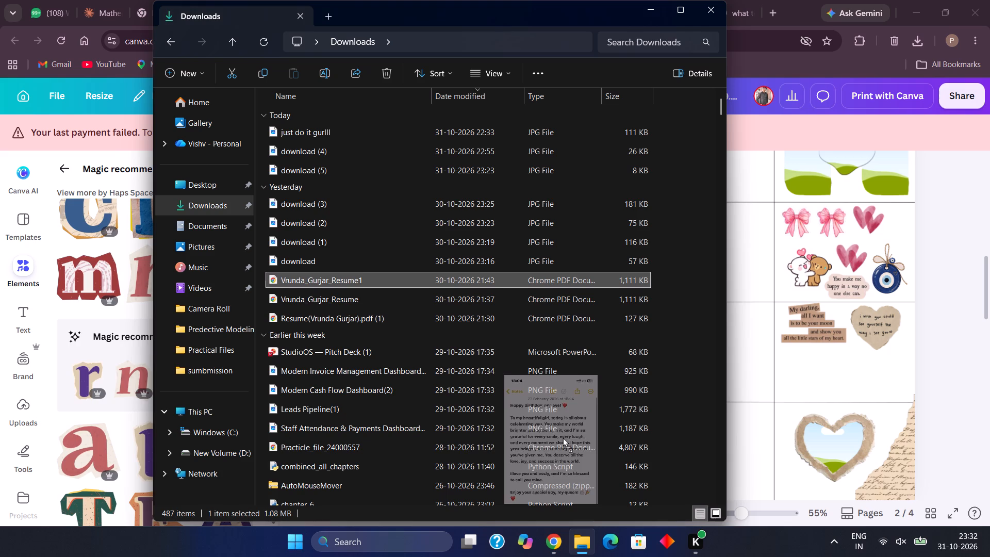
left_click_drag(563, 437, 543, 407)
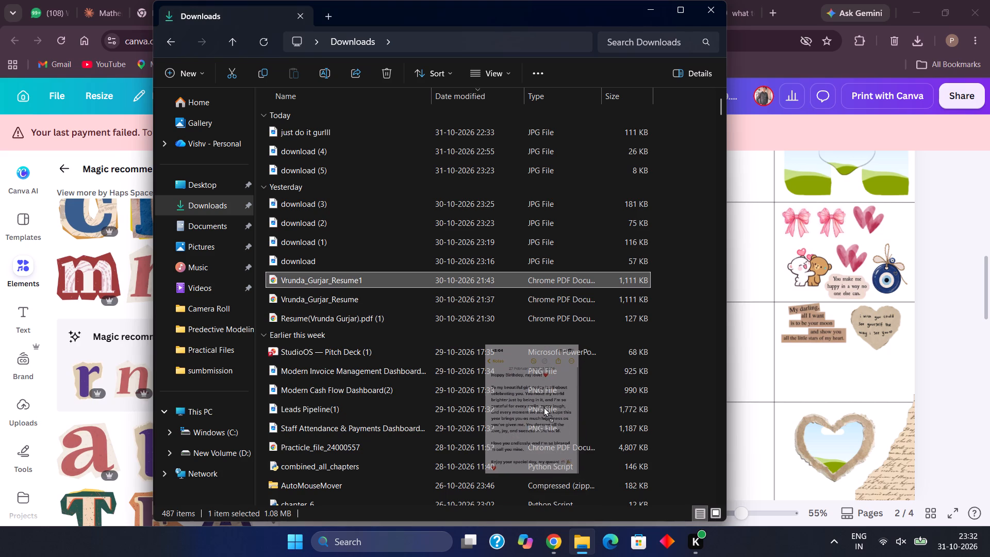
left_click_drag(543, 407, 245, 345)
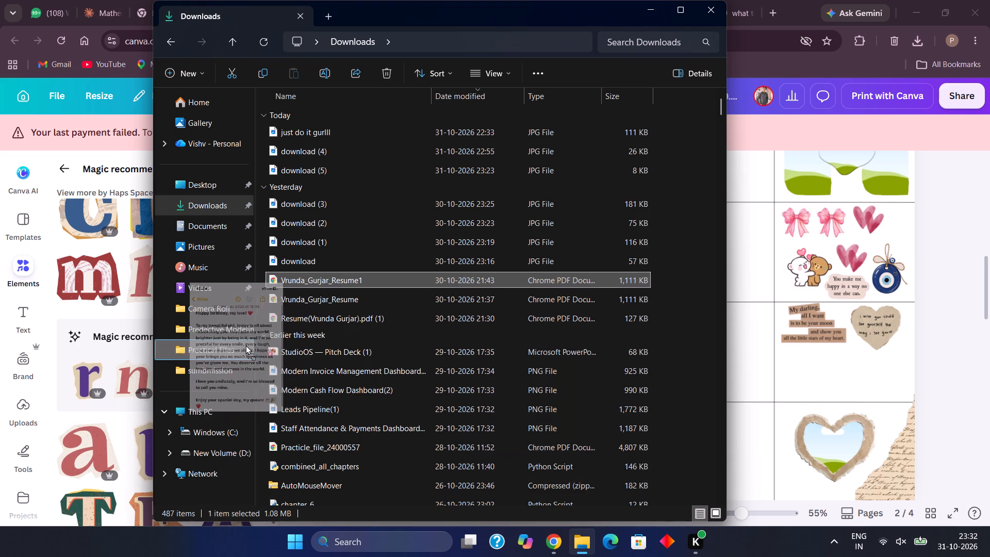
left_click_drag(245, 345, 231, 359)
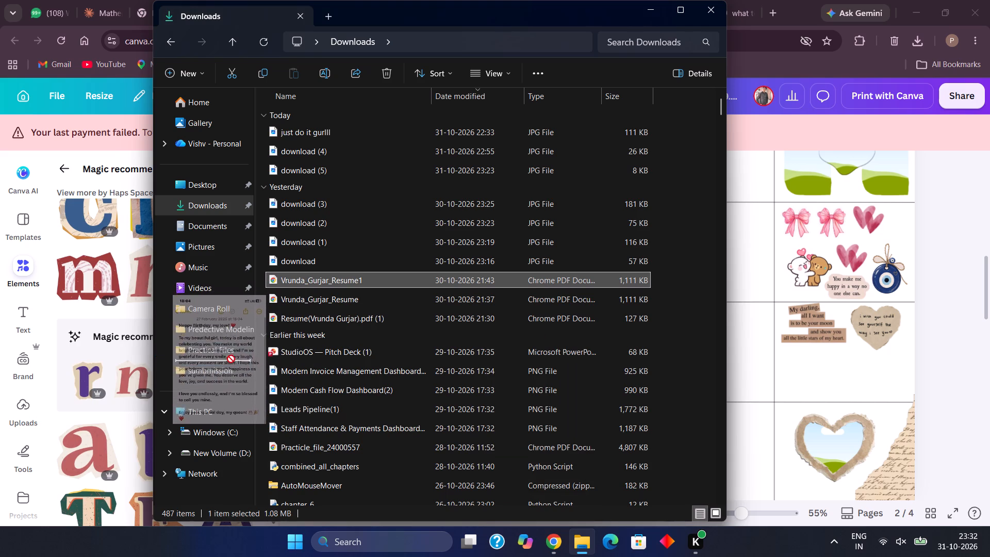
left_click_drag(231, 359, 229, 371)
double_click(229, 371)
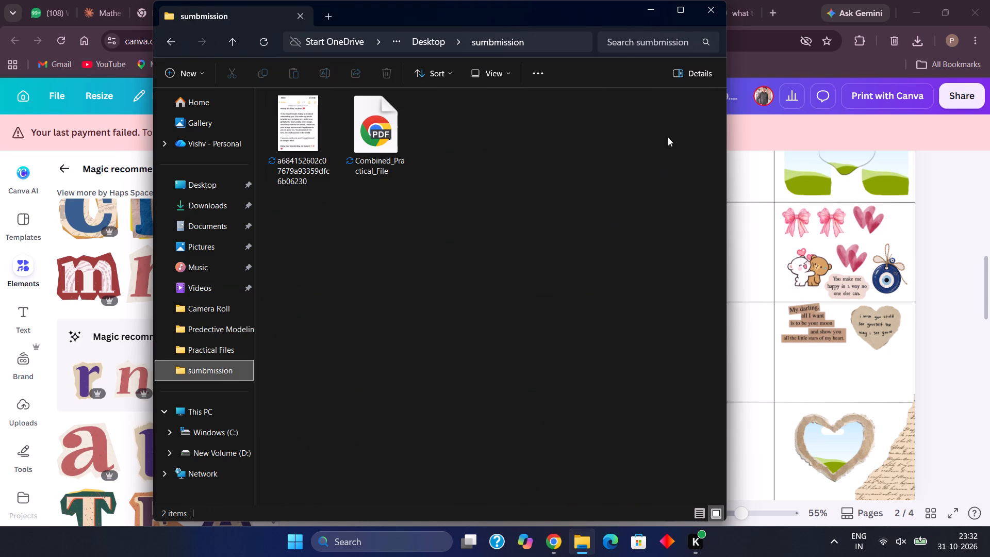
left_click(653, 16)
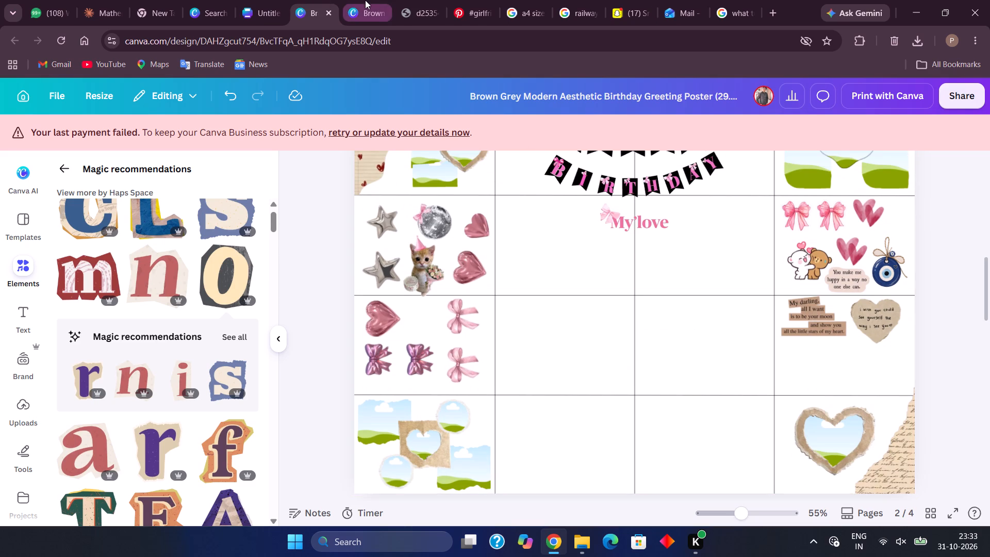
Back on Pinterest, check the related birthday message pins, return to the search results and open the pink-text "birthday wishes" collage pin.
left_click(455, 2)
scroll(546, 338, "down", 3)
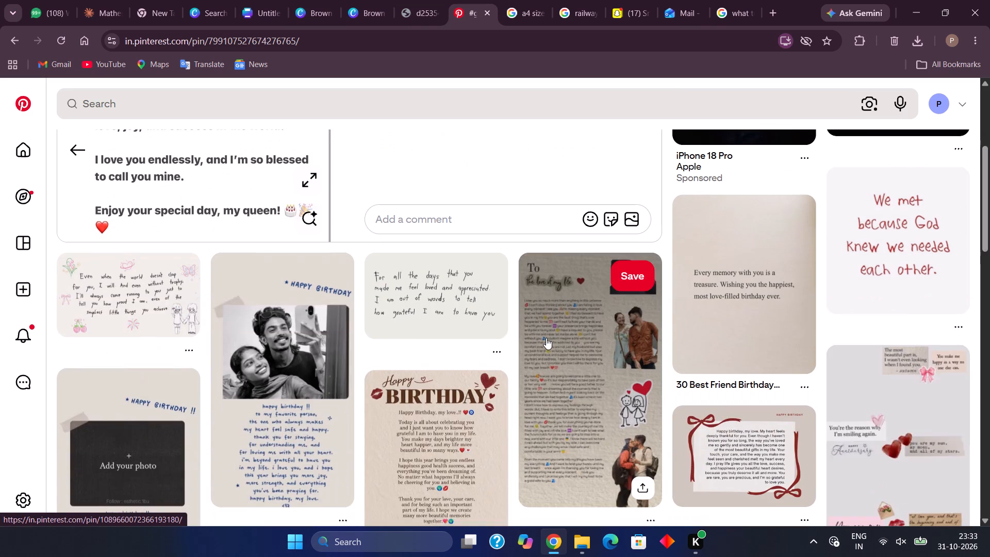
scroll(546, 338, "down", 3)
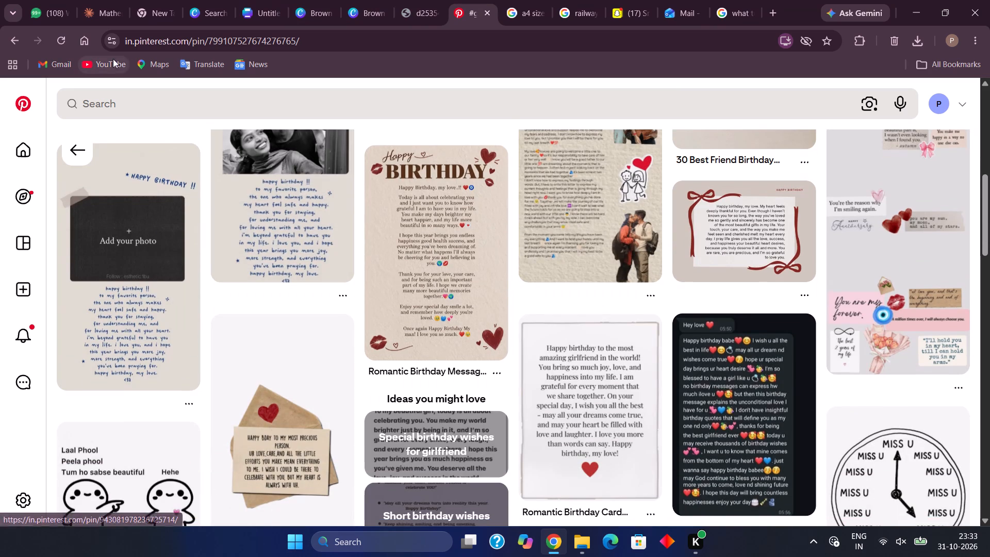
left_click(16, 36)
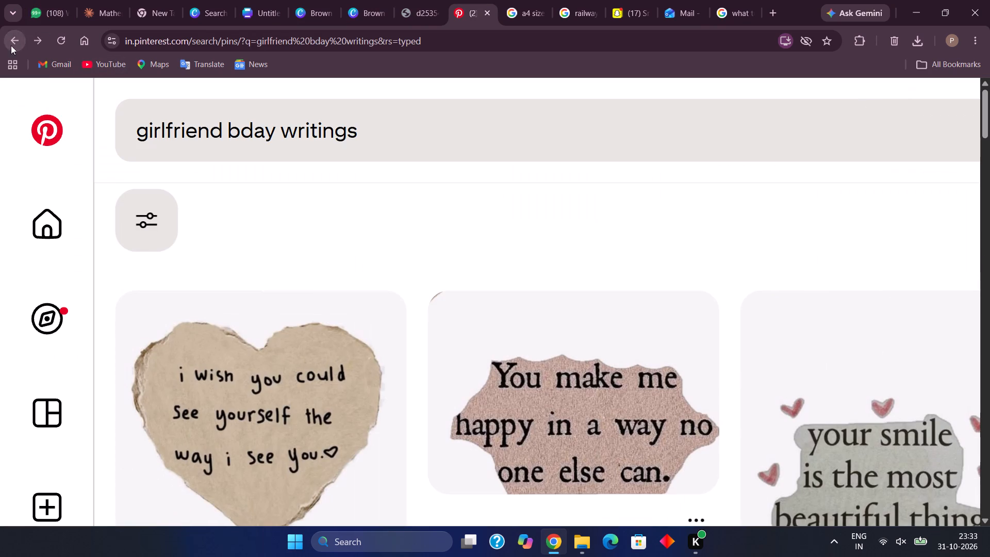
scroll(350, 305, "down", 4)
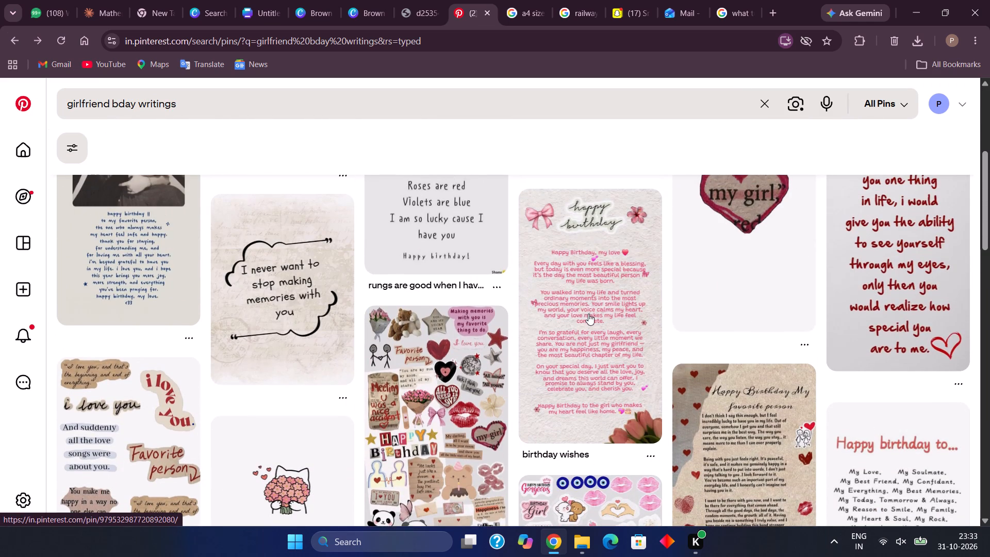
left_click(611, 300)
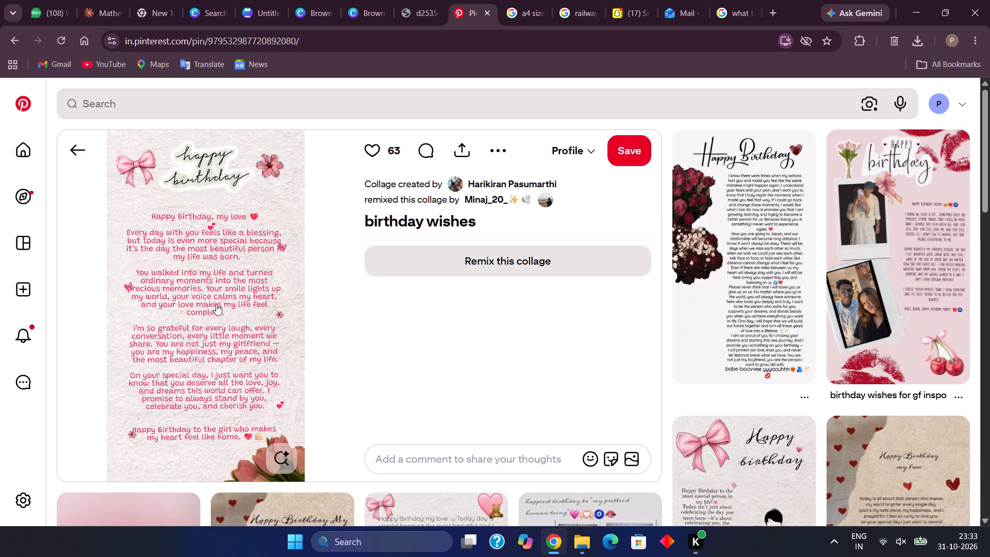
Examine the separate cutout pieces of the "birthday wishes" collage one by one, from the white background through to the tulip bouquet.
left_click_drag(221, 334, 220, 380)
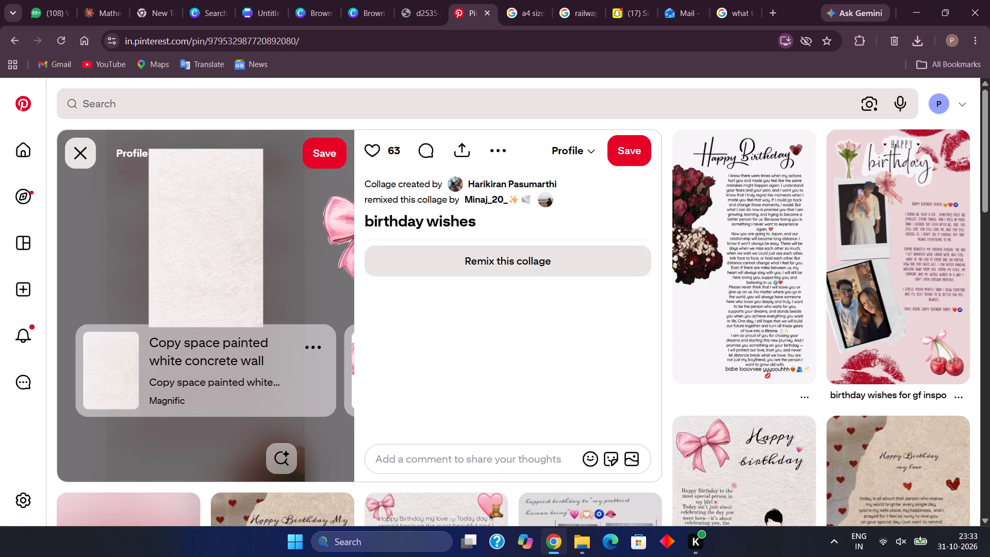
scroll(160, 273, "left", 2)
left_click_drag(198, 263, 29, 231)
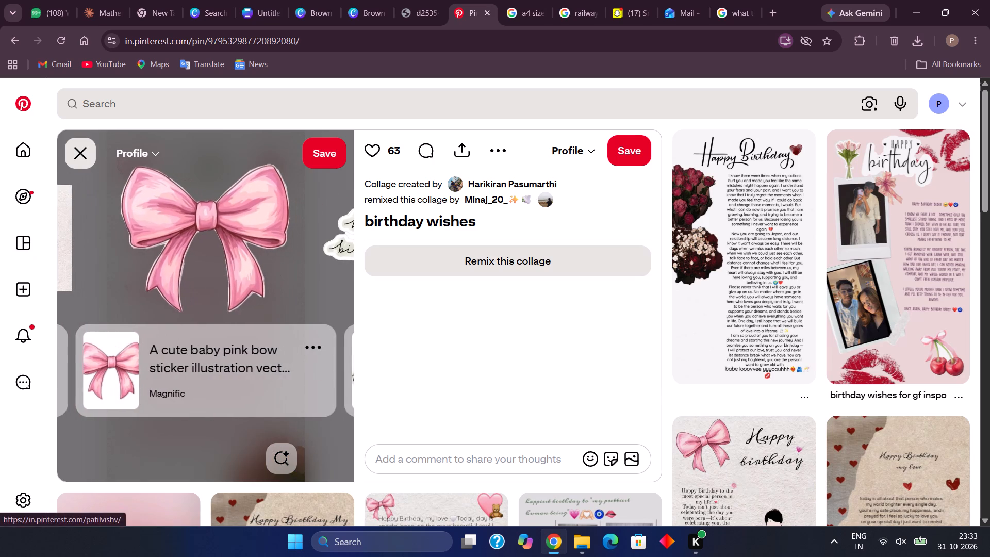
left_click_drag(126, 237, 0, 216)
left_click_drag(185, 206, 18, 197)
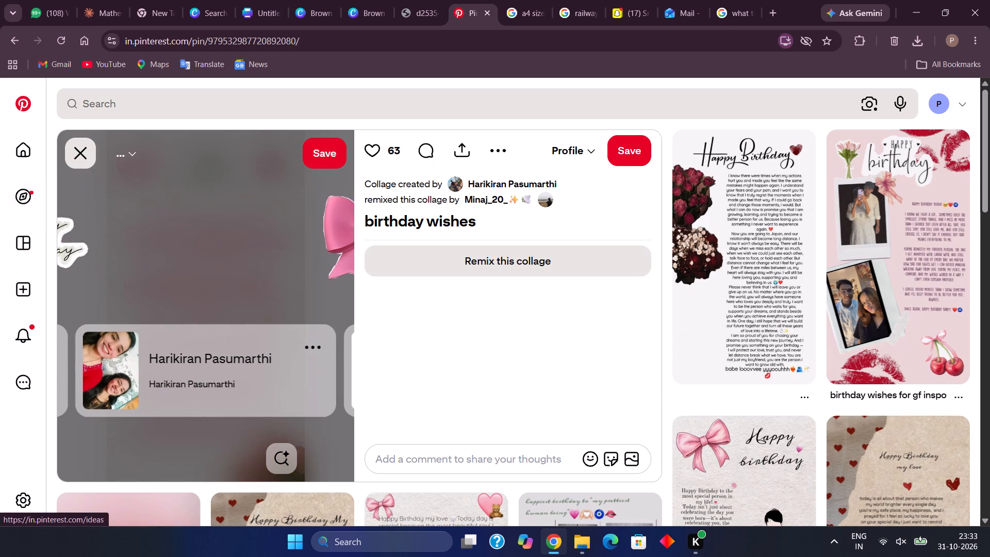
left_click_drag(195, 225, 25, 206)
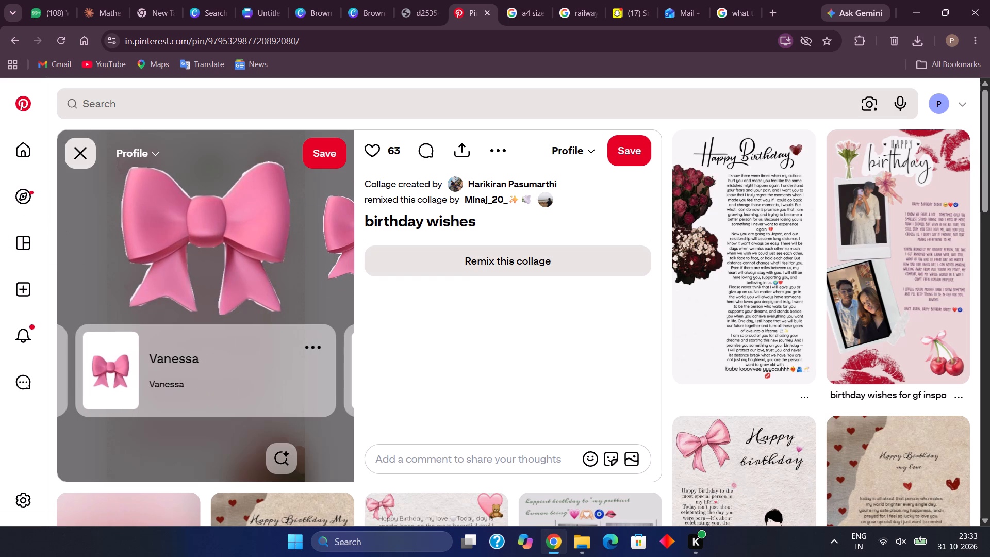
left_click_drag(143, 230, 0, 197)
left_click_drag(190, 219, 0, 218)
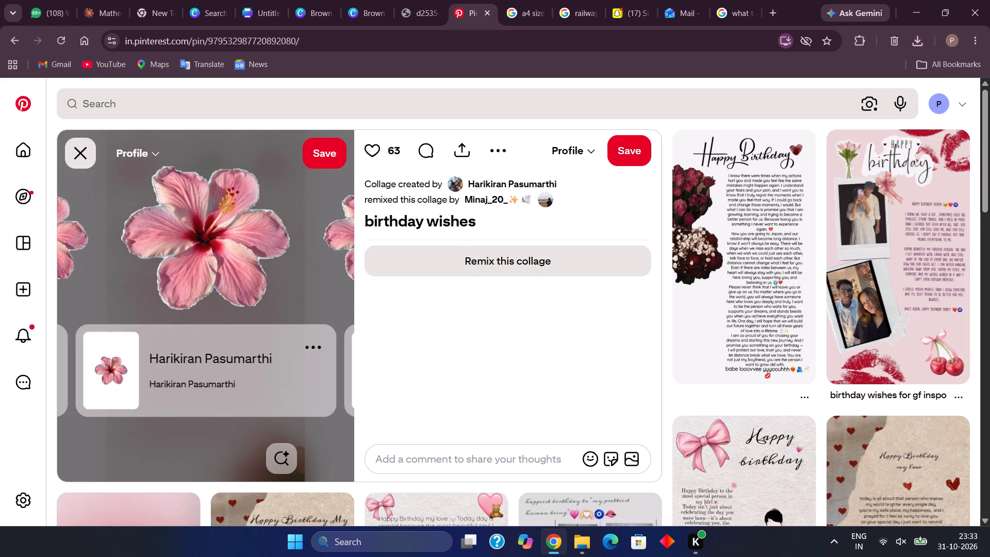
left_click_drag(180, 252, 0, 228)
left_click_drag(147, 215, 0, 227)
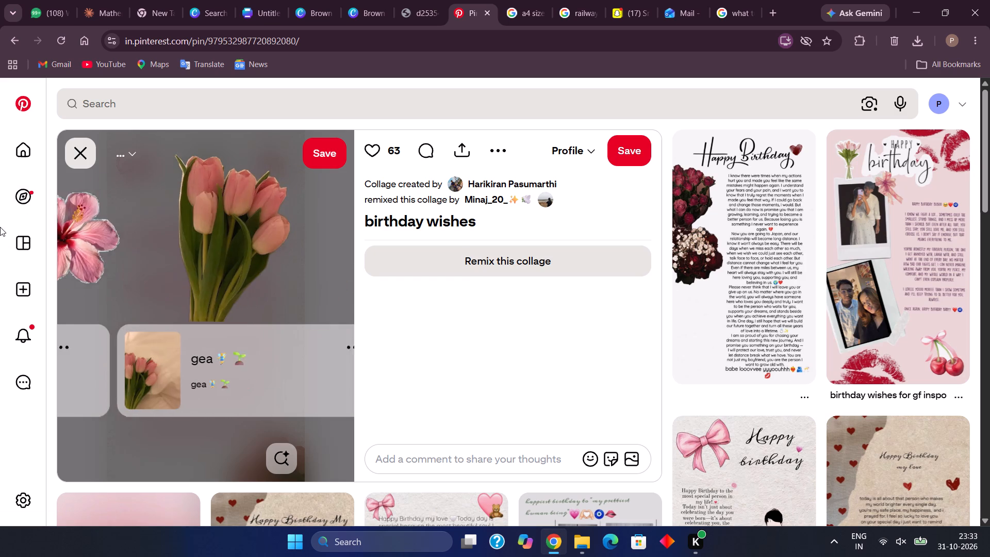
left_click_drag(211, 259, 0, 243)
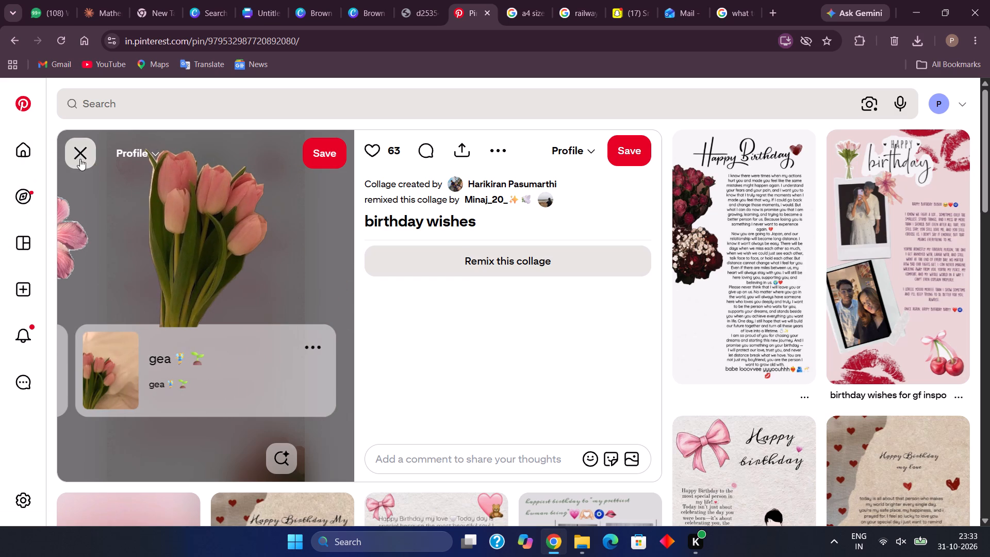
Leave the cutout view of the "birthday wishes" collage and read the full pink birthday message on it.
left_click(83, 159)
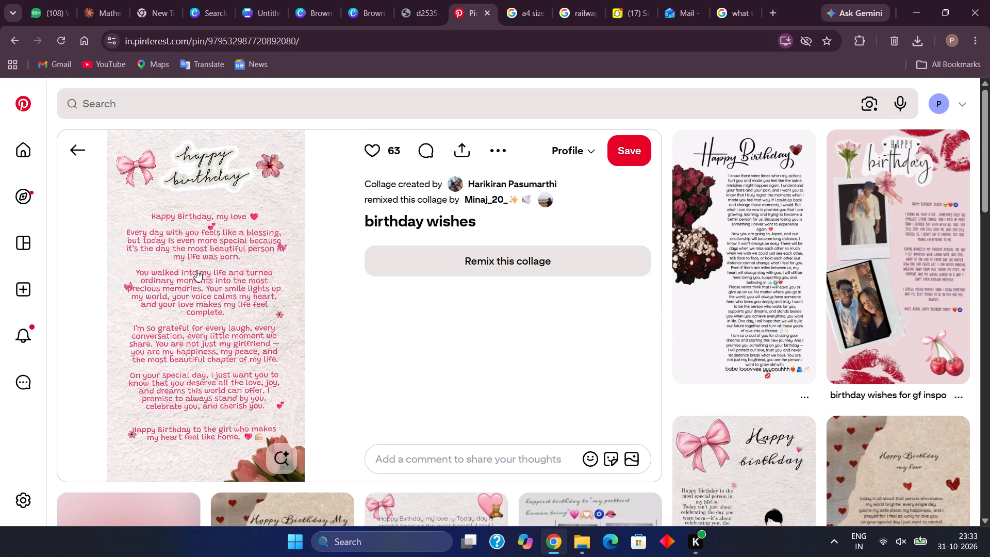
left_click_drag(196, 270, 194, 319)
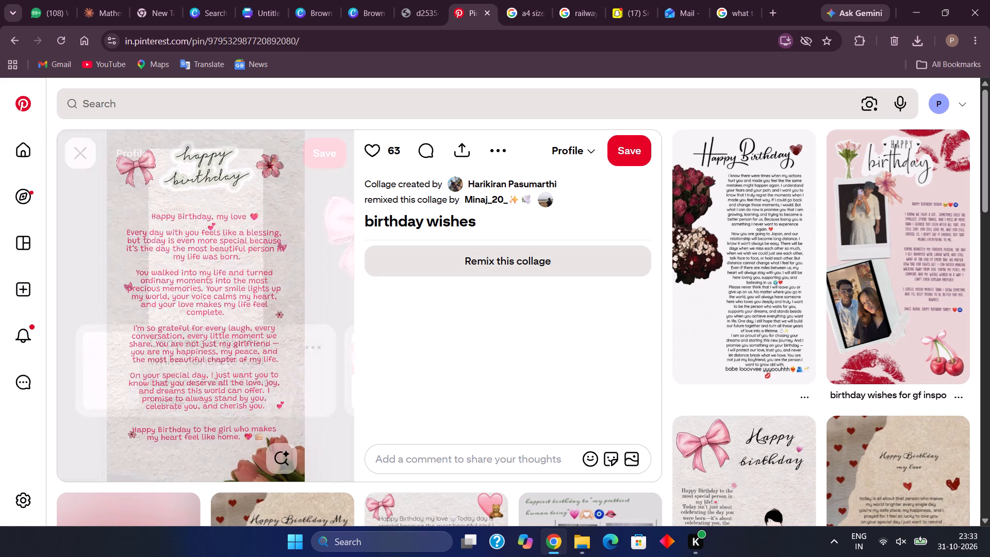
left_click(194, 319)
left_click(89, 161)
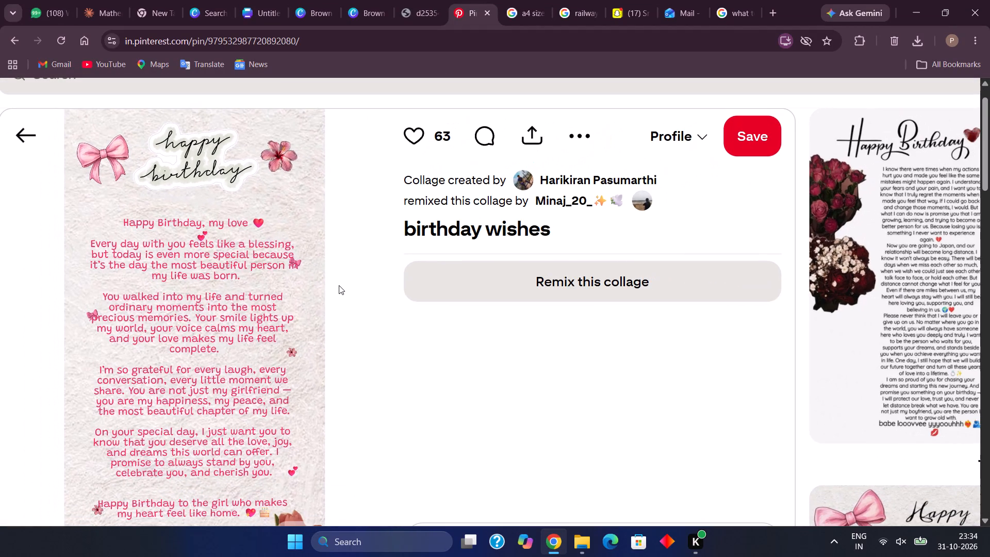
scroll(339, 285, "down", 1)
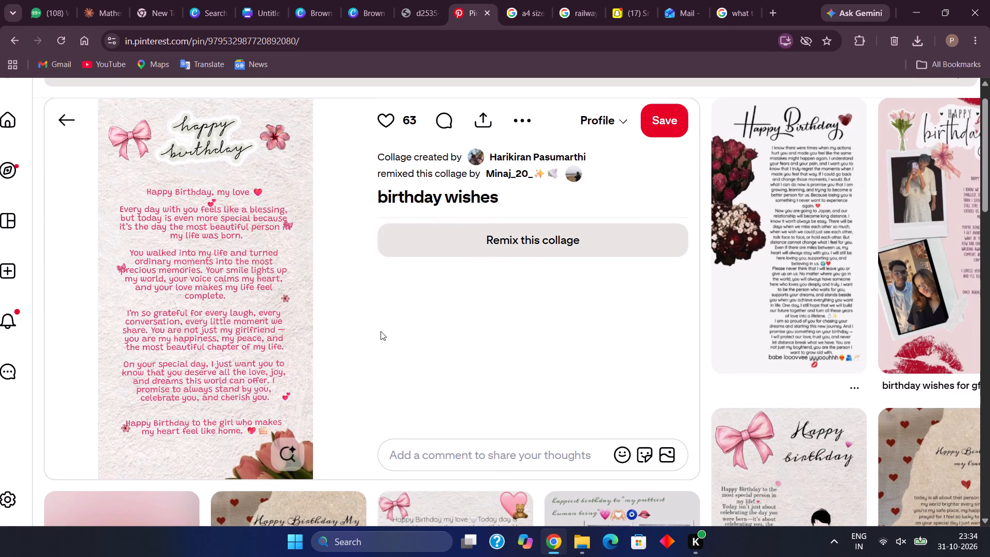
scroll(381, 331, "right", 3)
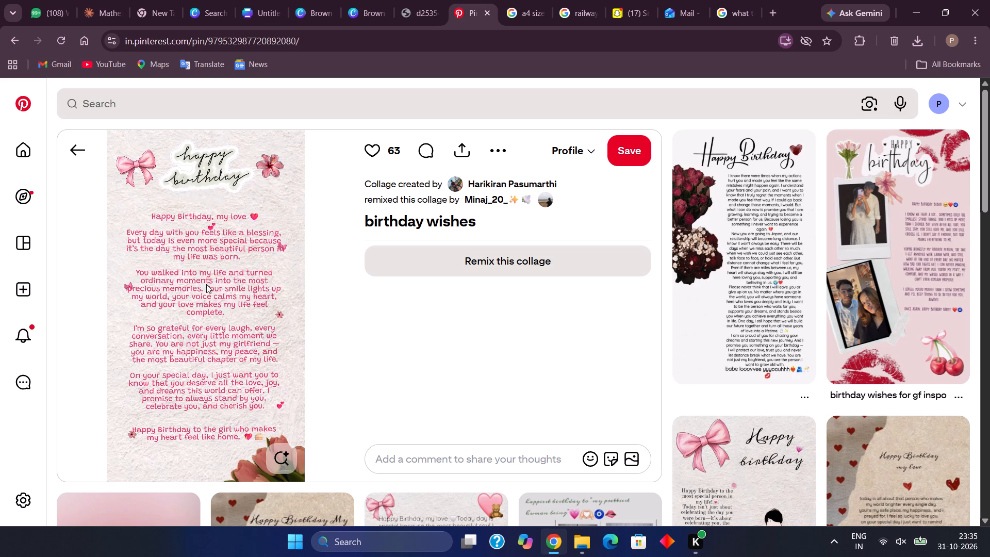
Download the "birthday wishes" collage image and place the downloaded file in the sumbmission folder in File Explorer.
left_click(501, 140)
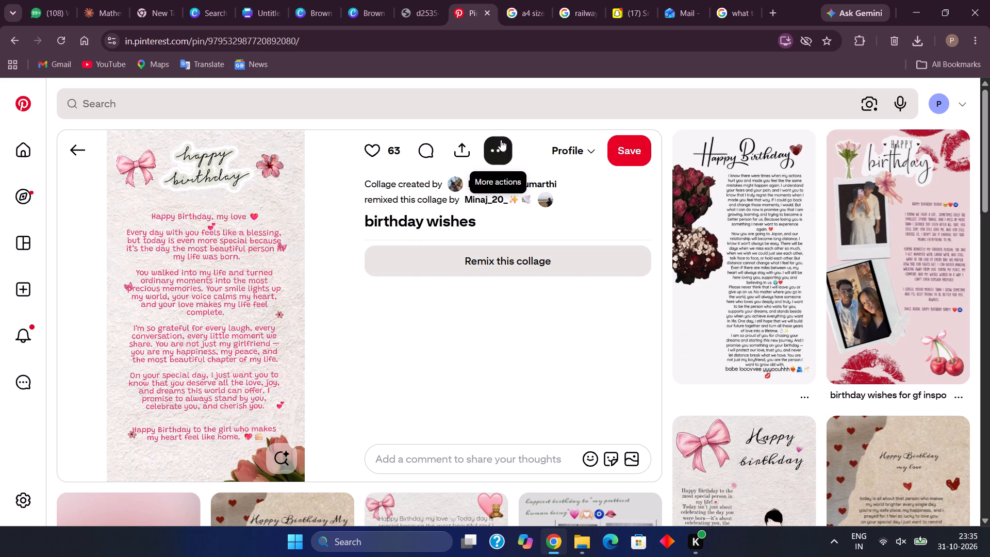
left_click(493, 216)
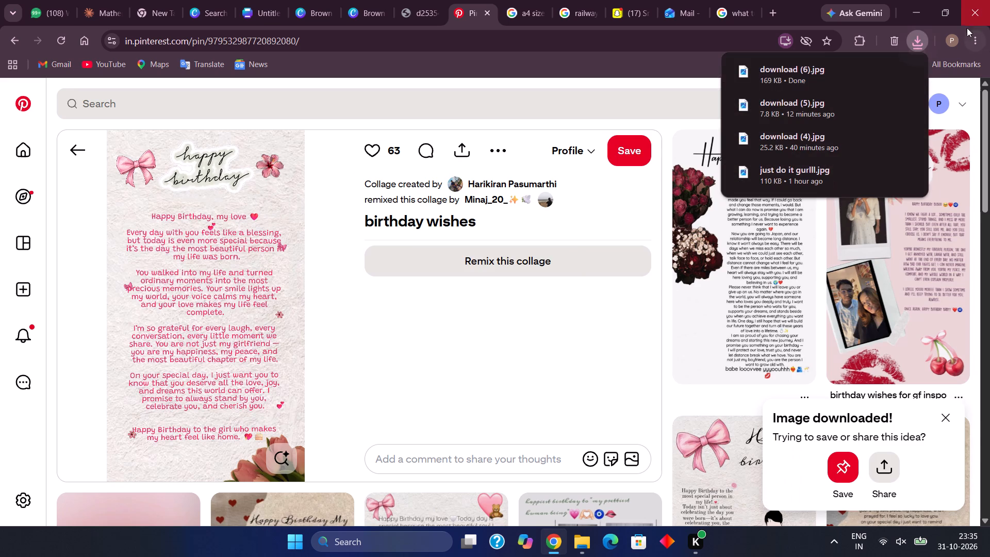
left_click_drag(817, 76, 578, 411)
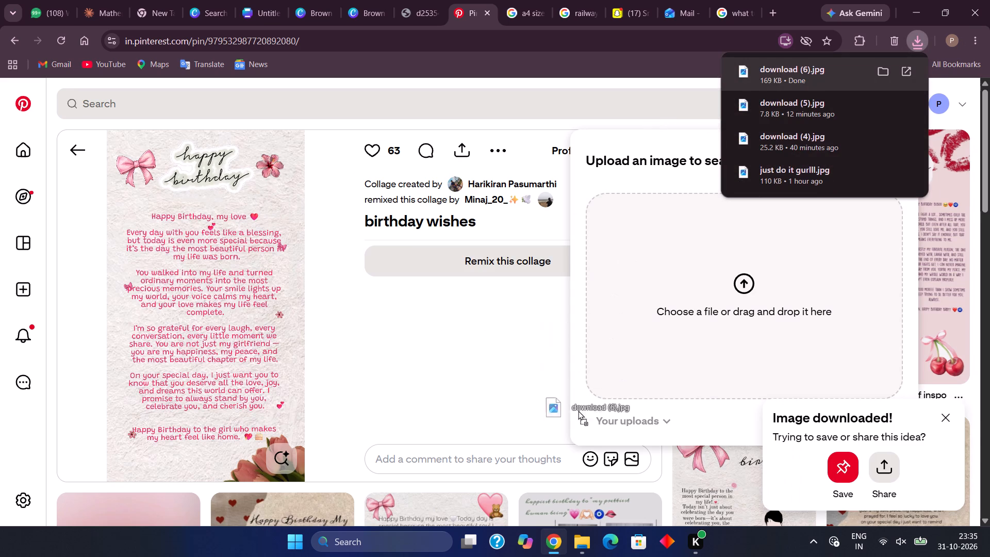
left_click_drag(578, 411, 412, 480)
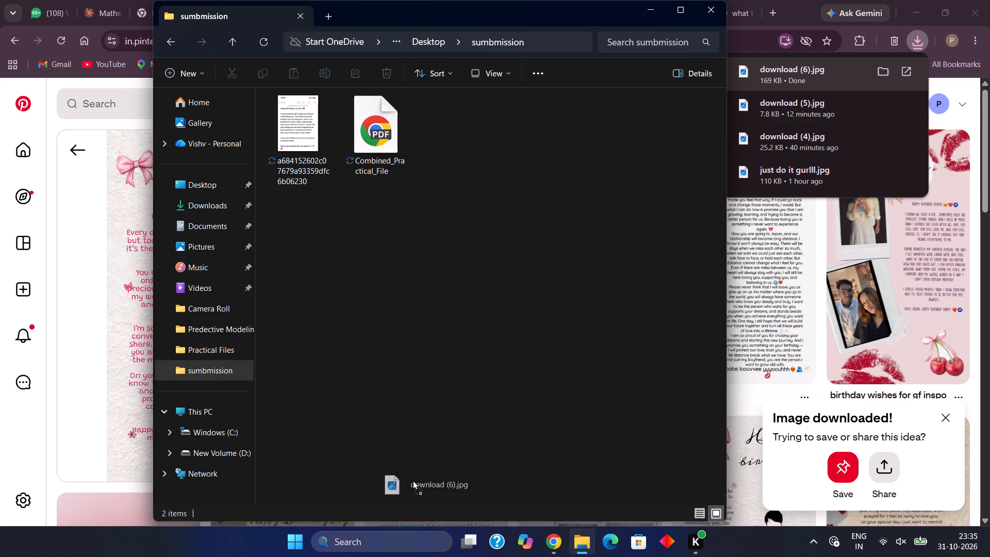
left_click_drag(412, 480, 376, 306)
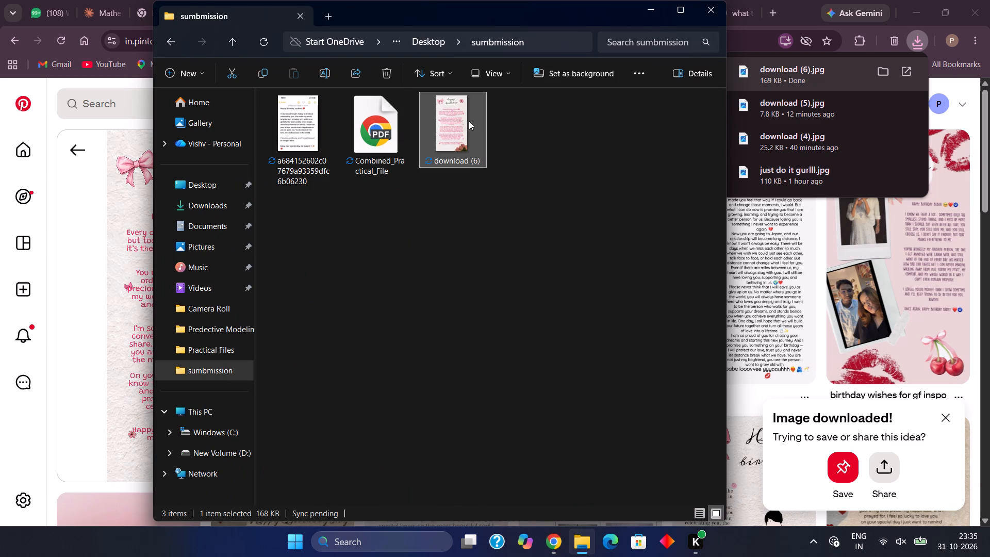
Open the download (6) image from the sumbmission folder to check it, and close the image and folder windows.
double_click(469, 121)
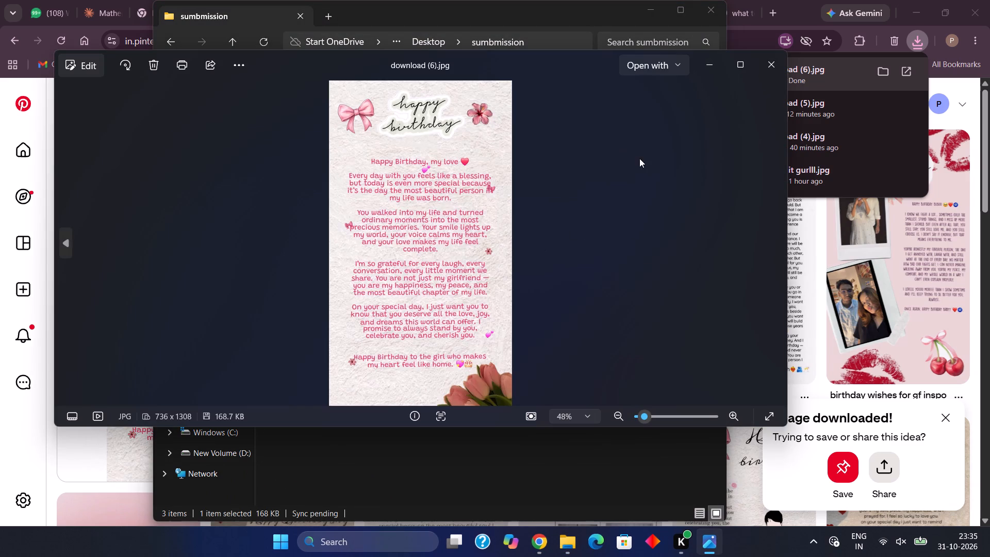
left_click(768, 59)
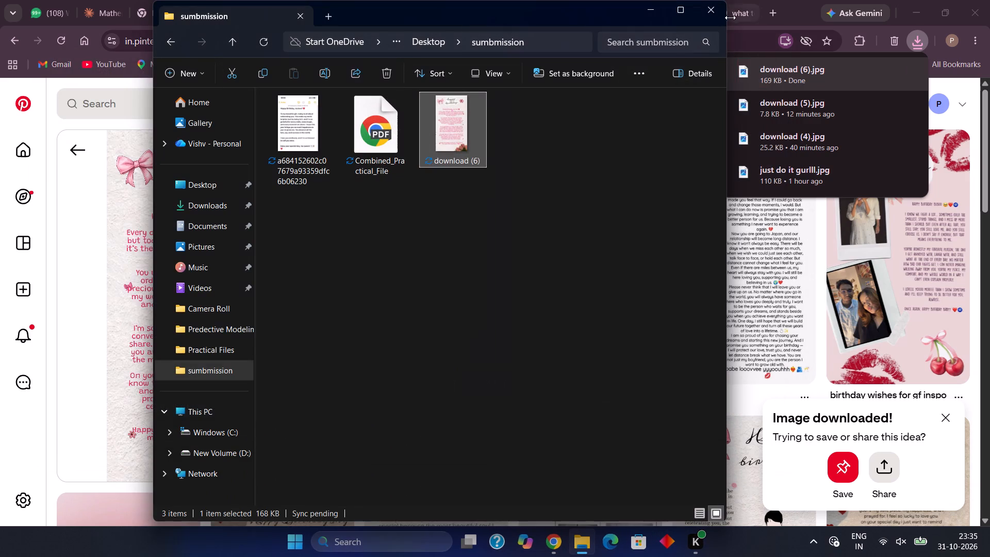
left_click(716, 14)
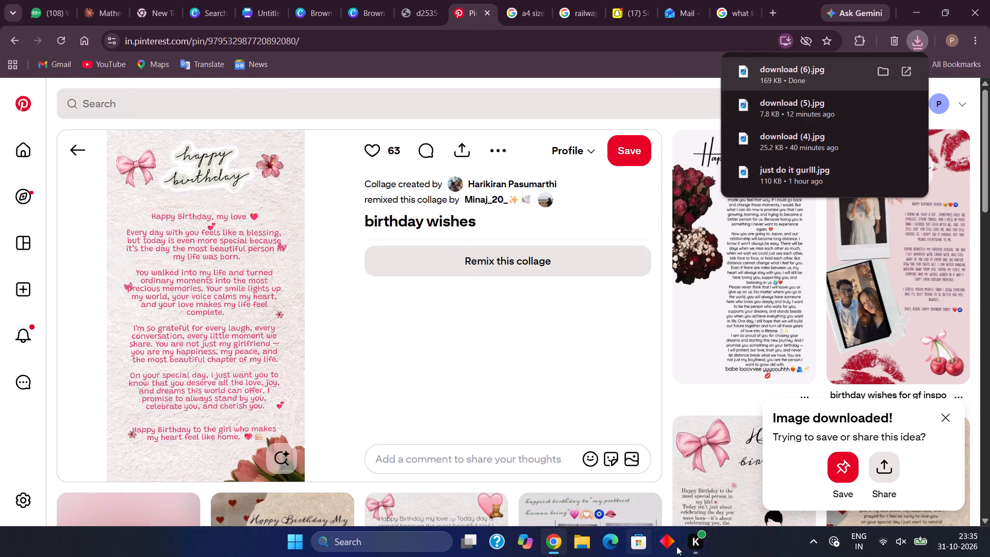